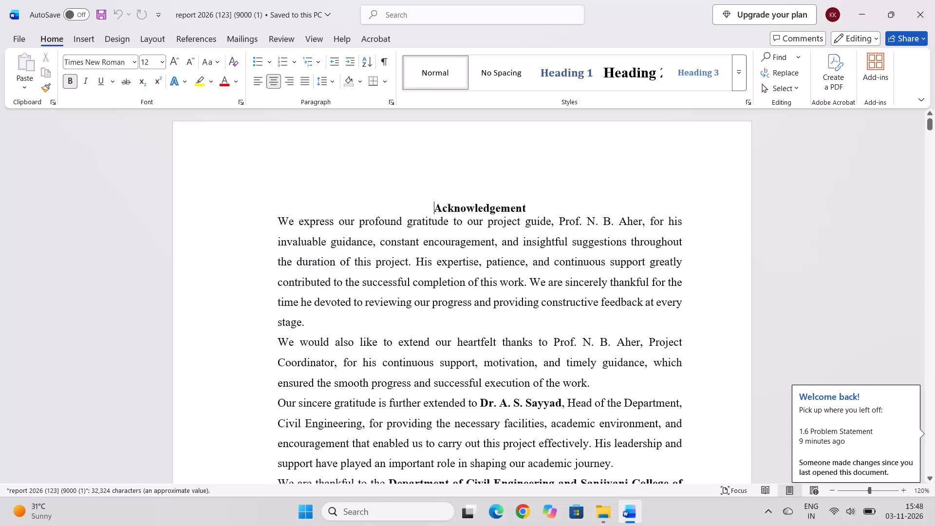
Close the interrupting Firefox and LinkedIn windows, declining to make Firefox the primary browser, to return to the Word report.
{"action": "scroll", "coordinate": [308, 227], "scroll_direction": "down", "scroll_amount": 4}
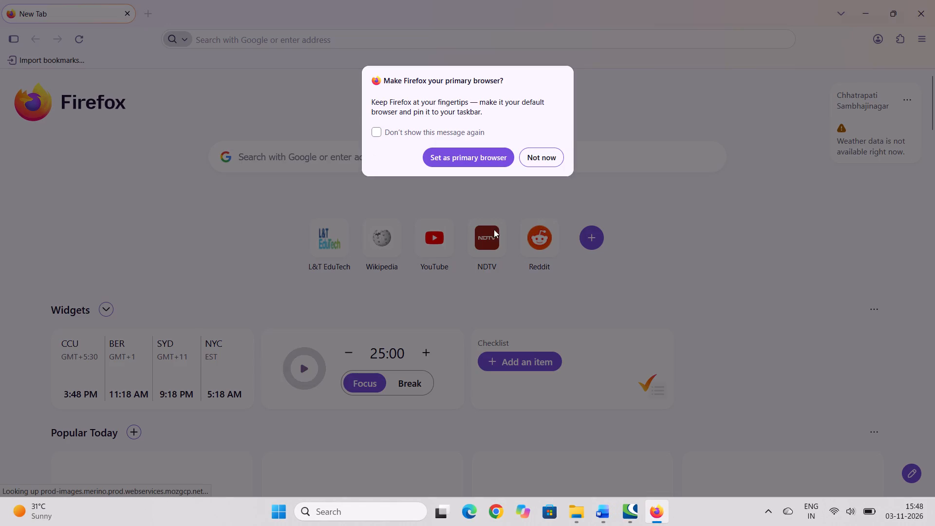
{"action": "left_click", "coordinate": [539, 161]}
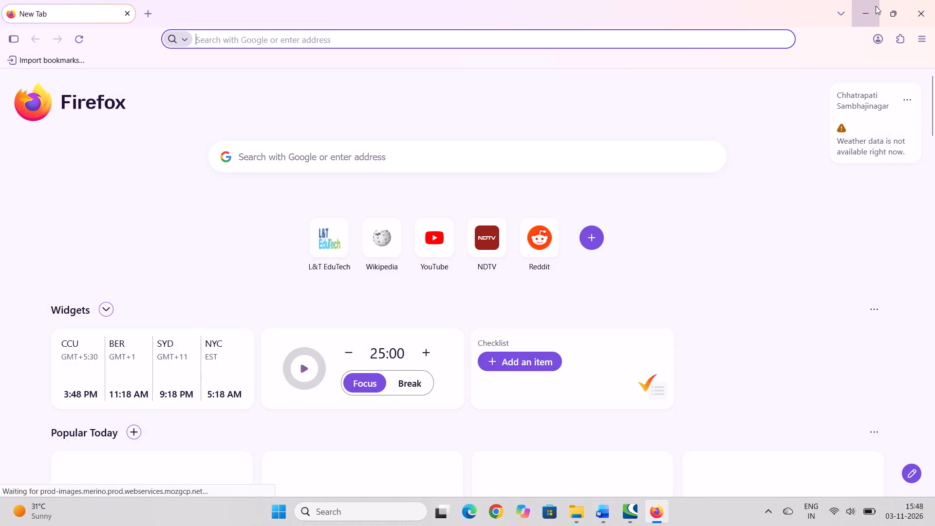
{"action": "left_click", "coordinate": [876, 6]}
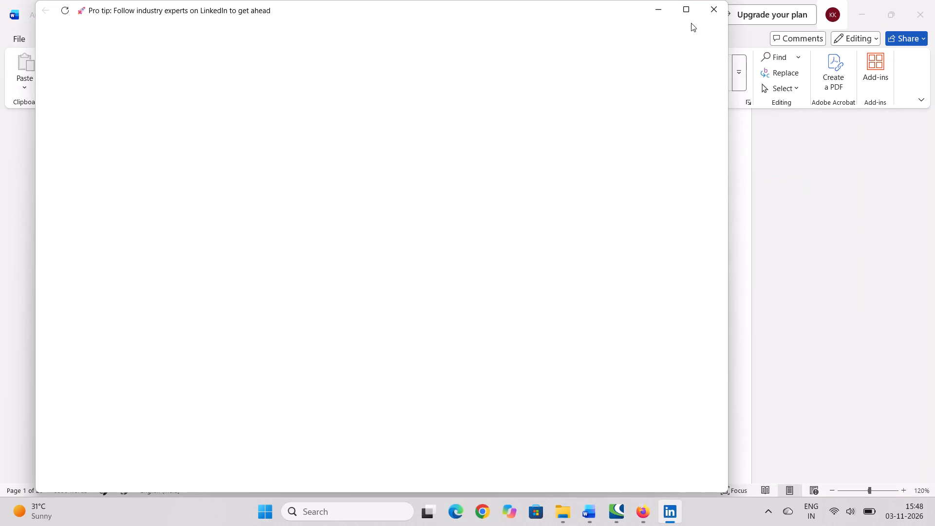
{"action": "left_click", "coordinate": [711, 13]}
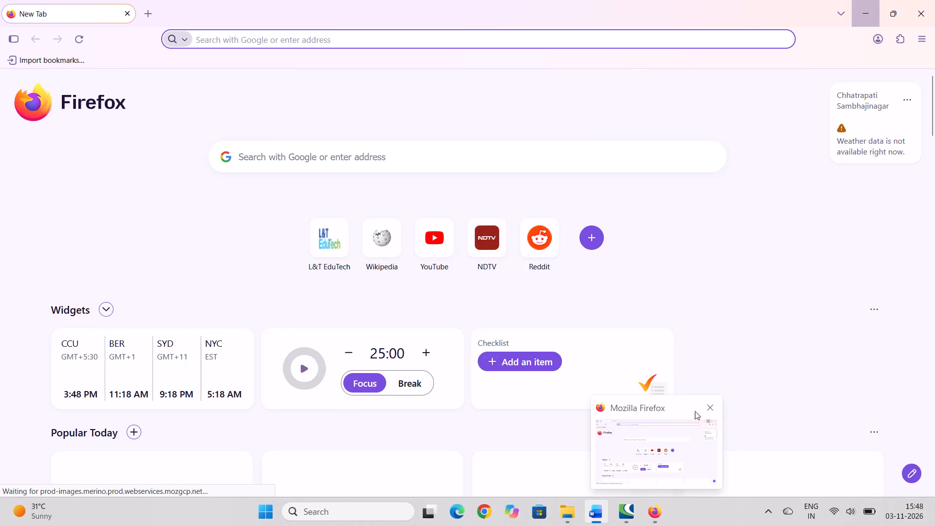
{"action": "left_click", "coordinate": [701, 406]}
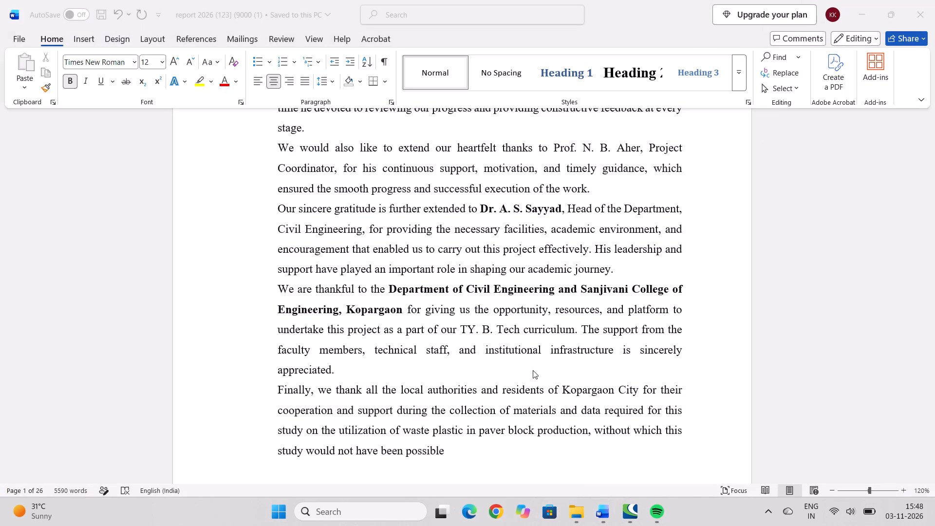
Look through the report from the acknowledgement to the table of contents.
{"action": "scroll", "coordinate": [533, 370], "scroll_direction": "down", "scroll_amount": 12}
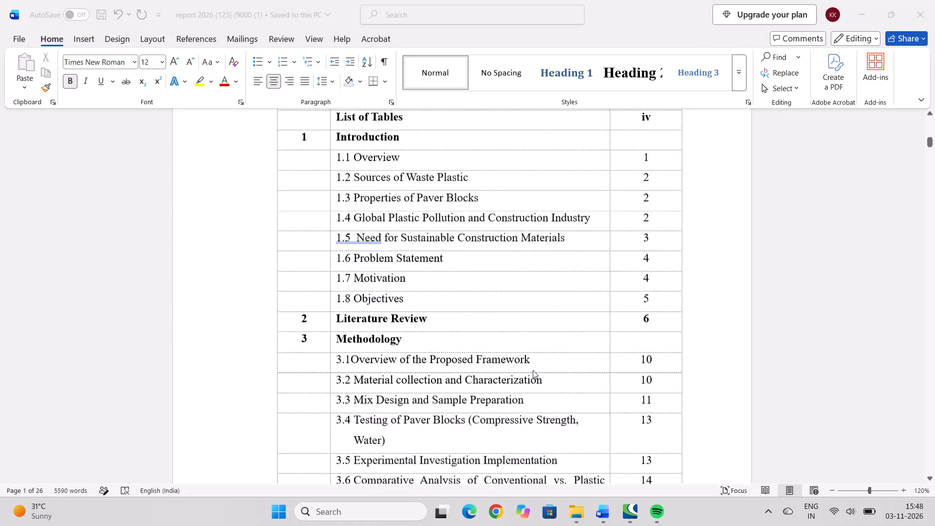
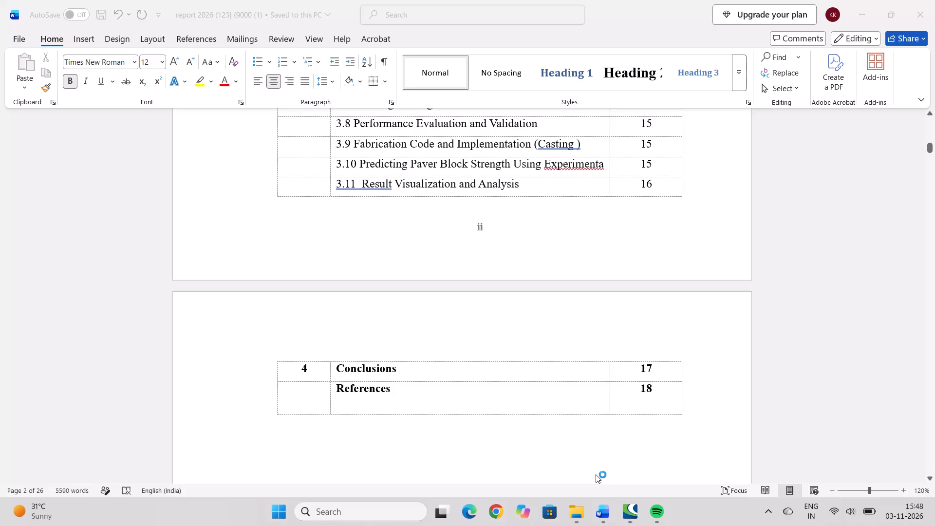
Minimize the Word report and close the CONNECTION Client welcome window covering the Downloads folder.
{"action": "scroll", "coordinate": [596, 474], "scroll_direction": "down", "scroll_amount": 1}
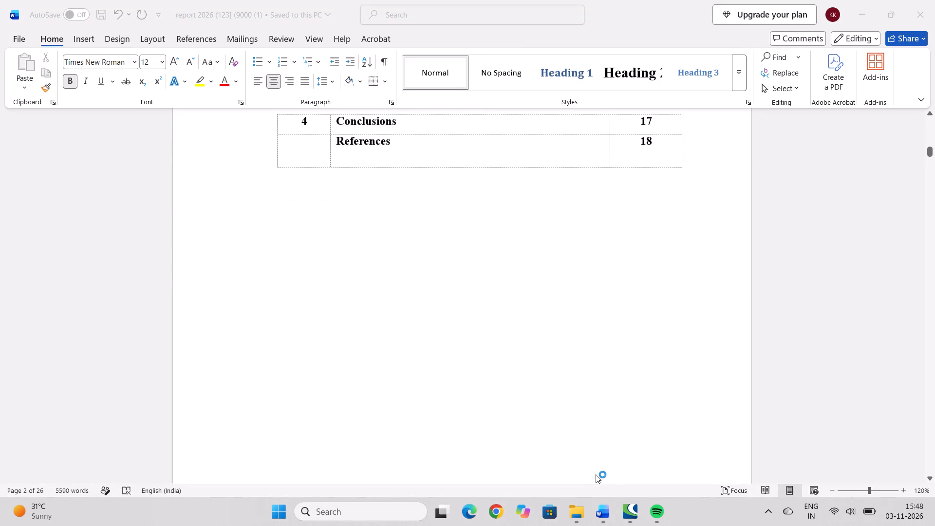
{"action": "left_click", "coordinate": [856, 9]}
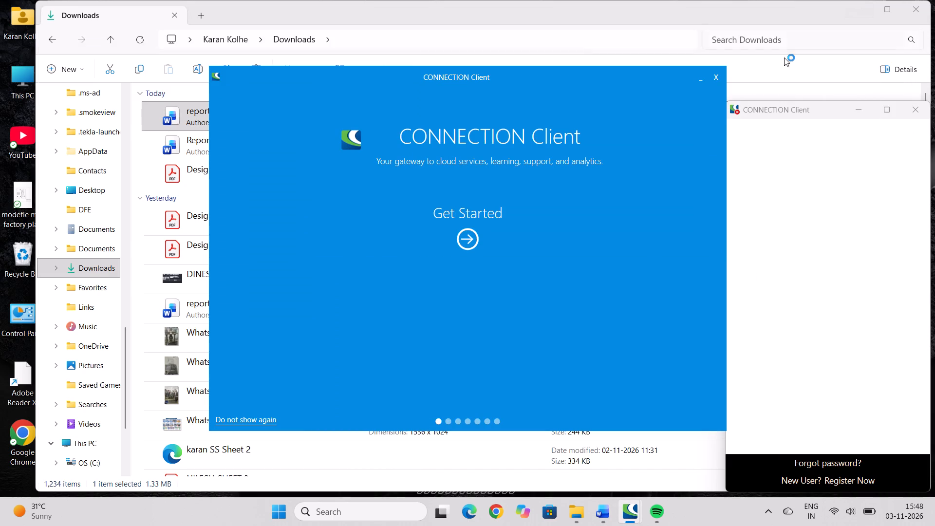
{"action": "left_click", "coordinate": [712, 81]}
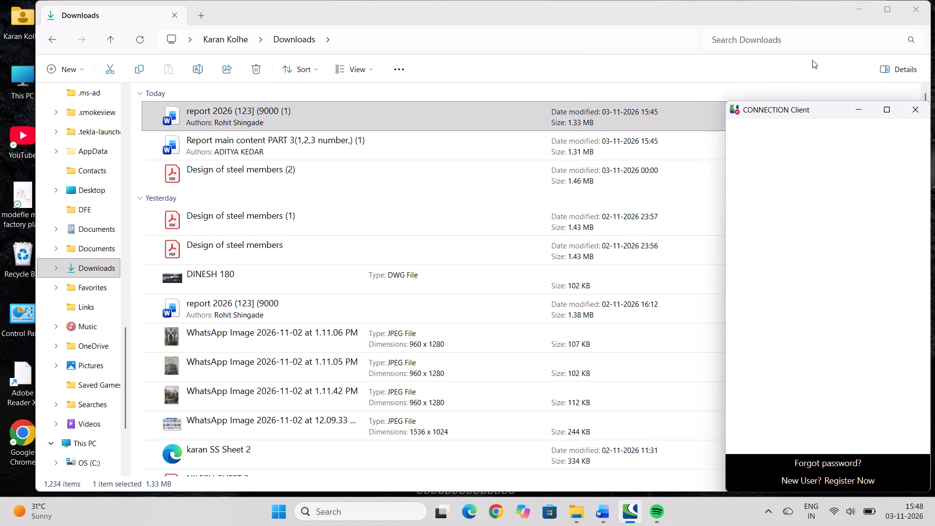
Close the CONNECTION Client sign-in window and minimize the Downloads folder to reach the desktop.
{"action": "left_click", "coordinate": [919, 107]}
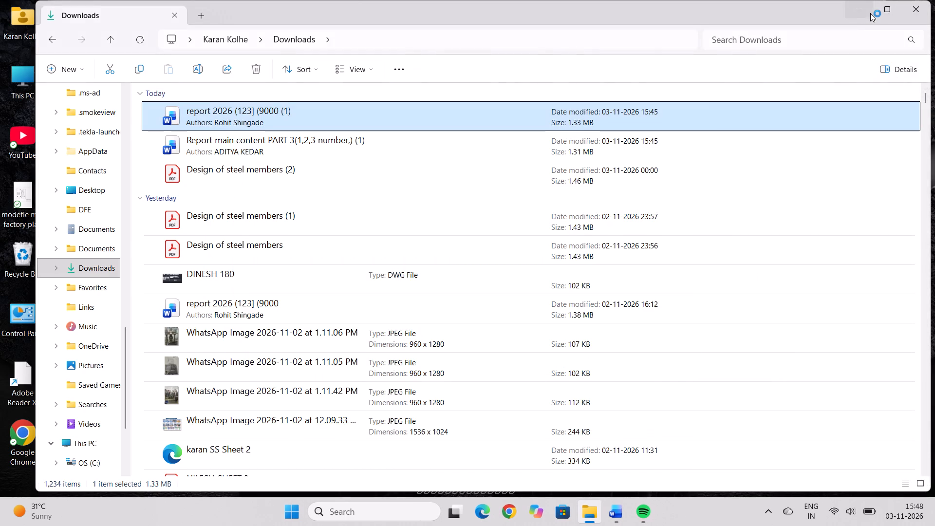
{"action": "left_click", "coordinate": [864, 13]}
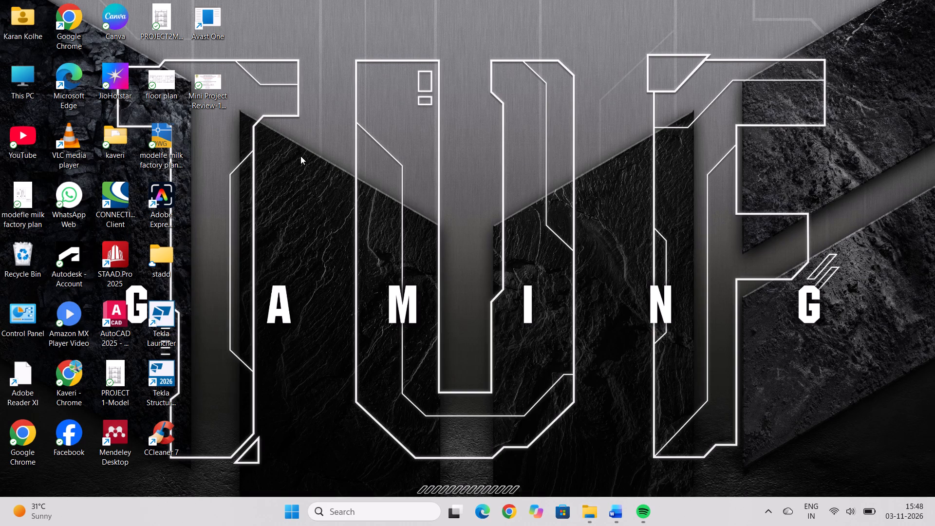
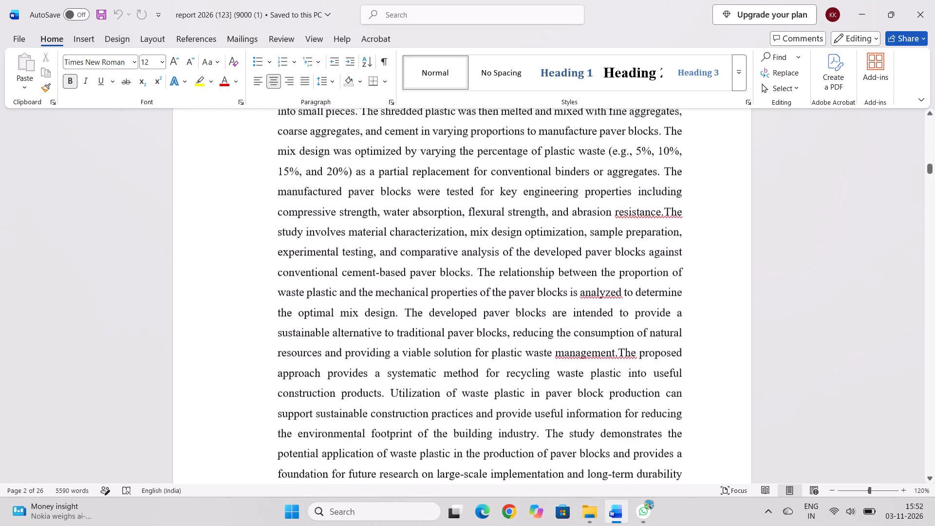
Look through the report from the abstract, past the figure and table lists, to section 1.5 on scientific assessment of plastic waste utilization.
{"action": "scroll", "coordinate": [585, 303], "scroll_direction": "down", "scroll_amount": 3}
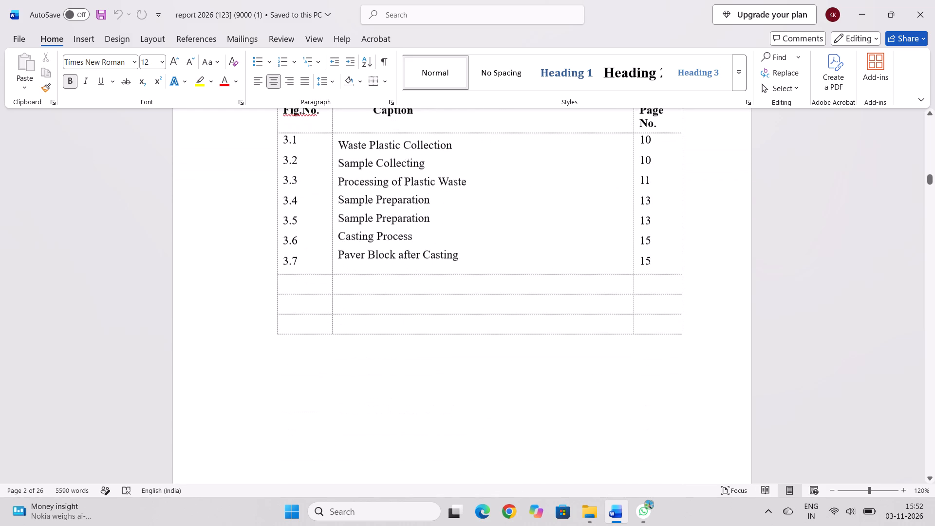
{"action": "scroll", "coordinate": [585, 303], "scroll_direction": "down", "scroll_amount": 3}
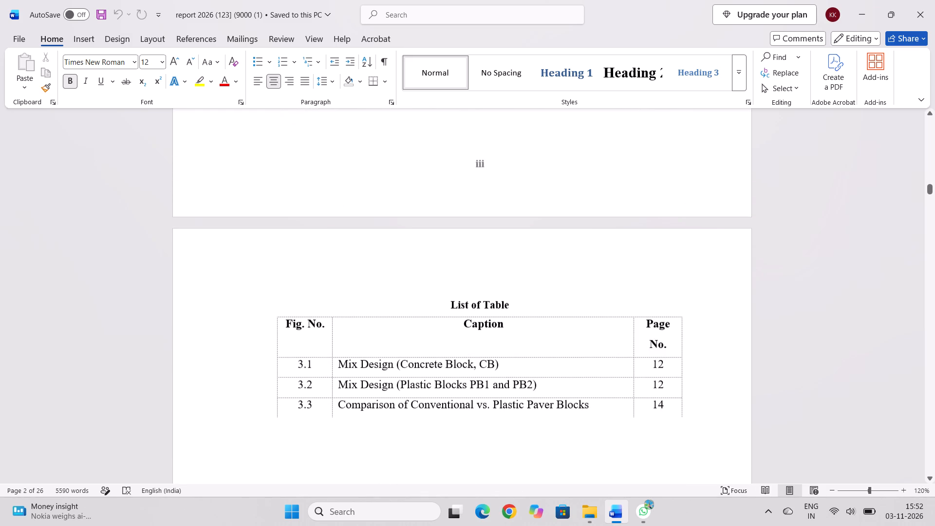
{"action": "scroll", "coordinate": [585, 303], "scroll_direction": "down", "scroll_amount": 2}
{"action": "scroll", "coordinate": [585, 303], "scroll_direction": "up", "scroll_amount": 2}
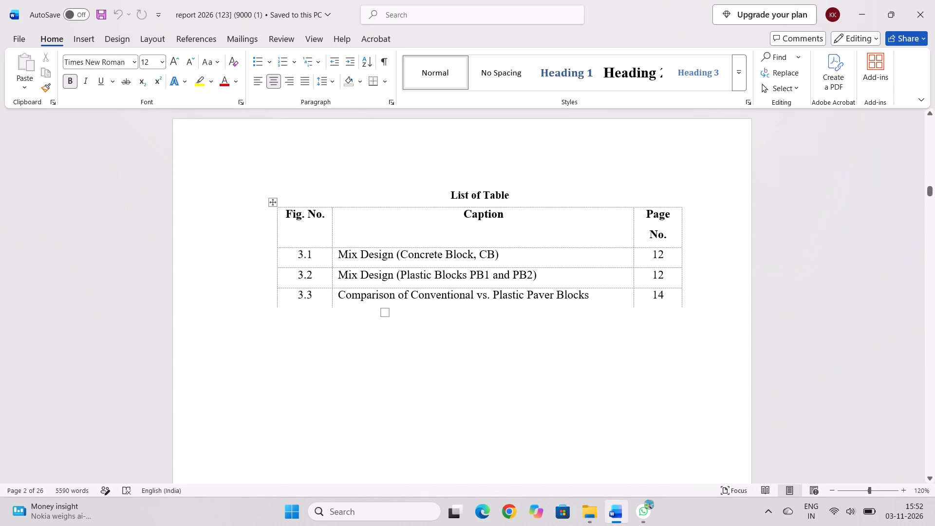
{"action": "scroll", "coordinate": [585, 303], "scroll_direction": "down", "scroll_amount": 6}
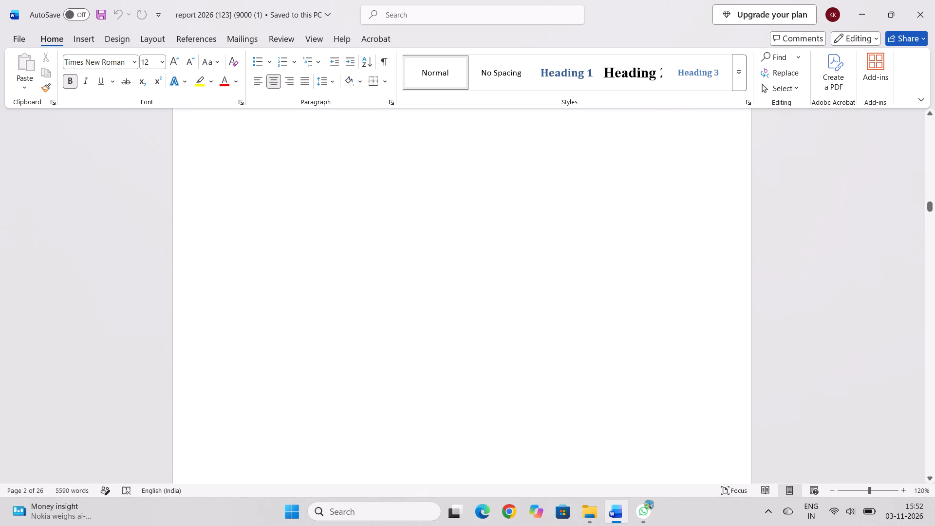
{"action": "scroll", "coordinate": [585, 303], "scroll_direction": "down", "scroll_amount": 5}
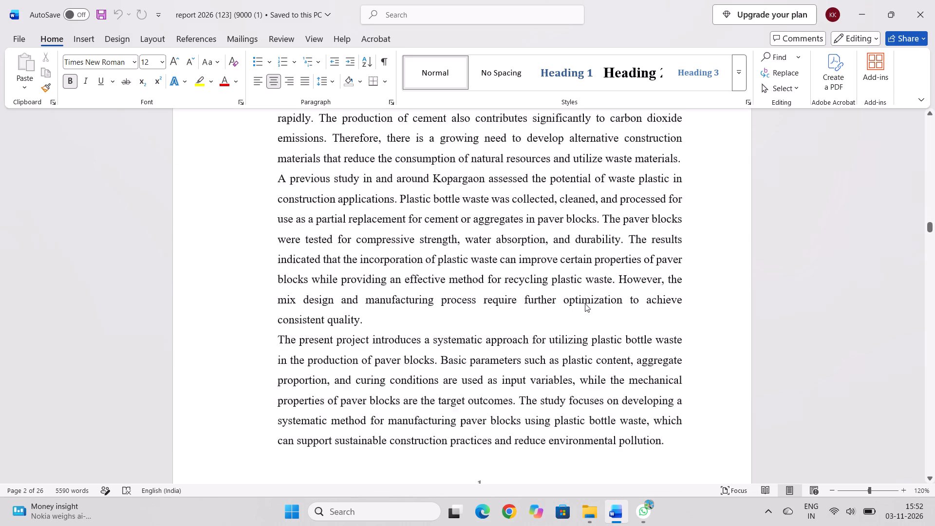
{"action": "scroll", "coordinate": [585, 303], "scroll_direction": "down", "scroll_amount": 5}
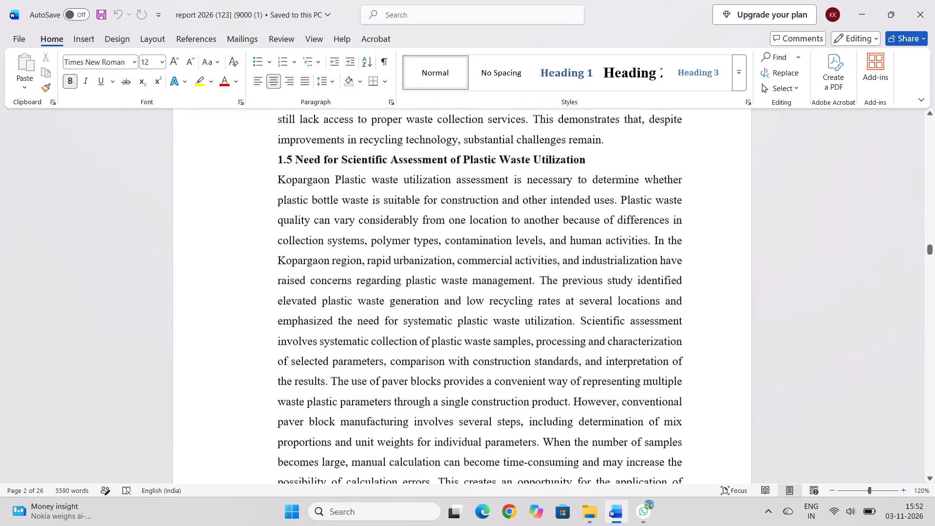
{"action": "scroll", "coordinate": [585, 303], "scroll_direction": "down", "scroll_amount": 1}
{"action": "scroll", "coordinate": [585, 303], "scroll_direction": "up", "scroll_amount": 8}
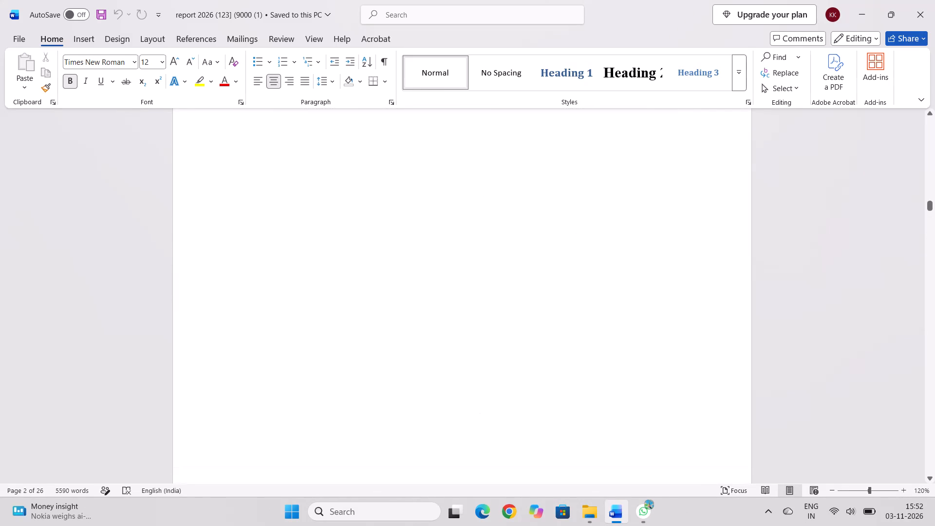
Read through the Chapter 1 sections on paver block quality, global plastic pollution and the problem statement.
{"action": "scroll", "coordinate": [585, 303], "scroll_direction": "down", "scroll_amount": 6}
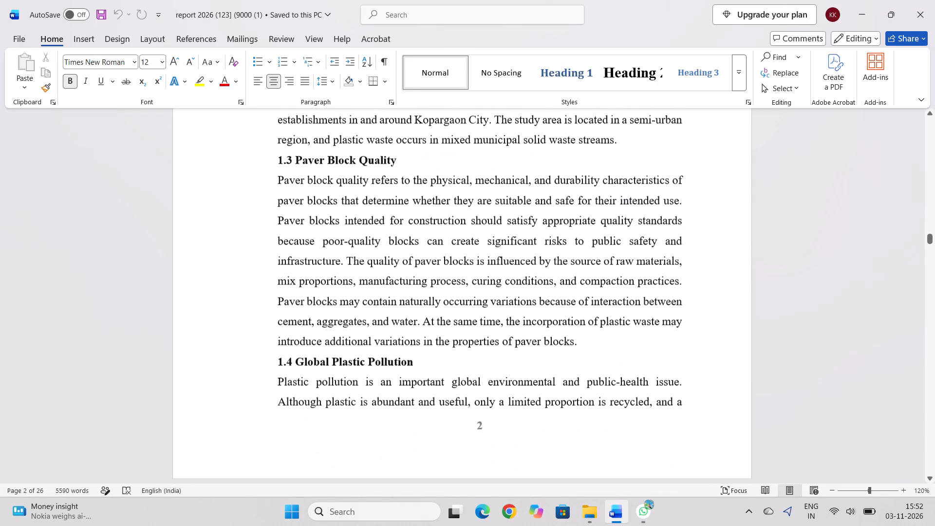
{"action": "scroll", "coordinate": [585, 303], "scroll_direction": "down", "scroll_amount": 5}
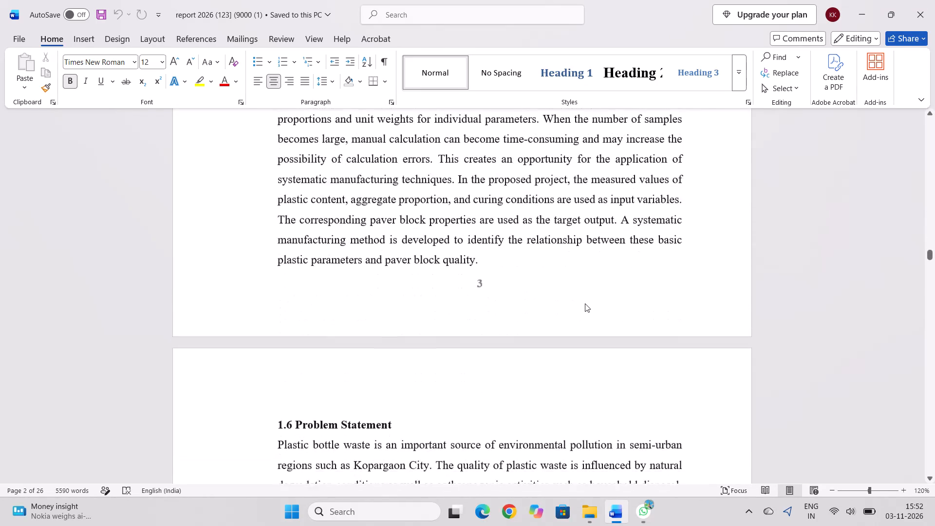
{"action": "scroll", "coordinate": [585, 303], "scroll_direction": "down", "scroll_amount": 4}
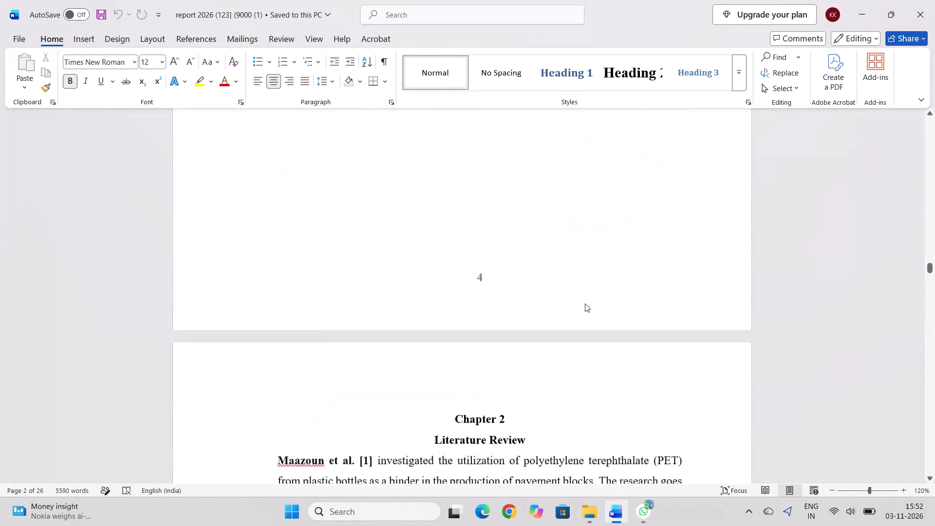
Review the Chapter 2 Literature Review up to the start of the Methodology chapter.
{"action": "scroll", "coordinate": [585, 303], "scroll_direction": "down", "scroll_amount": 4}
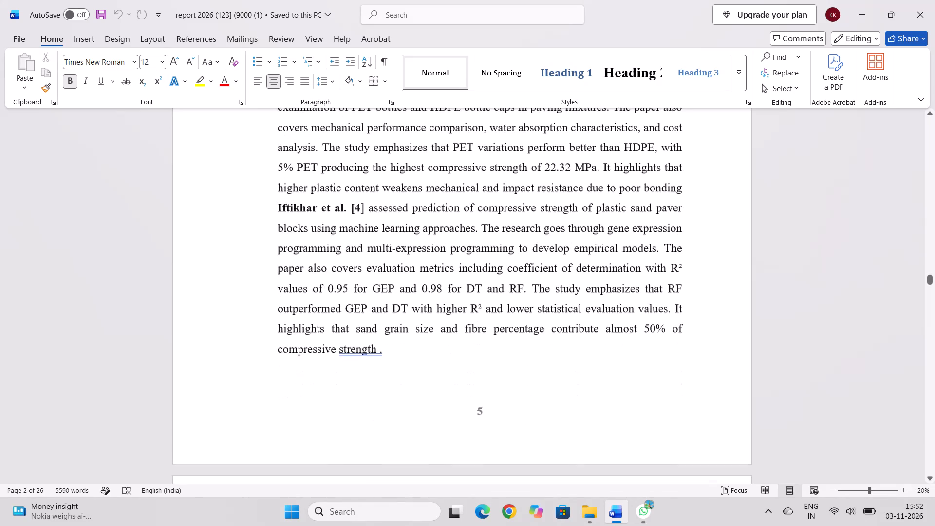
{"action": "scroll", "coordinate": [585, 303], "scroll_direction": "down", "scroll_amount": 3}
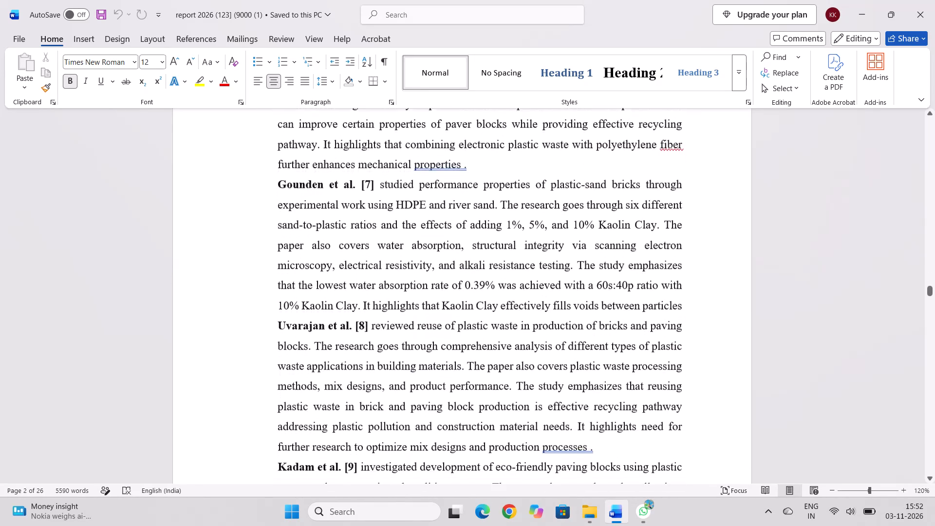
{"action": "scroll", "coordinate": [585, 303], "scroll_direction": "down", "scroll_amount": 9}
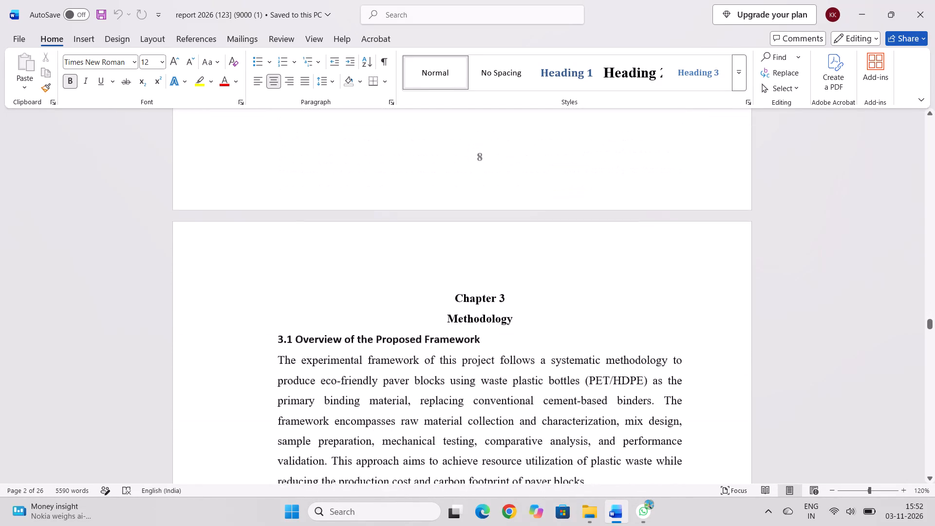
Review the Chapter 3 Methodology, including the material collection, sample preparation and casting photos, through the compression testing figure.
{"action": "scroll", "coordinate": [585, 303], "scroll_direction": "down", "scroll_amount": 4}
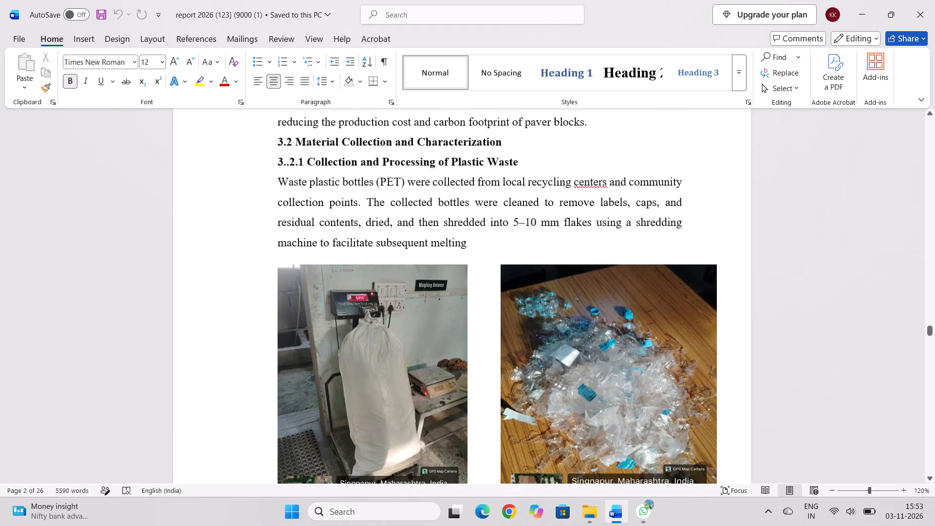
{"action": "scroll", "coordinate": [585, 303], "scroll_direction": "down", "scroll_amount": 13}
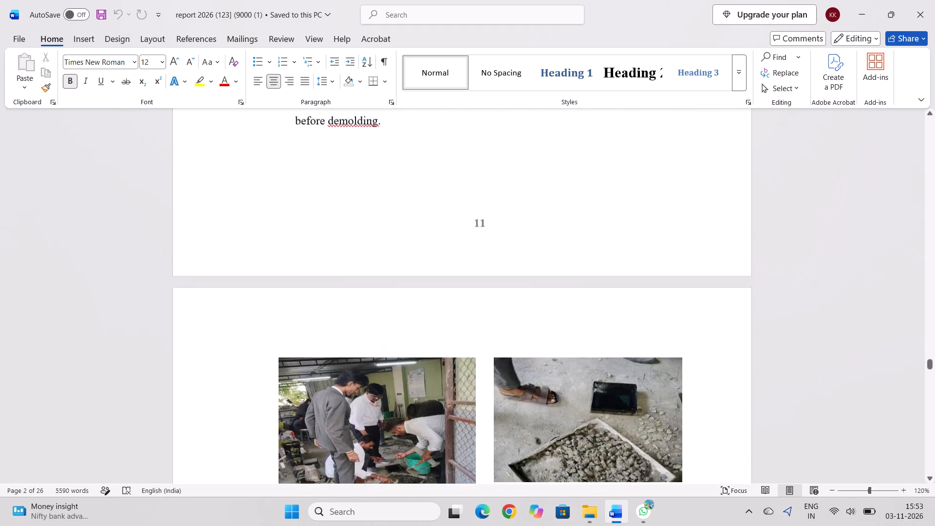
{"action": "scroll", "coordinate": [585, 303], "scroll_direction": "down", "scroll_amount": 4}
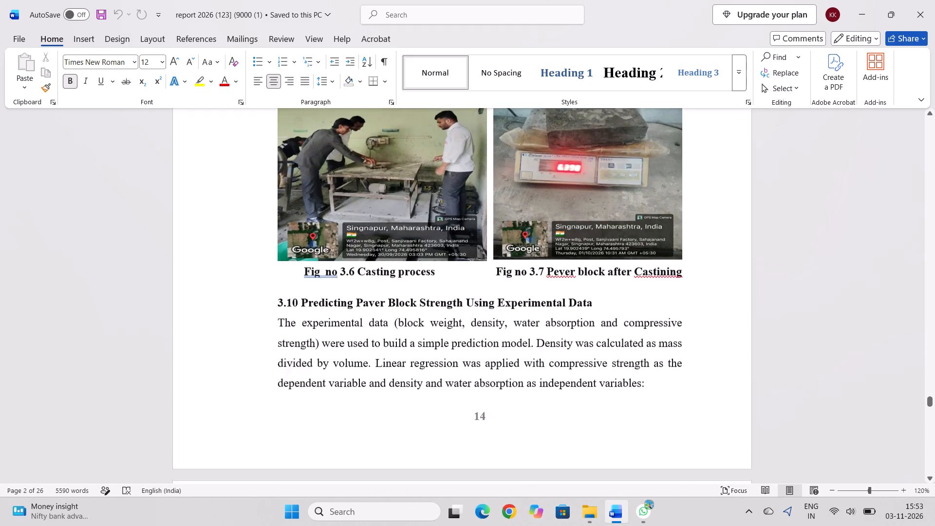
{"action": "scroll", "coordinate": [585, 303], "scroll_direction": "down", "scroll_amount": 5}
Examine the compressive strength test results table and the bar chart that follows it.
{"action": "scroll", "coordinate": [585, 303], "scroll_direction": "up", "scroll_amount": 1}
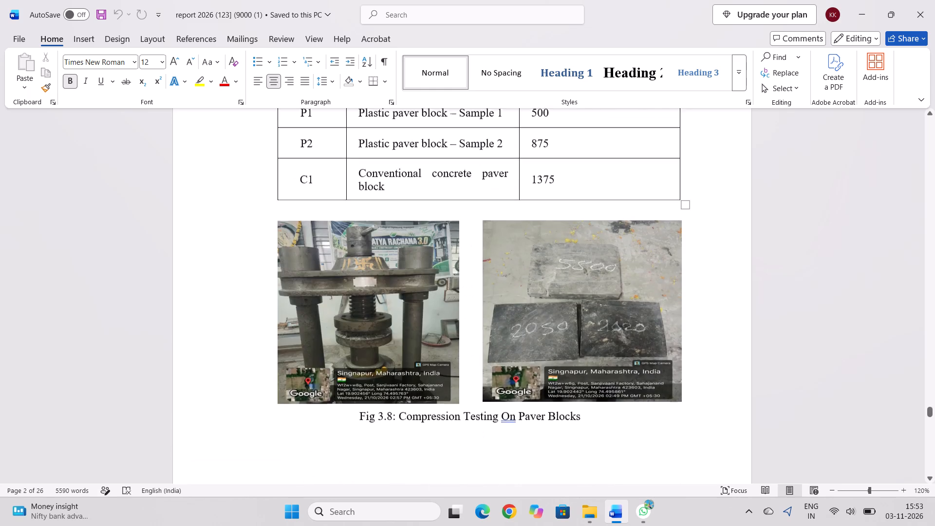
{"action": "scroll", "coordinate": [585, 303], "scroll_direction": "up", "scroll_amount": 2}
{"action": "scroll", "coordinate": [585, 303], "scroll_direction": "down", "scroll_amount": 1}
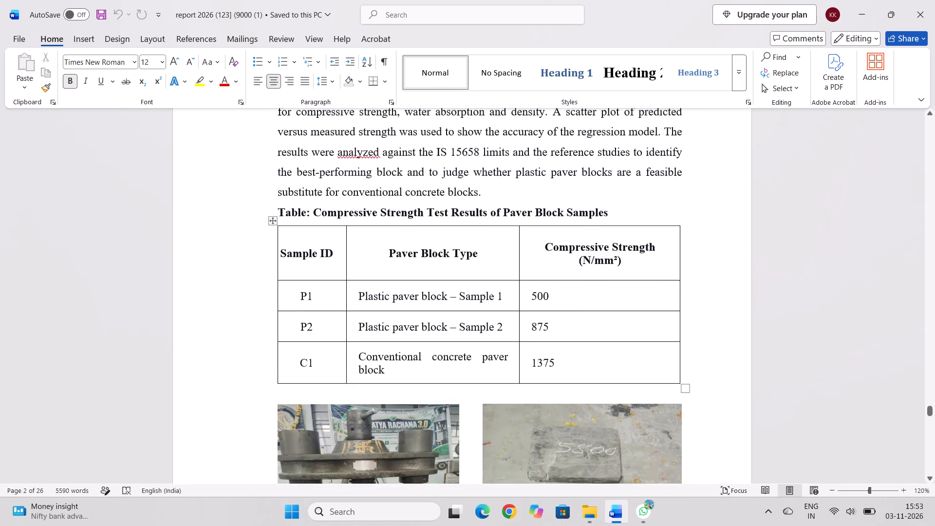
{"action": "scroll", "coordinate": [585, 303], "scroll_direction": "down", "scroll_amount": 4}
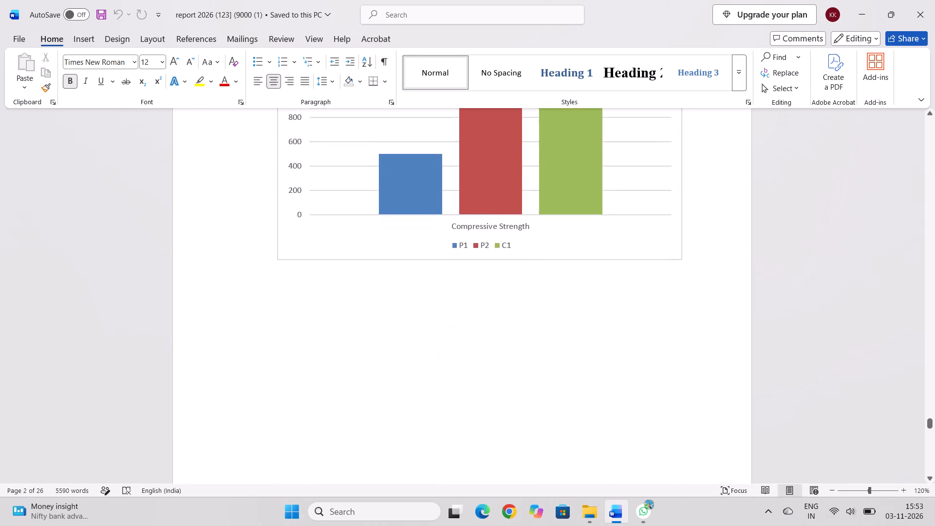
Review the Chapter 4 Conclusions and the reference list through the end of the report.
{"action": "scroll", "coordinate": [585, 303], "scroll_direction": "down", "scroll_amount": 3}
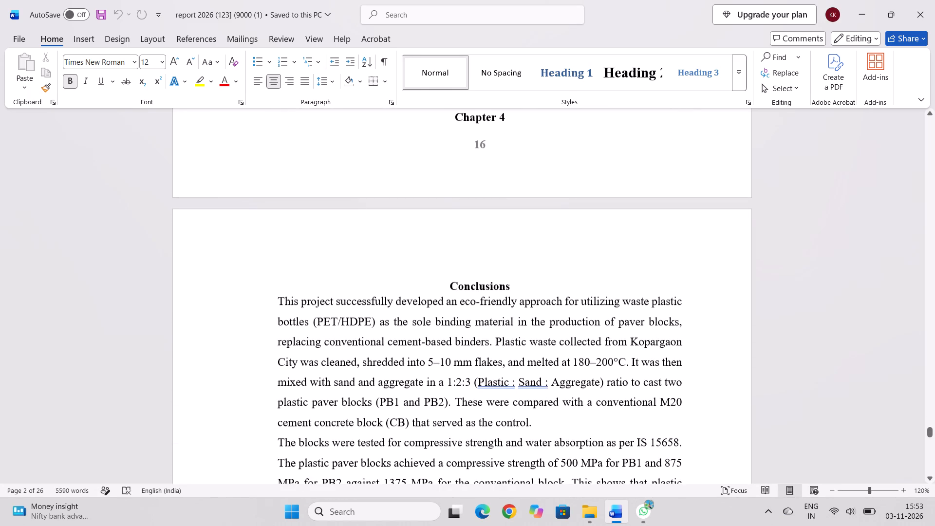
{"action": "scroll", "coordinate": [585, 303], "scroll_direction": "down", "scroll_amount": 4}
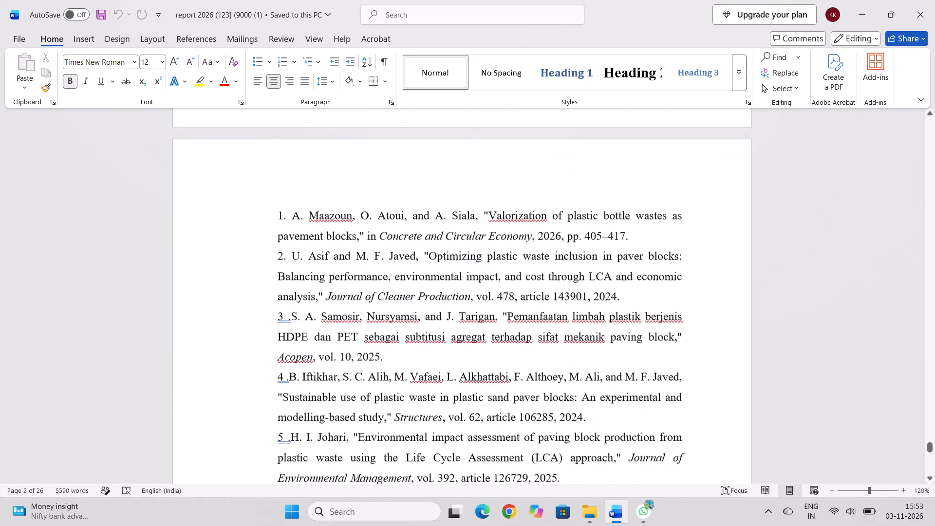
{"action": "scroll", "coordinate": [585, 303], "scroll_direction": "down", "scroll_amount": 4}
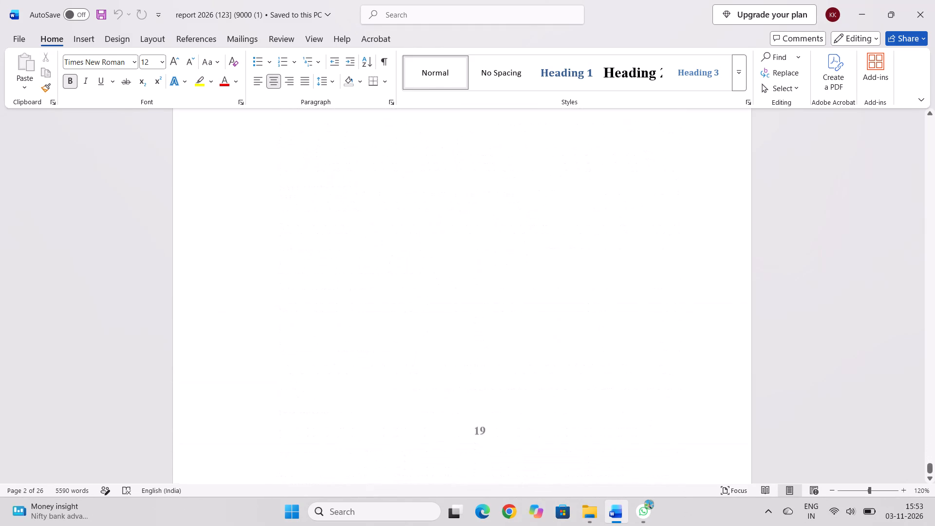
{"action": "scroll", "coordinate": [585, 303], "scroll_direction": "down", "scroll_amount": 1}
Go back to the compressive strength chart, the Fig 3.8 testing photos and section 3.11 to re-examine the results.
{"action": "scroll", "coordinate": [585, 303], "scroll_direction": "up", "scroll_amount": 6}
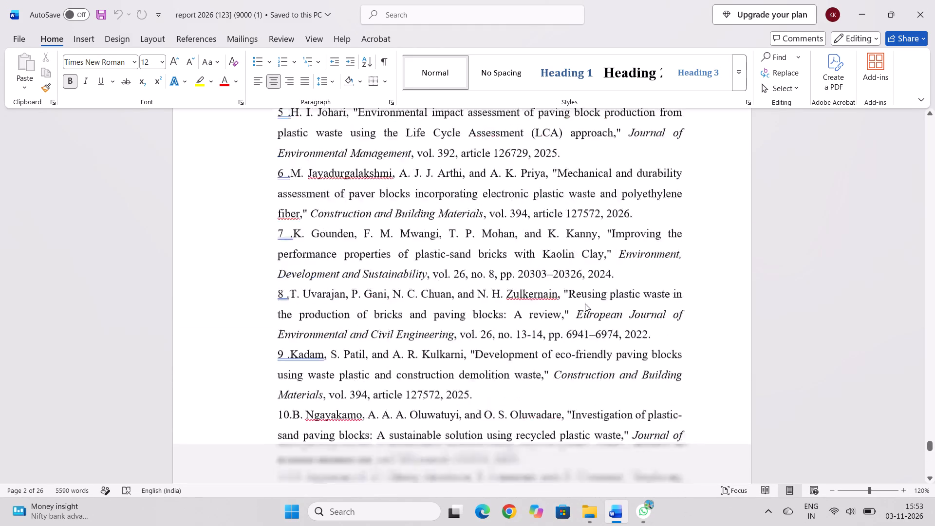
{"action": "scroll", "coordinate": [585, 303], "scroll_direction": "up", "scroll_amount": 4}
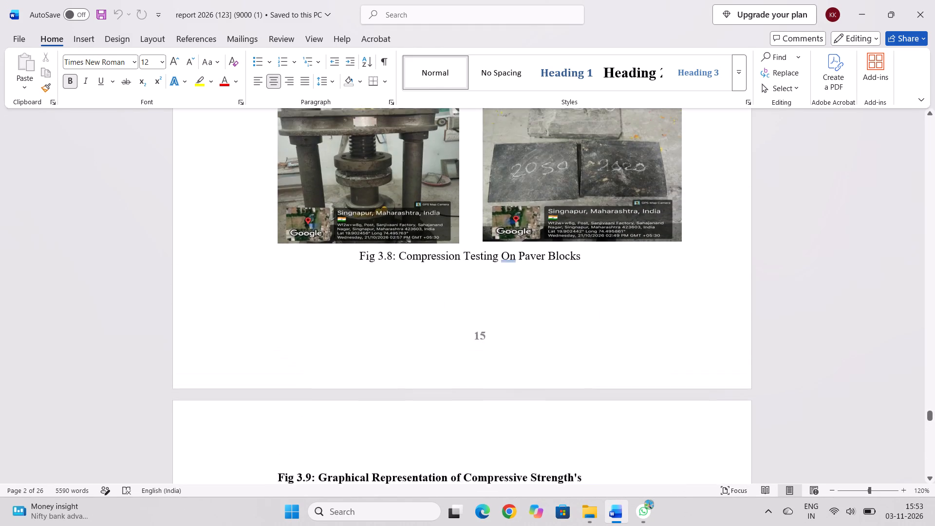
{"action": "scroll", "coordinate": [585, 303], "scroll_direction": "down", "scroll_amount": 2}
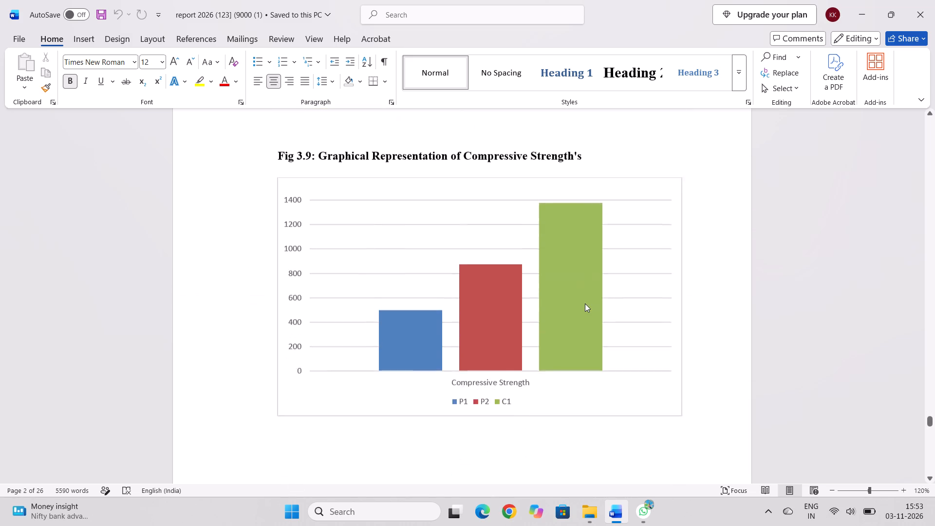
{"action": "scroll", "coordinate": [585, 303], "scroll_direction": "up", "scroll_amount": 2}
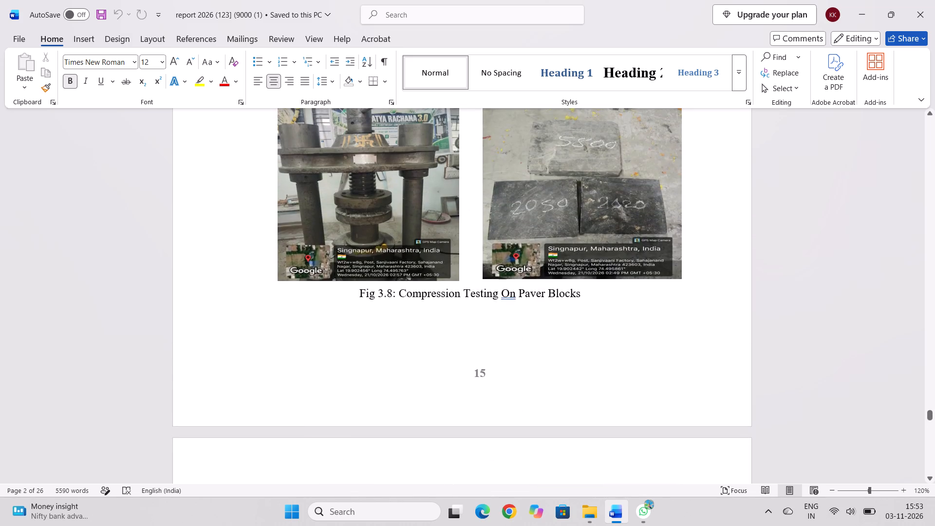
{"action": "scroll", "coordinate": [585, 303], "scroll_direction": "up", "scroll_amount": 4}
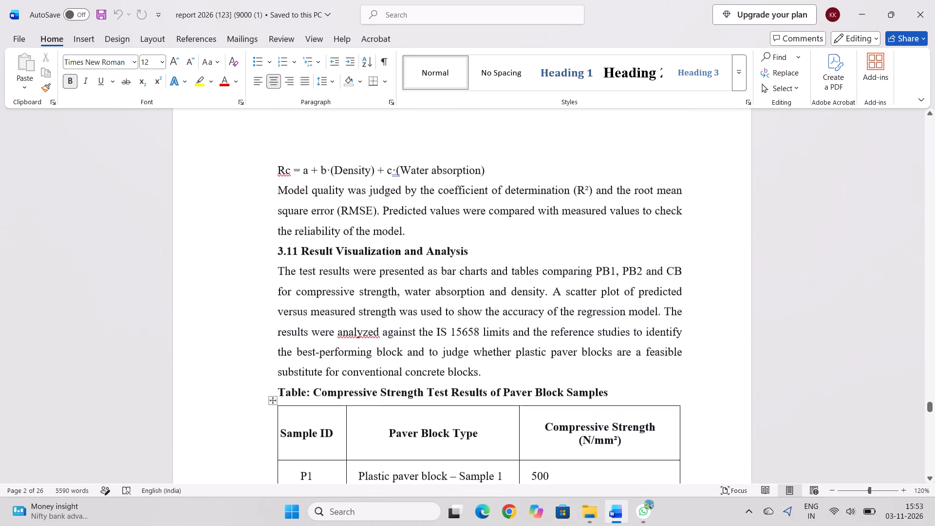
Recheck the Methodology backwards from section 3.10, covering Table 3.3, the sample preparation photos and the mix design Tables 3.1 and 3.2.
{"action": "scroll", "coordinate": [585, 303], "scroll_direction": "up", "scroll_amount": 16}
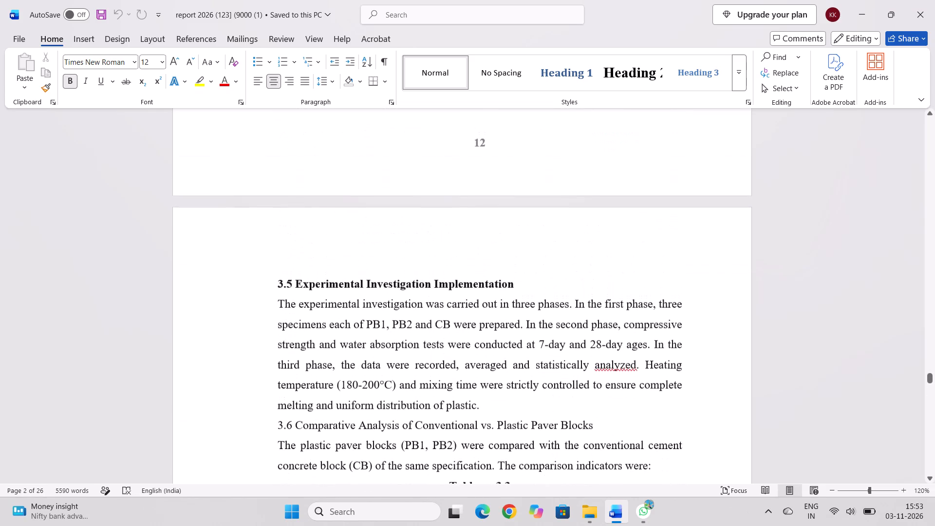
{"action": "scroll", "coordinate": [585, 303], "scroll_direction": "down", "scroll_amount": 2}
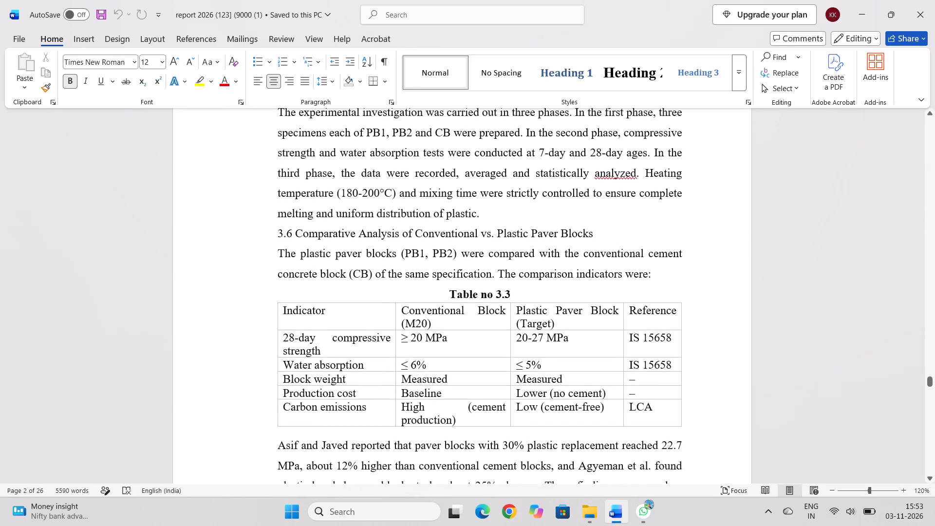
{"action": "scroll", "coordinate": [585, 303], "scroll_direction": "up", "scroll_amount": 1}
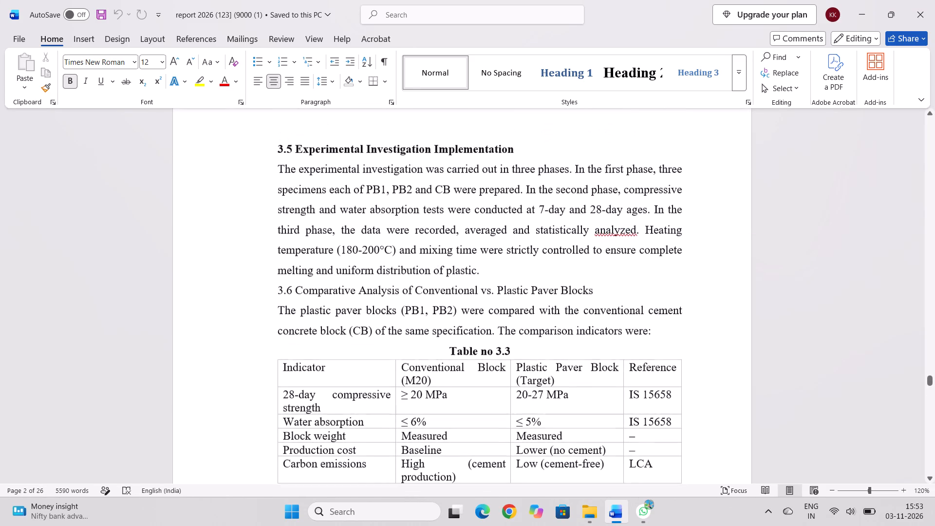
{"action": "scroll", "coordinate": [585, 303], "scroll_direction": "up", "scroll_amount": 4}
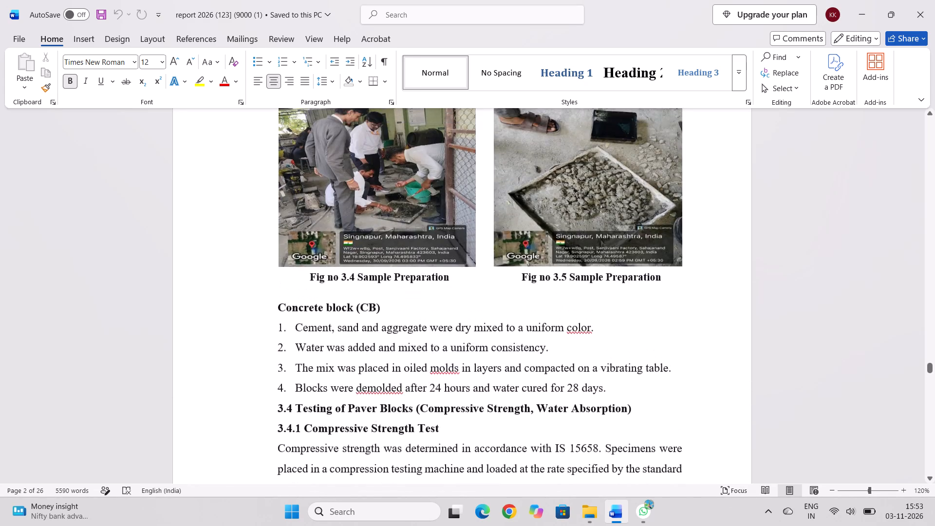
{"action": "scroll", "coordinate": [585, 303], "scroll_direction": "up", "scroll_amount": 4}
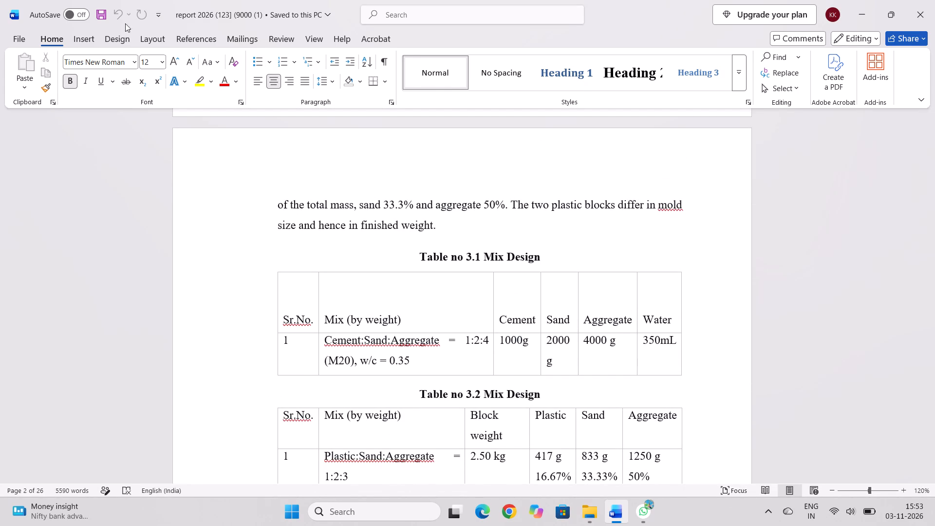
Try to turn on AutoSave for the report by uploading the file to the personal OneDrive.
{"action": "left_click", "coordinate": [69, 16]}
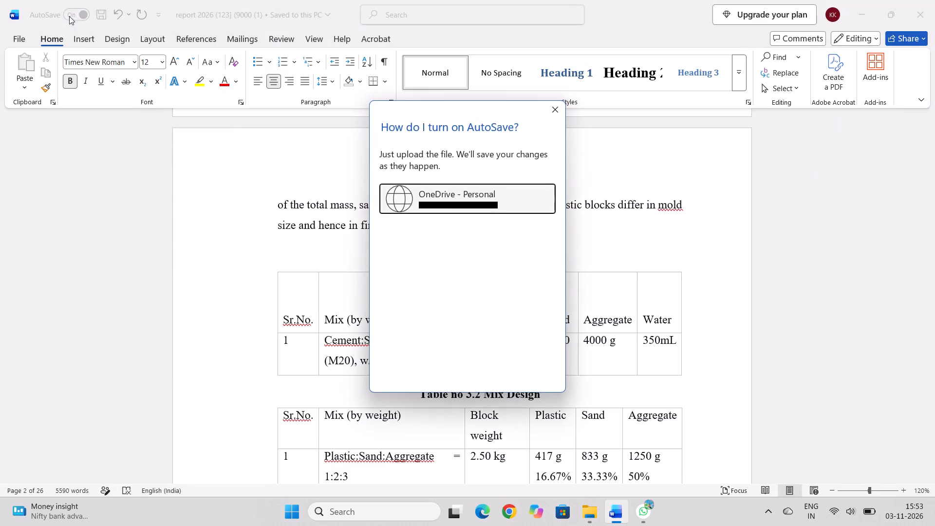
{"action": "left_click", "coordinate": [403, 201]}
{"action": "left_click", "coordinate": [427, 202]}
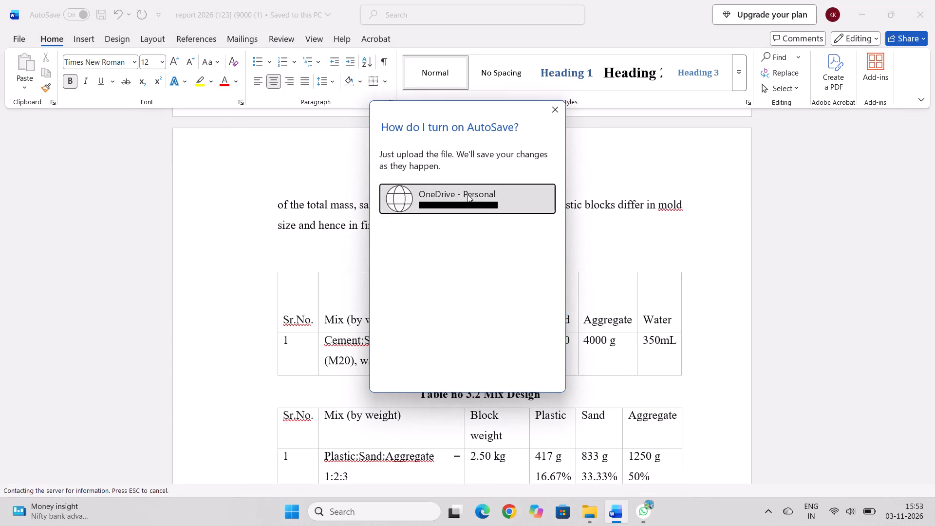
{"action": "double_click", "coordinate": [488, 194]}
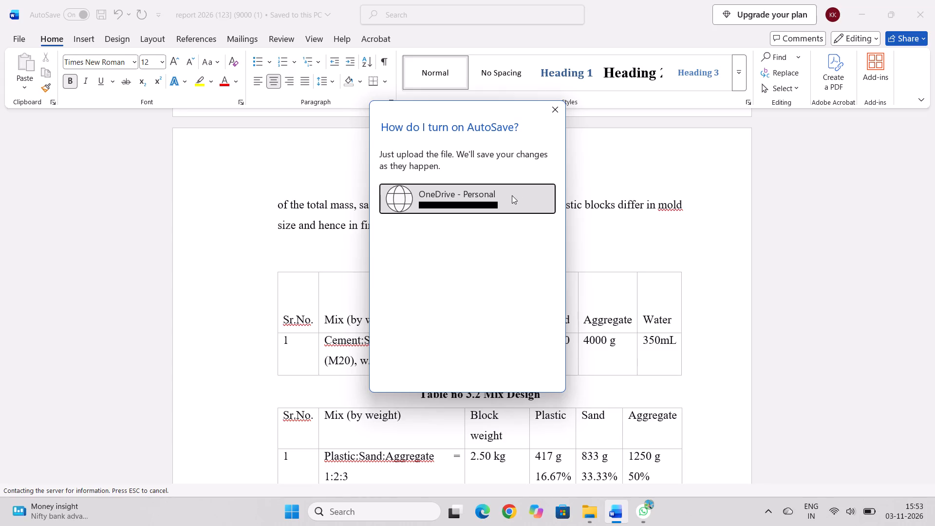
{"action": "left_click", "coordinate": [512, 195]}
{"action": "double_click", "coordinate": [455, 200]}
{"action": "left_click", "coordinate": [407, 194]}
{"action": "left_click", "coordinate": [559, 110]}
{"action": "left_click", "coordinate": [559, 109]}
{"action": "left_click", "coordinate": [202, 160]}
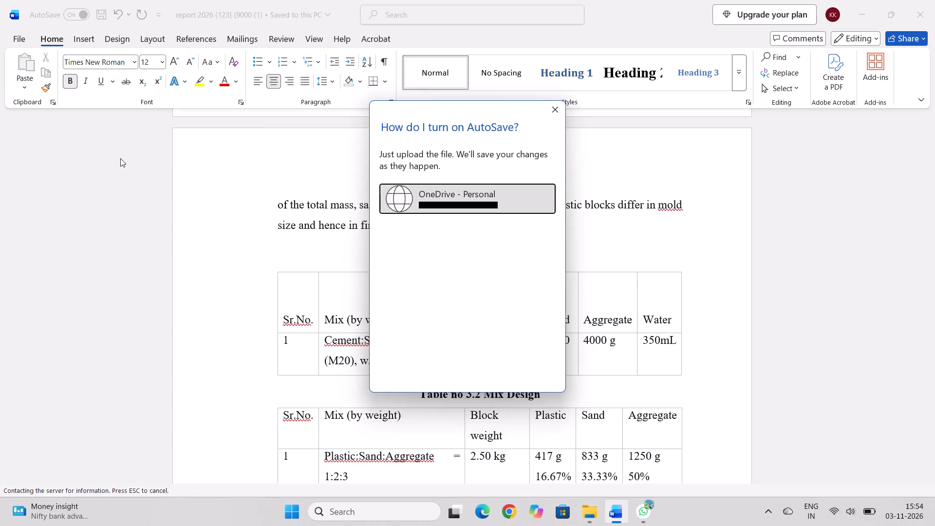
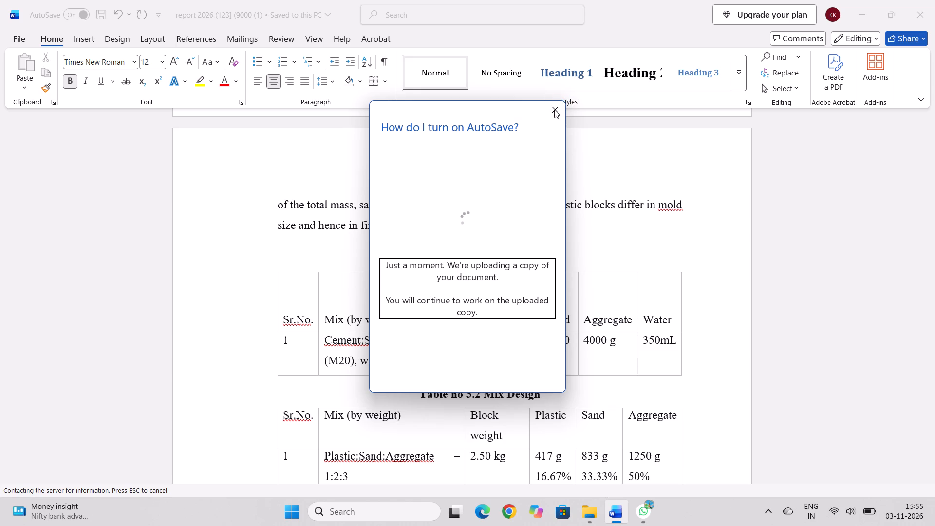
Dismiss the AutoSave dialog that is uploading a copy of the document.
{"action": "left_click", "coordinate": [554, 110]}
{"action": "key", "text": "Escape"}
{"action": "key", "text": "Escape"}
{"action": "key", "text": "Escape"}
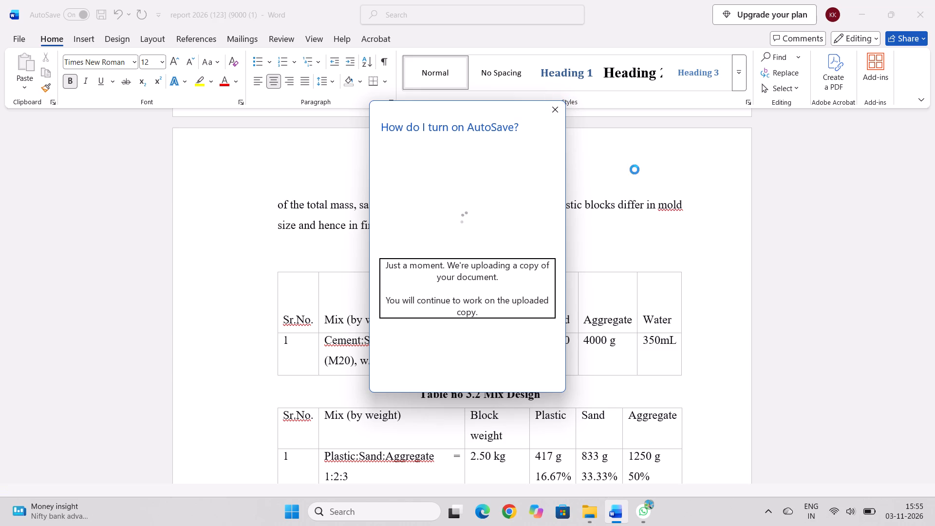
{"action": "key", "text": "Escape"}
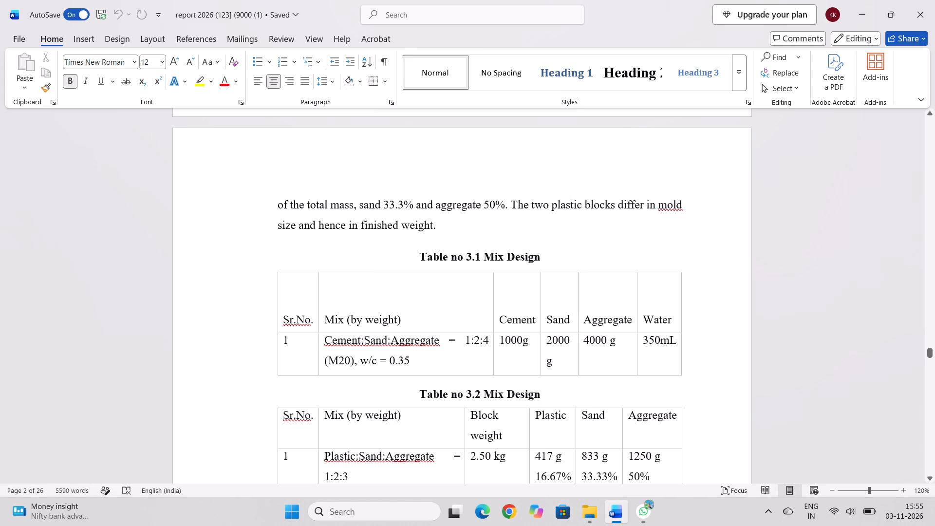
Re-examine mix design Tables 3.1 and 3.2 and the steps of section 3.3.2 Sample Preparation Procedure.
{"action": "scroll", "coordinate": [604, 233], "scroll_direction": "down", "scroll_amount": 1}
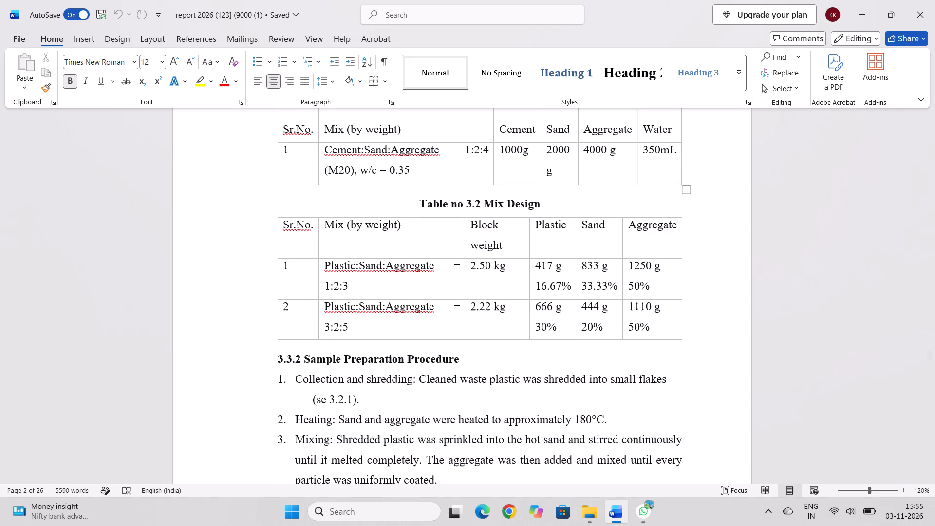
{"action": "scroll", "coordinate": [604, 233], "scroll_direction": "up", "scroll_amount": 1}
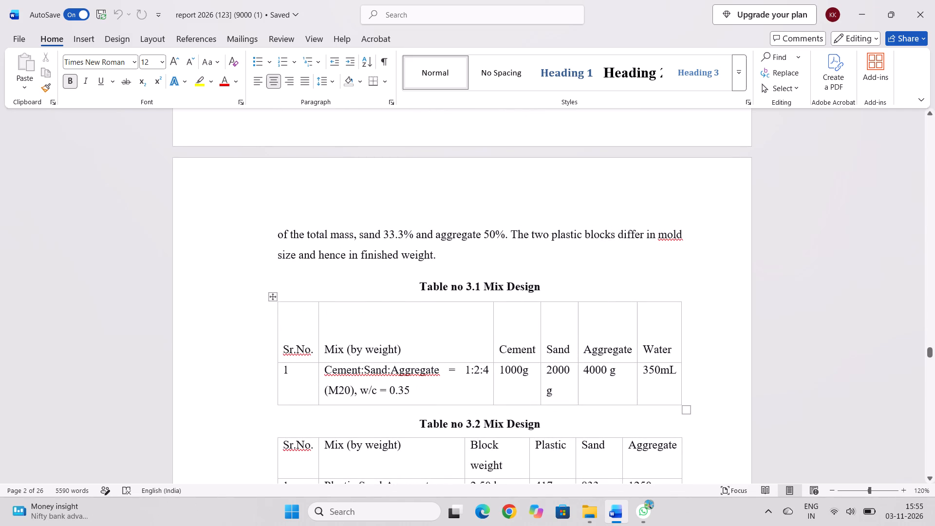
{"action": "scroll", "coordinate": [604, 233], "scroll_direction": "down", "scroll_amount": 3}
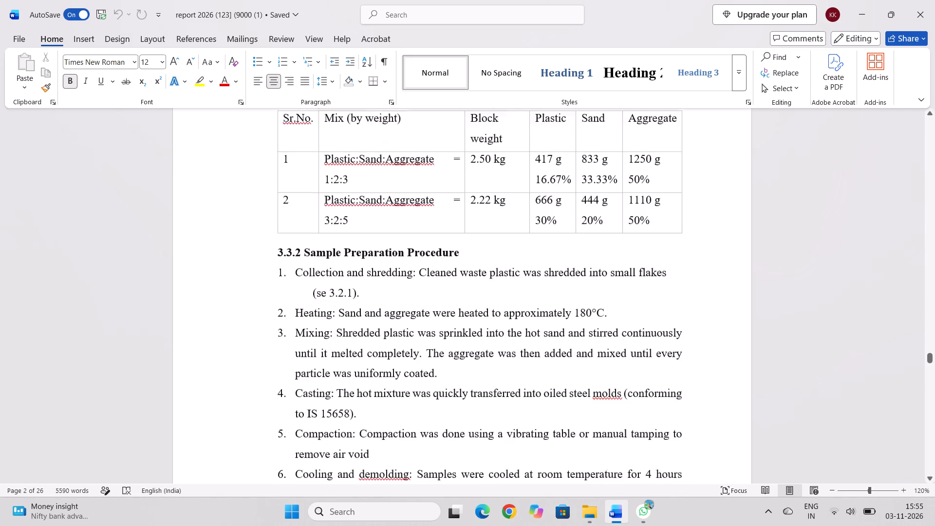
{"action": "scroll", "coordinate": [604, 233], "scroll_direction": "down", "scroll_amount": 3}
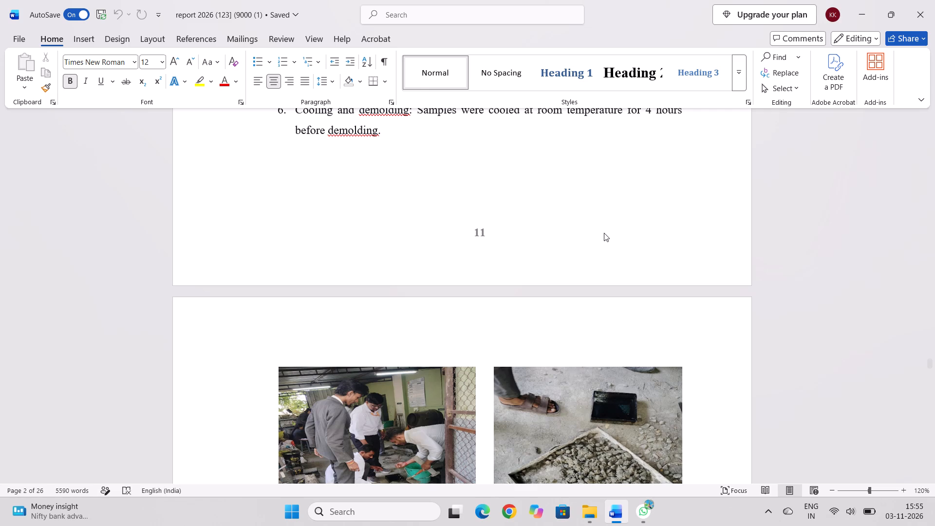
{"action": "scroll", "coordinate": [604, 233], "scroll_direction": "up", "scroll_amount": 2}
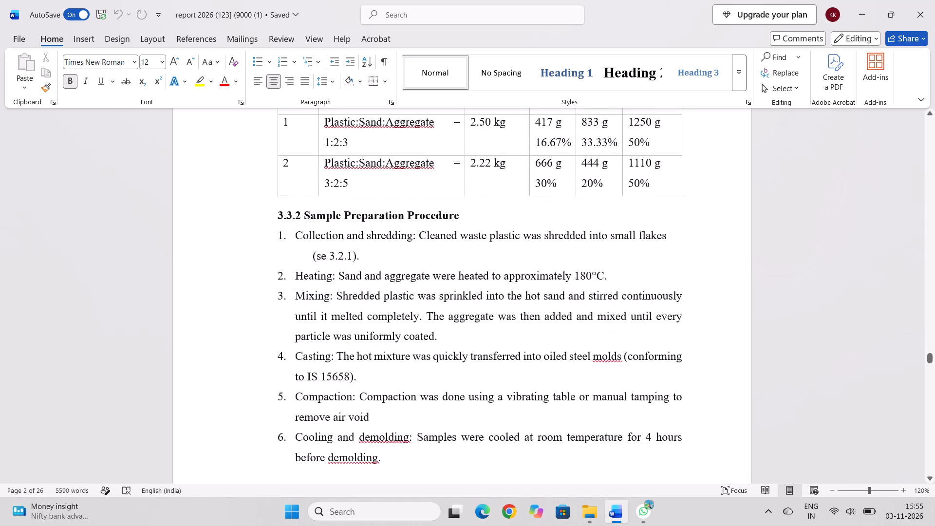
Review the Methodology backwards from section 3.3.1 through the material properties and Fig 3.3 to the start of Chapter 3.
{"action": "scroll", "coordinate": [604, 233], "scroll_direction": "up", "scroll_amount": 4}
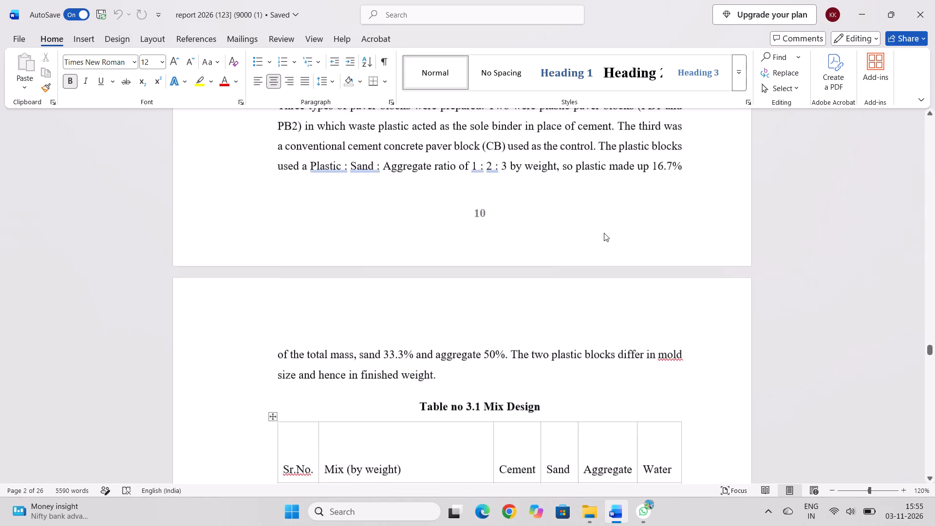
{"action": "scroll", "coordinate": [604, 233], "scroll_direction": "up", "scroll_amount": 3}
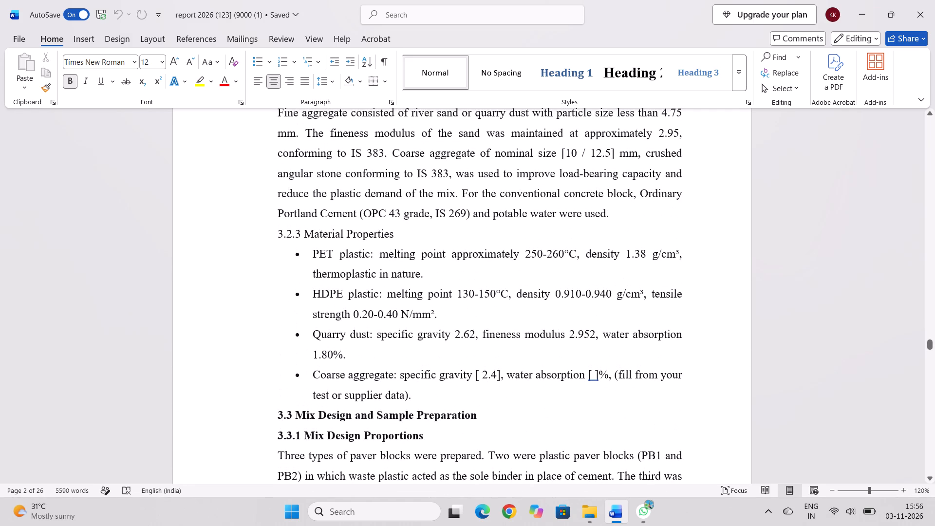
{"action": "scroll", "coordinate": [552, 245], "scroll_direction": "up", "scroll_amount": 3}
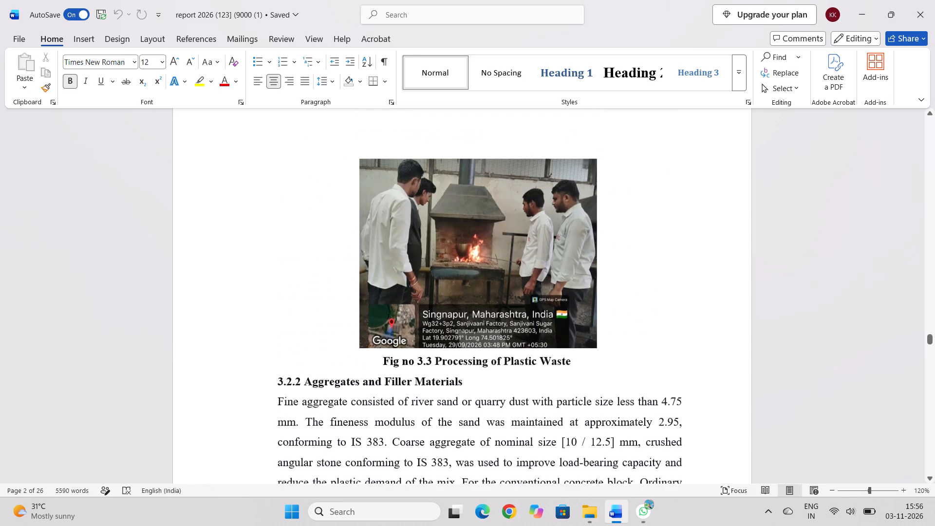
{"action": "scroll", "coordinate": [552, 245], "scroll_direction": "up", "scroll_amount": 6}
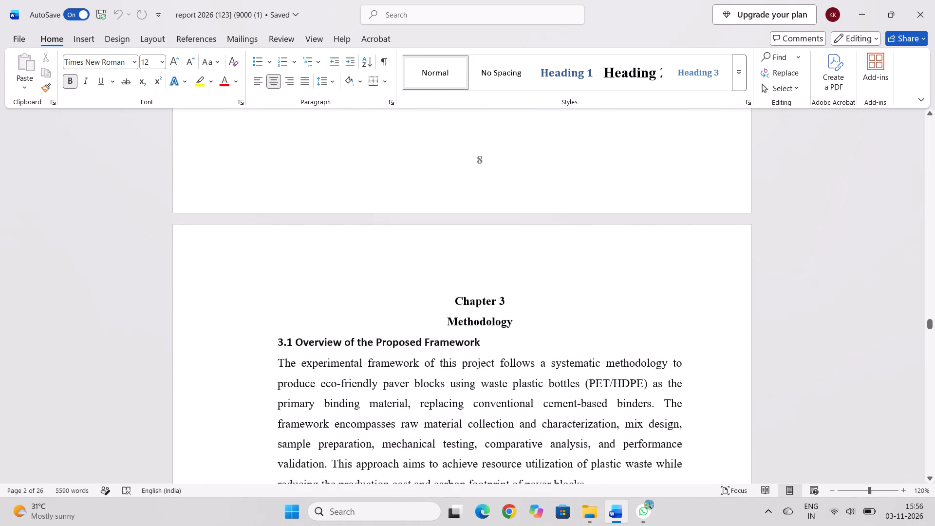
Look back through the literature review summaries and their numbered citations, from Yadav et al. [15] to before Johari [5].
{"action": "scroll", "coordinate": [552, 245], "scroll_direction": "up", "scroll_amount": 2}
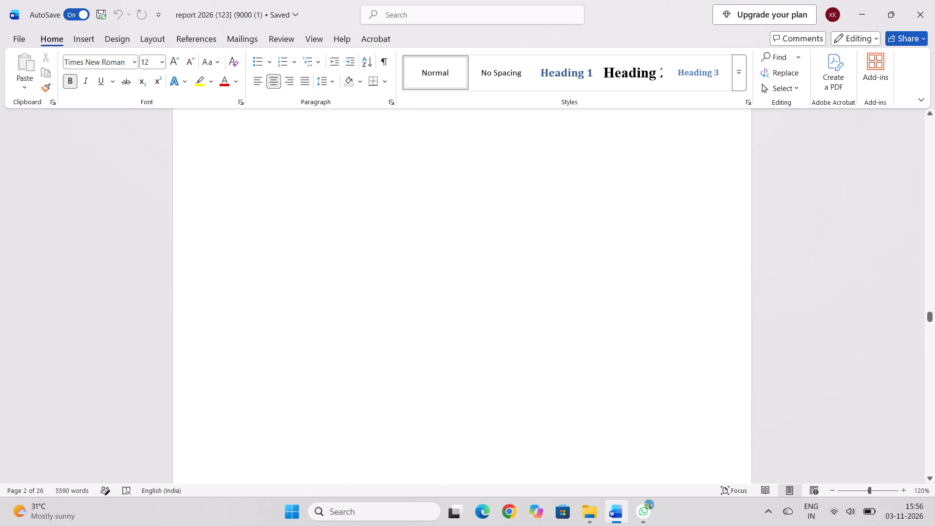
{"action": "scroll", "coordinate": [552, 245], "scroll_direction": "up", "scroll_amount": 4}
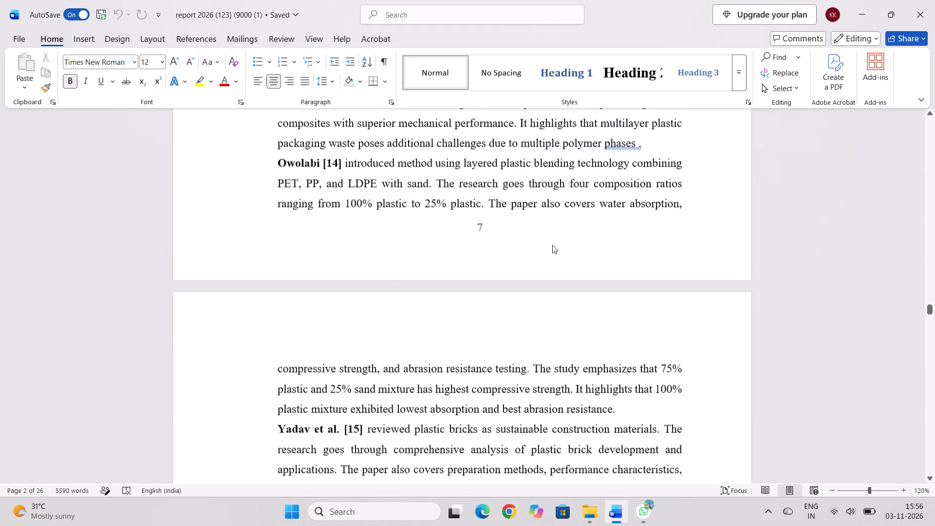
{"action": "scroll", "coordinate": [552, 245], "scroll_direction": "up", "scroll_amount": 2}
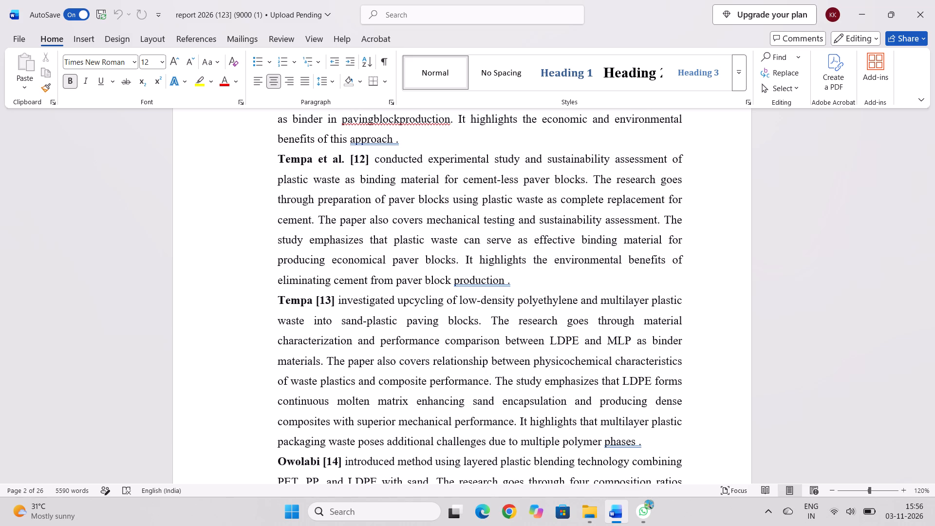
{"action": "scroll", "coordinate": [552, 245], "scroll_direction": "up", "scroll_amount": 2}
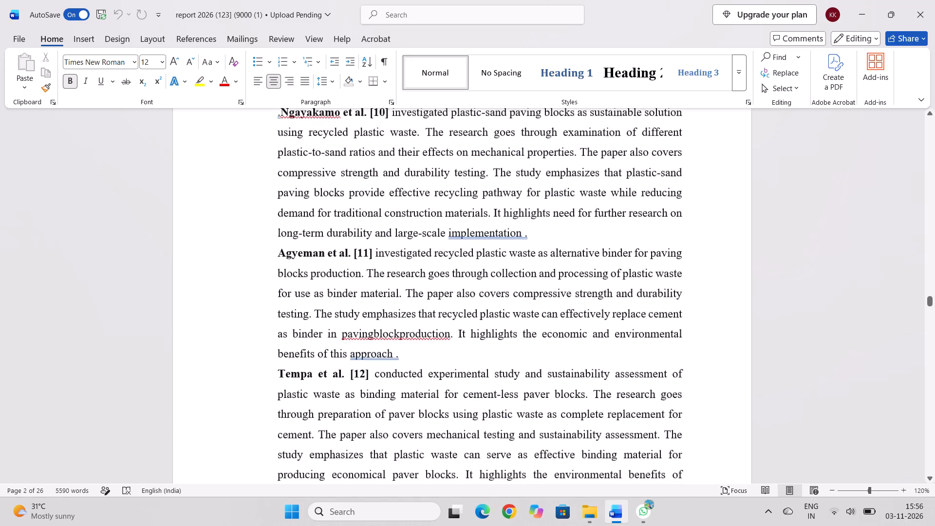
{"action": "scroll", "coordinate": [552, 245], "scroll_direction": "up", "scroll_amount": 6}
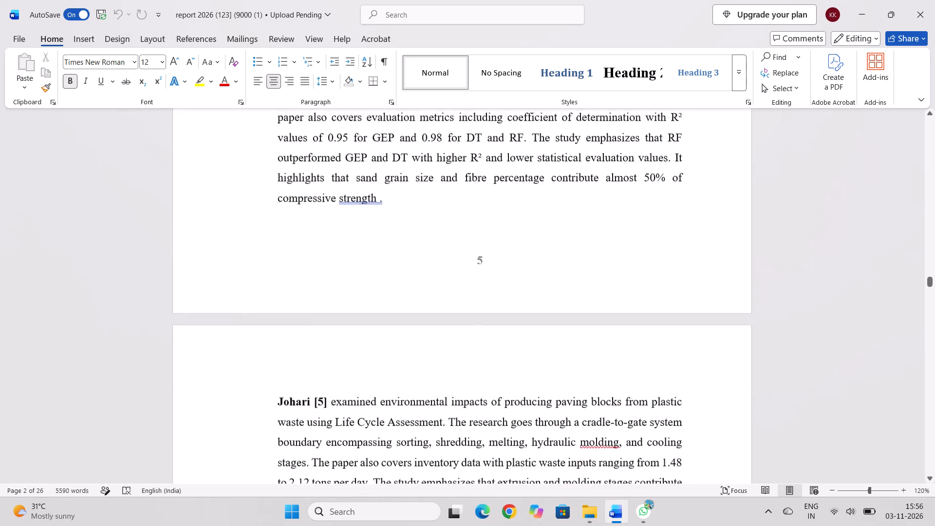
Review Chapter 1 backwards from the 1.7 Objectives to the 1.1 Overview.
{"action": "scroll", "coordinate": [552, 245], "scroll_direction": "up", "scroll_amount": 7}
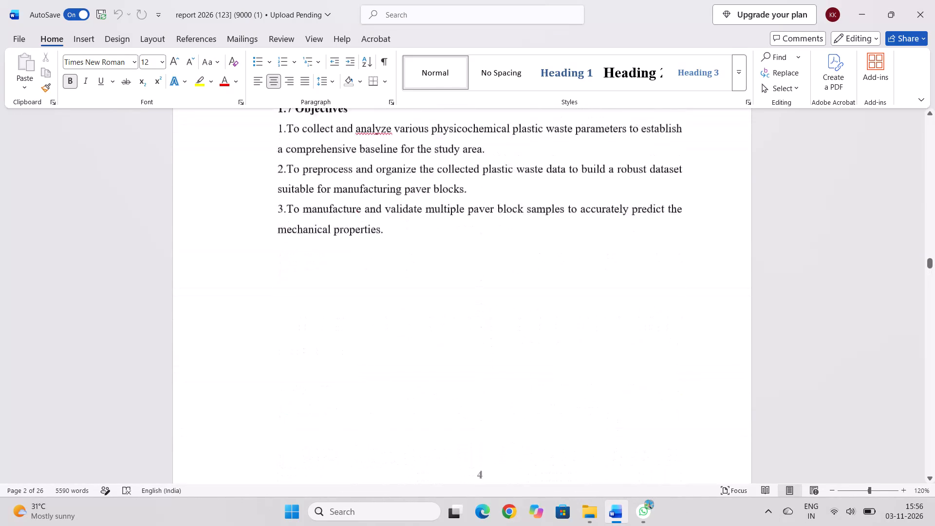
{"action": "scroll", "coordinate": [552, 245], "scroll_direction": "up", "scroll_amount": 6}
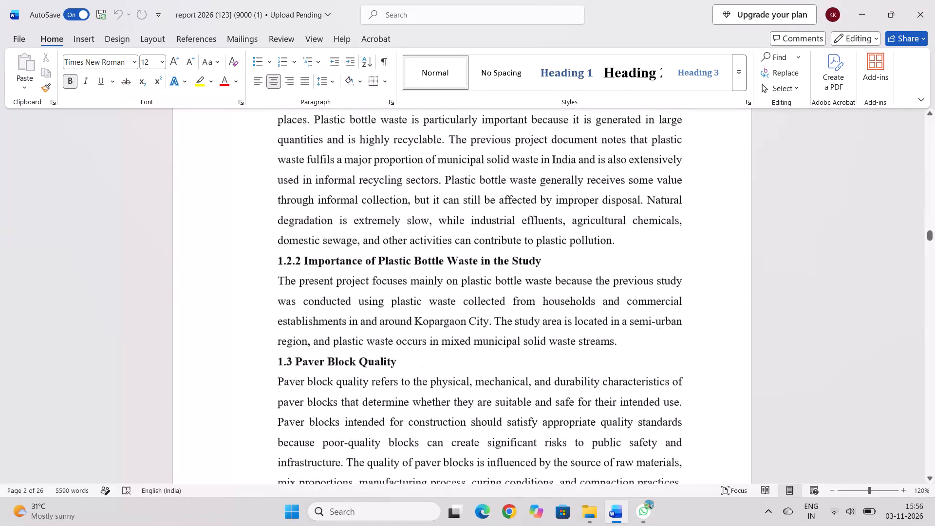
{"action": "scroll", "coordinate": [552, 245], "scroll_direction": "up", "scroll_amount": 5}
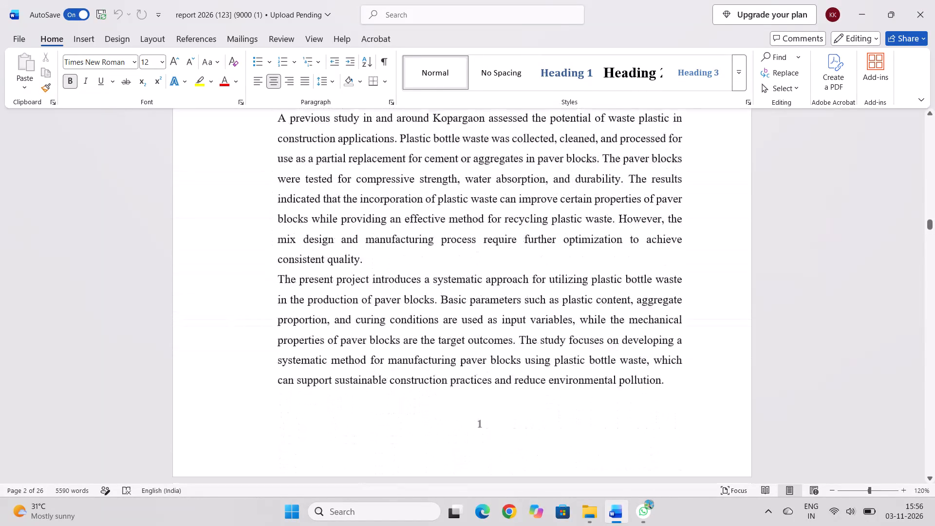
{"action": "scroll", "coordinate": [552, 245], "scroll_direction": "up", "scroll_amount": 3}
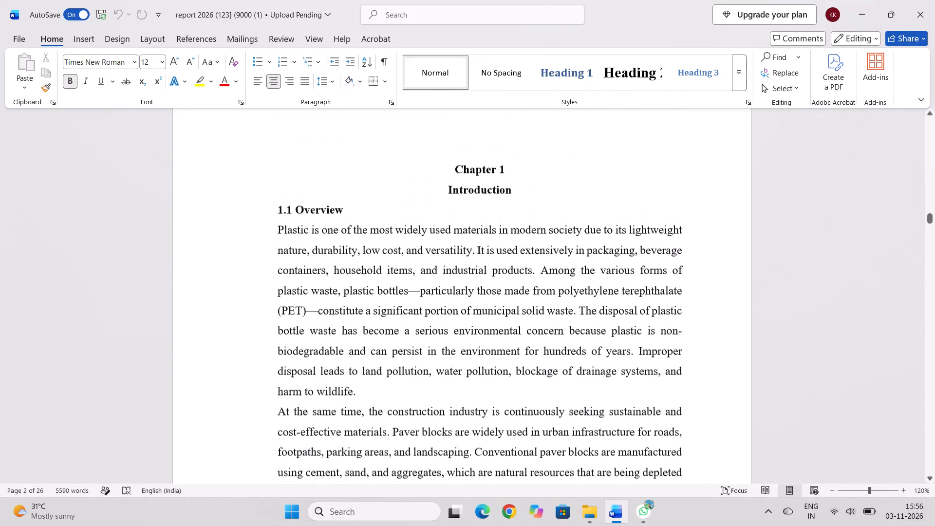
Check the front matter lists of tables and figures, with their captions and page numbers, and return to the Chapter 1 Introduction.
{"action": "scroll", "coordinate": [552, 245], "scroll_direction": "up", "scroll_amount": 7}
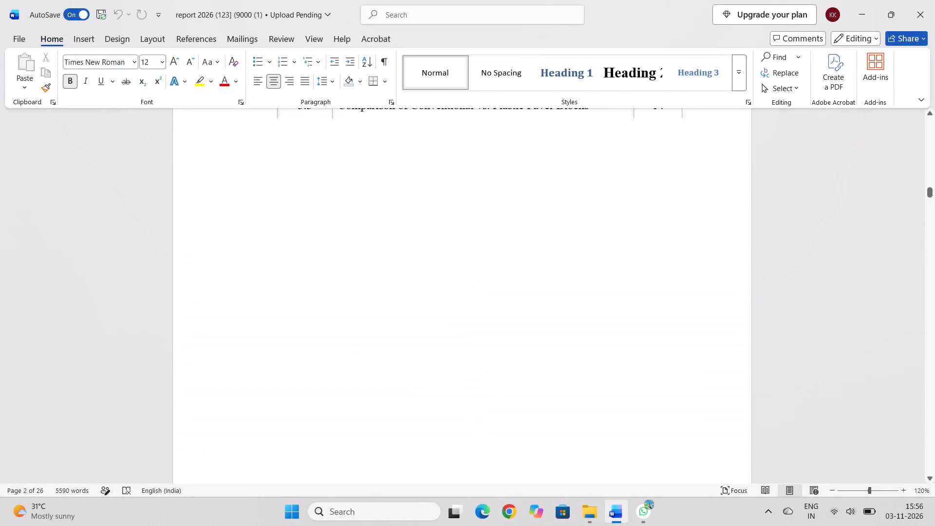
{"action": "scroll", "coordinate": [552, 245], "scroll_direction": "up", "scroll_amount": 5}
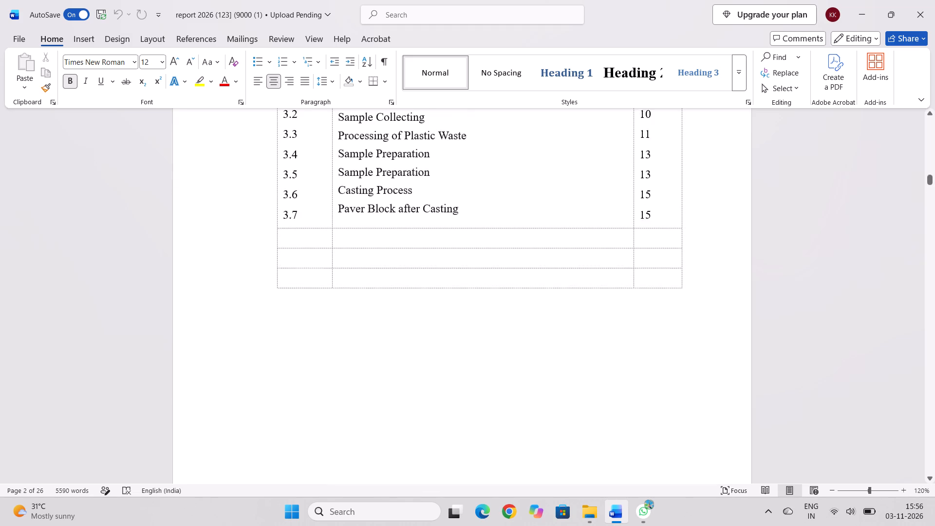
{"action": "scroll", "coordinate": [552, 245], "scroll_direction": "up", "scroll_amount": 3}
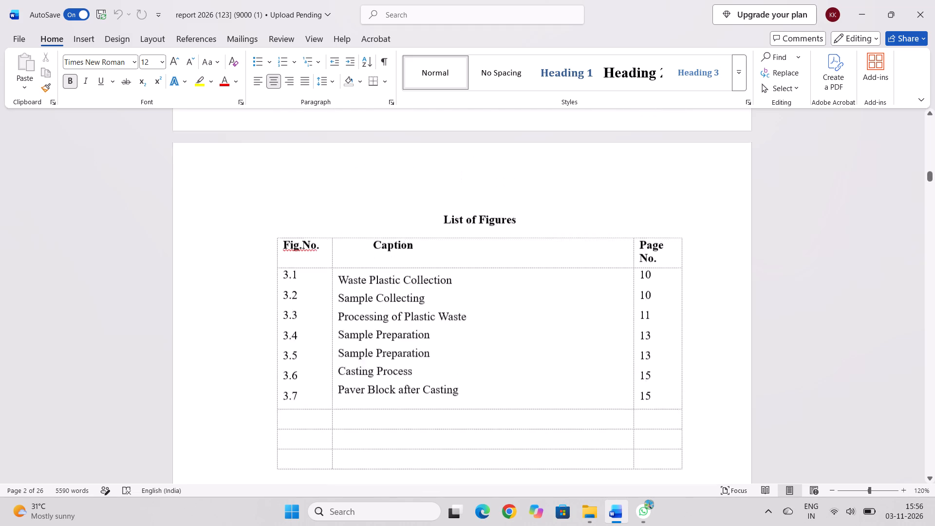
{"action": "scroll", "coordinate": [552, 245], "scroll_direction": "up", "scroll_amount": 4}
{"action": "scroll", "coordinate": [552, 245], "scroll_direction": "down", "scroll_amount": 5}
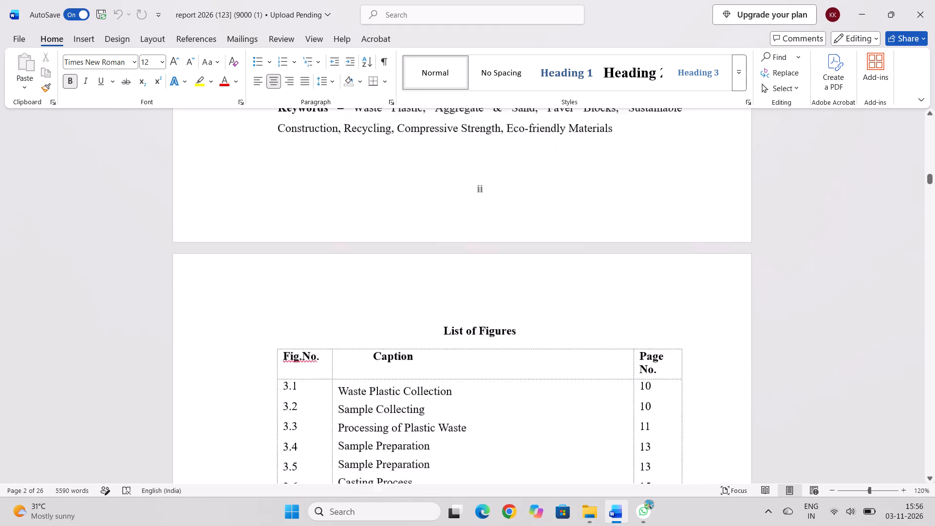
{"action": "scroll", "coordinate": [552, 245], "scroll_direction": "down", "scroll_amount": 5}
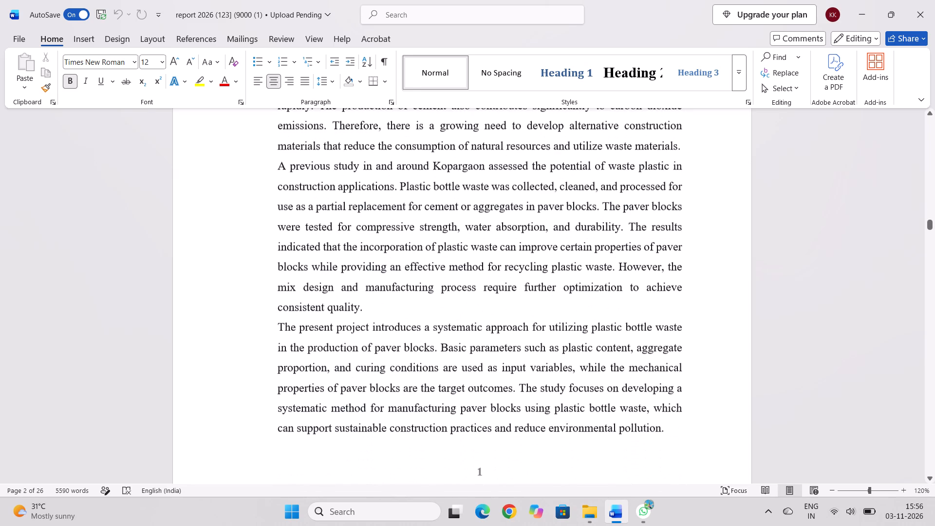
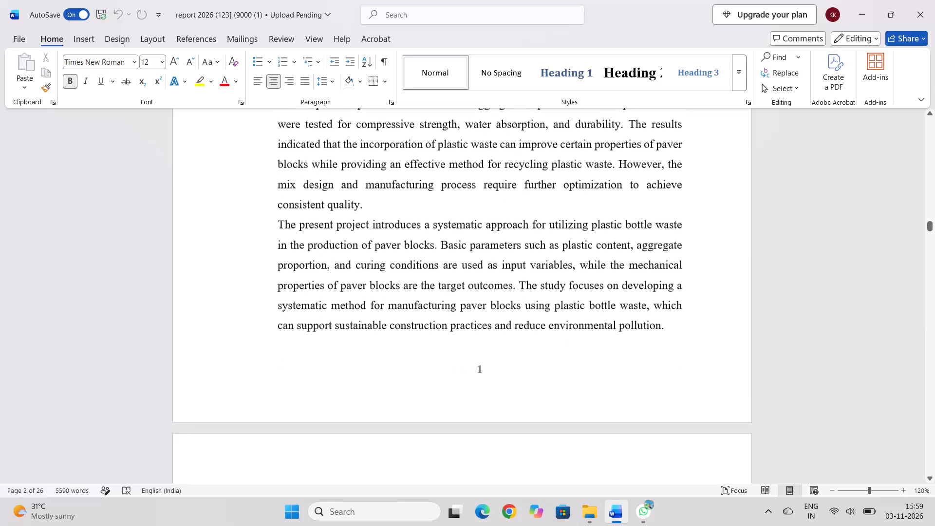
Review Chapter 1 from the 1.1 Overview through 1.4 Global Plastic Pollution and back to the chapter's start.
{"action": "scroll", "coordinate": [673, 288], "scroll_direction": "down", "scroll_amount": 2}
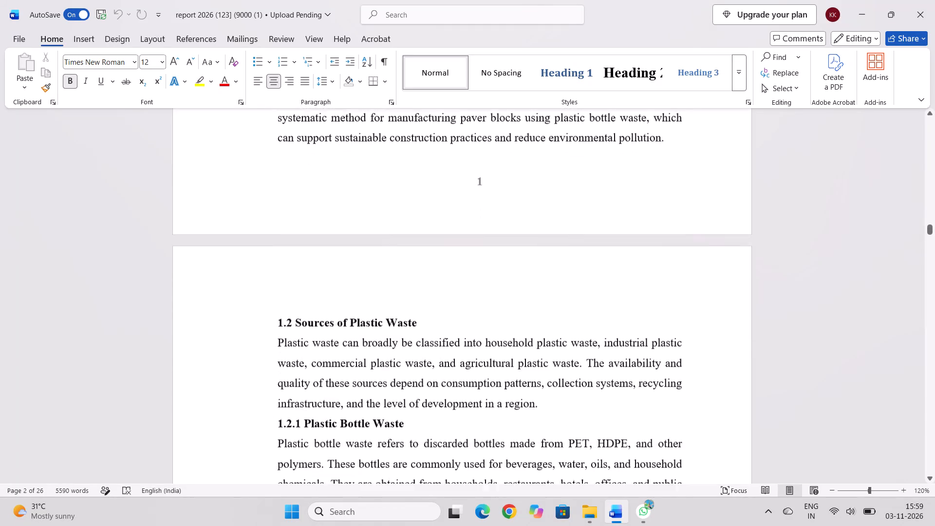
{"action": "scroll", "coordinate": [673, 288], "scroll_direction": "down", "scroll_amount": 3}
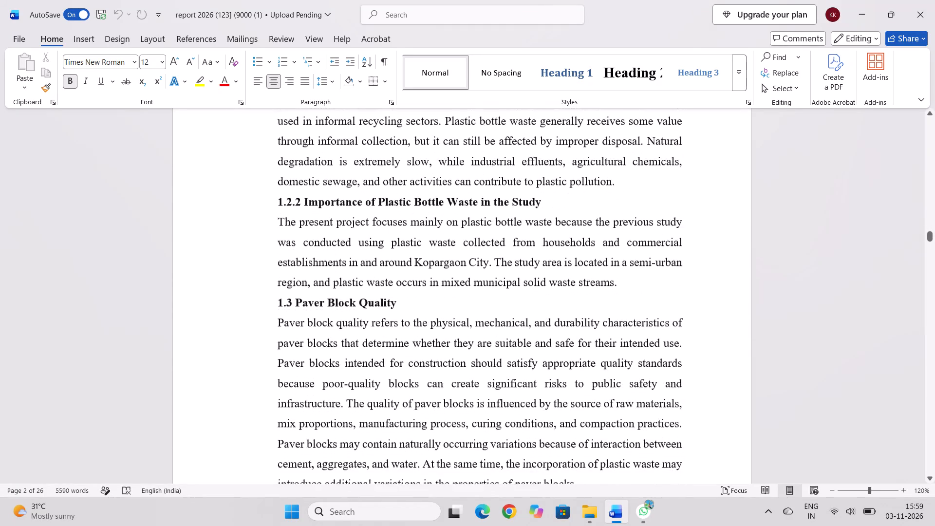
{"action": "scroll", "coordinate": [673, 288], "scroll_direction": "down", "scroll_amount": 1}
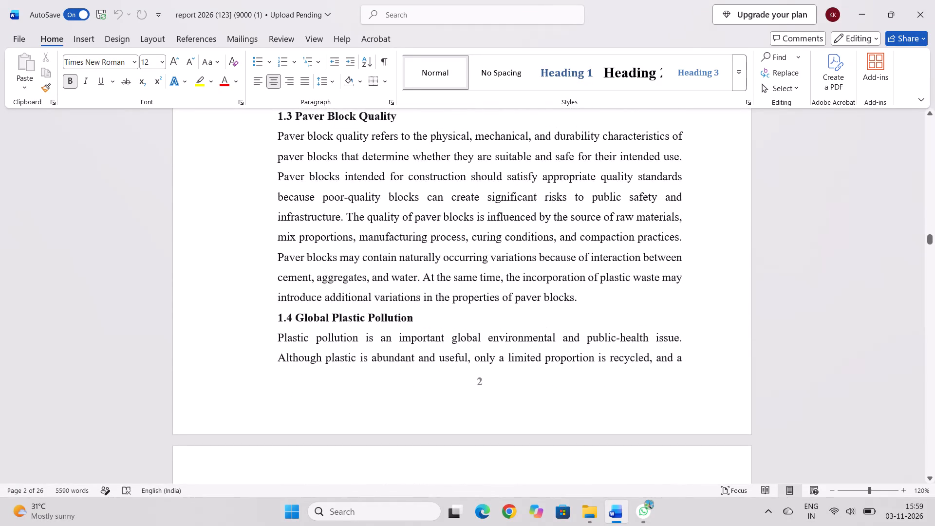
{"action": "scroll", "coordinate": [673, 288], "scroll_direction": "down", "scroll_amount": 1}
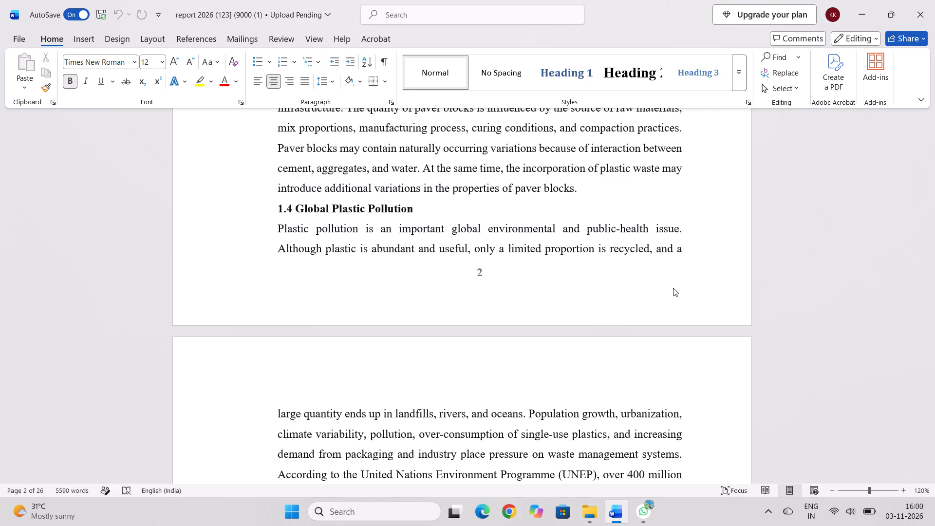
{"action": "scroll", "coordinate": [673, 288], "scroll_direction": "up", "scroll_amount": 4}
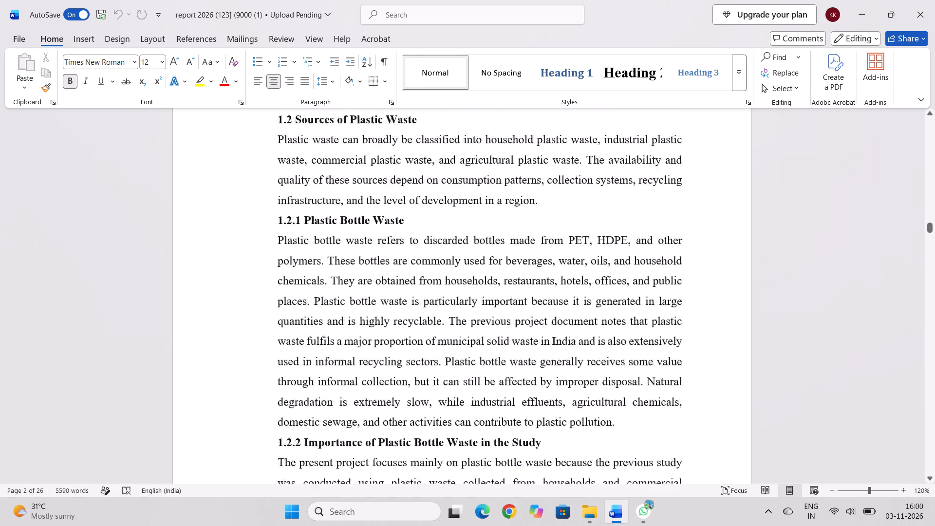
{"action": "scroll", "coordinate": [673, 288], "scroll_direction": "up", "scroll_amount": 2}
{"action": "scroll", "coordinate": [673, 288], "scroll_direction": "down", "scroll_amount": 3}
{"action": "scroll", "coordinate": [673, 288], "scroll_direction": "up", "scroll_amount": 2}
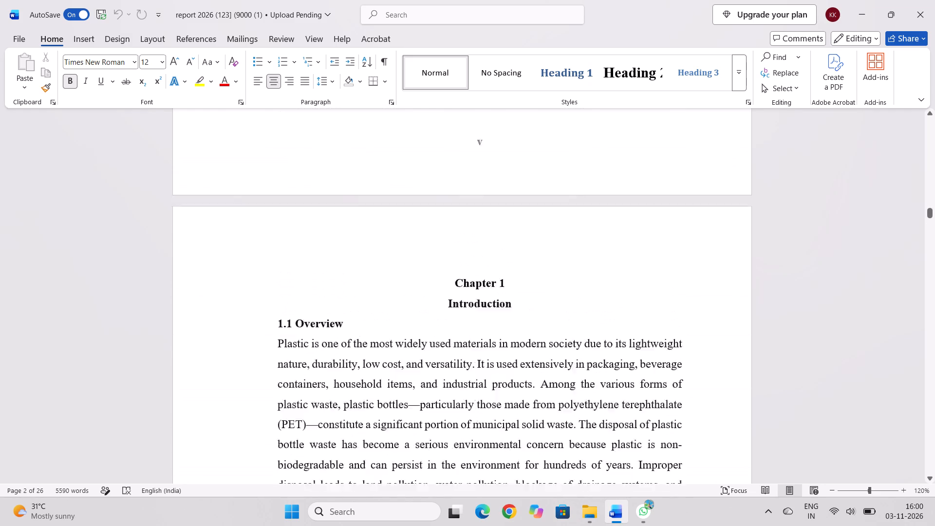
Look back through the front matter, from the List of Table and List of Figures through the contents to the acknowledgement.
{"action": "scroll", "coordinate": [673, 288], "scroll_direction": "up", "scroll_amount": 5}
{"action": "scroll", "coordinate": [673, 288], "scroll_direction": "down", "scroll_amount": 1}
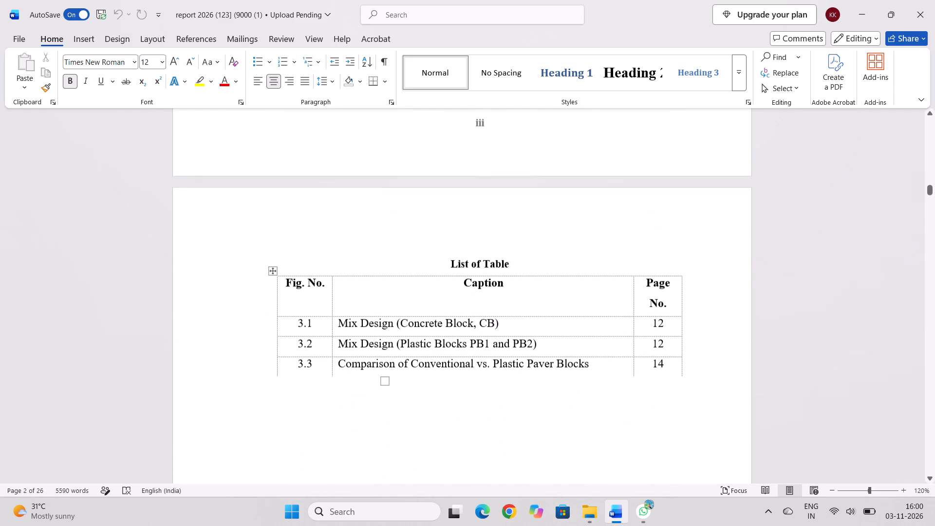
{"action": "scroll", "coordinate": [673, 288], "scroll_direction": "down", "scroll_amount": 1}
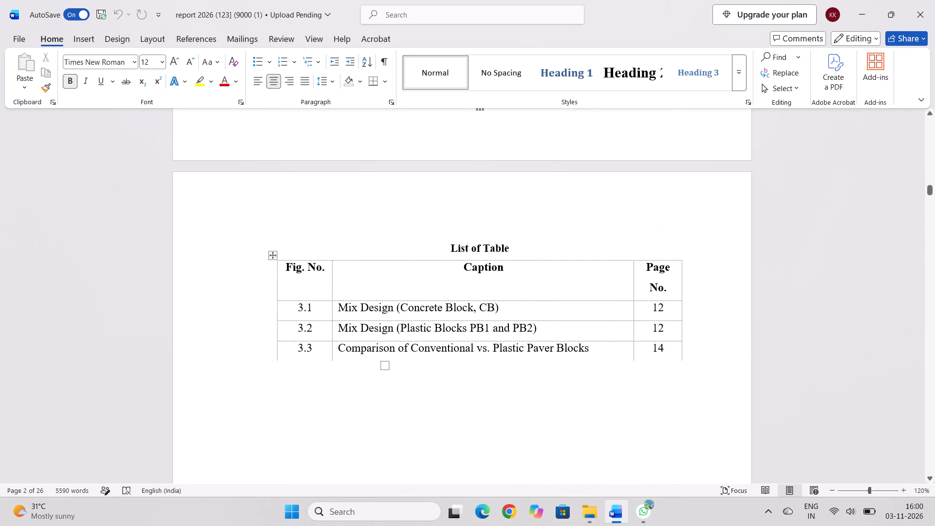
{"action": "scroll", "coordinate": [673, 288], "scroll_direction": "up", "scroll_amount": 3}
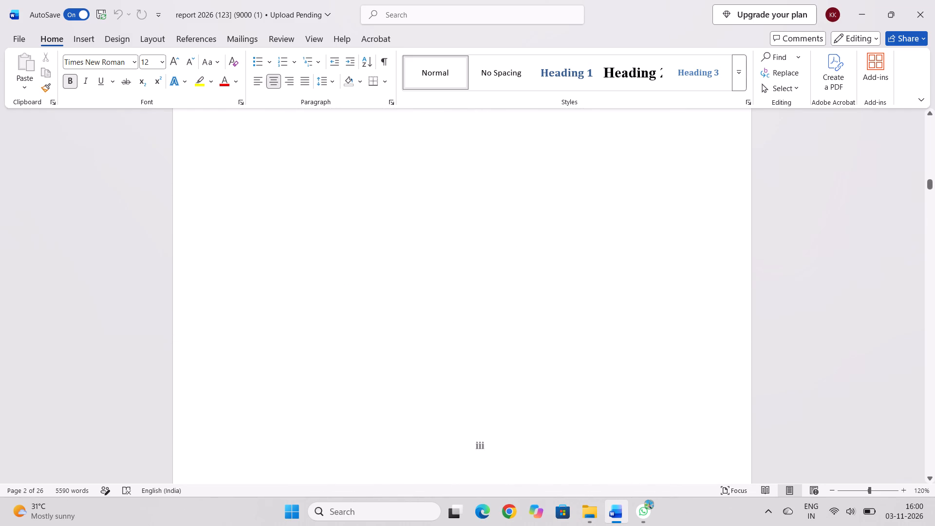
{"action": "scroll", "coordinate": [673, 288], "scroll_direction": "up", "scroll_amount": 4}
{"action": "scroll", "coordinate": [673, 288], "scroll_direction": "down", "scroll_amount": 1}
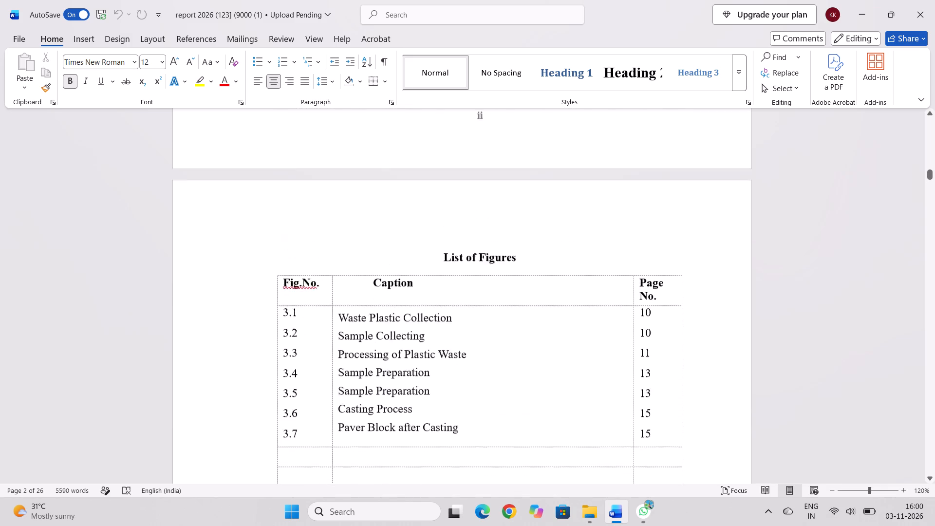
{"action": "scroll", "coordinate": [673, 288], "scroll_direction": "up", "scroll_amount": 4}
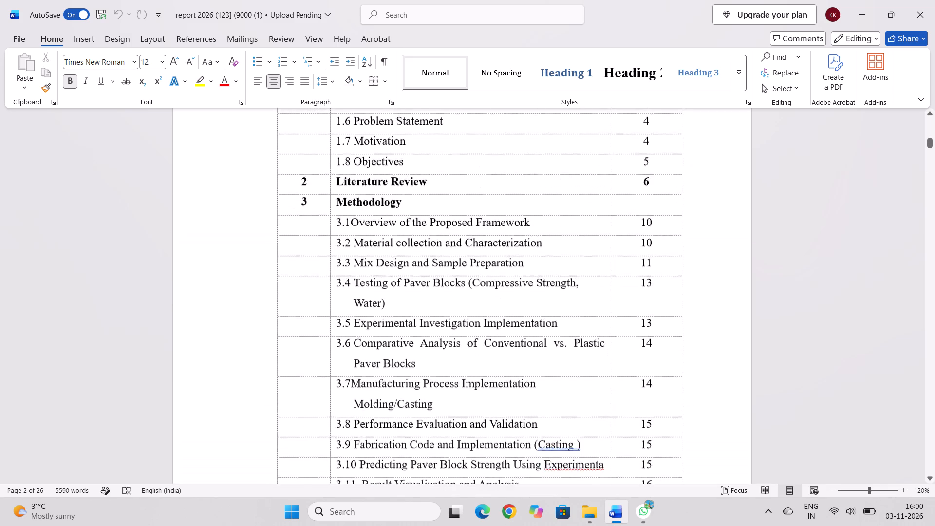
{"action": "scroll", "coordinate": [673, 288], "scroll_direction": "up", "scroll_amount": 4}
{"action": "scroll", "coordinate": [673, 288], "scroll_direction": "down", "scroll_amount": 3}
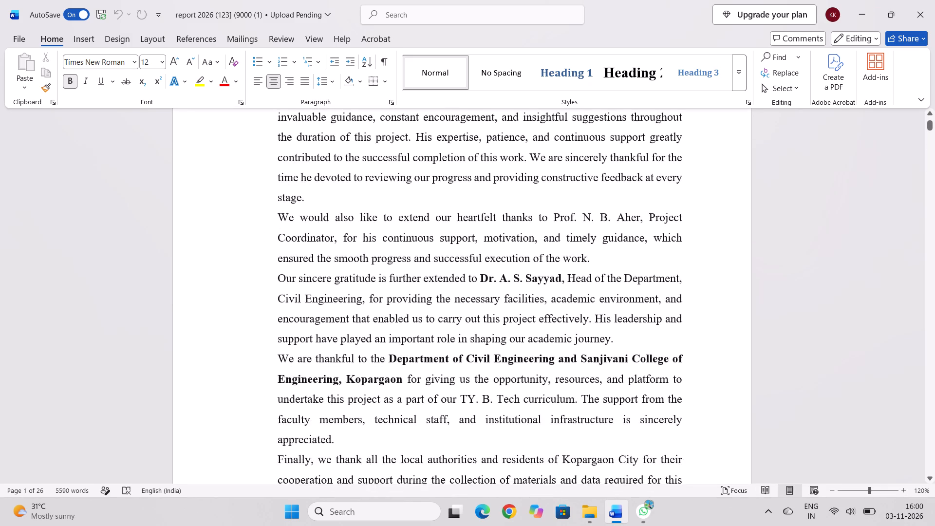
Review the front matter forwards from the acknowledgement through the table of contents and the abstract with its keywords.
{"action": "scroll", "coordinate": [673, 288], "scroll_direction": "down", "scroll_amount": 3}
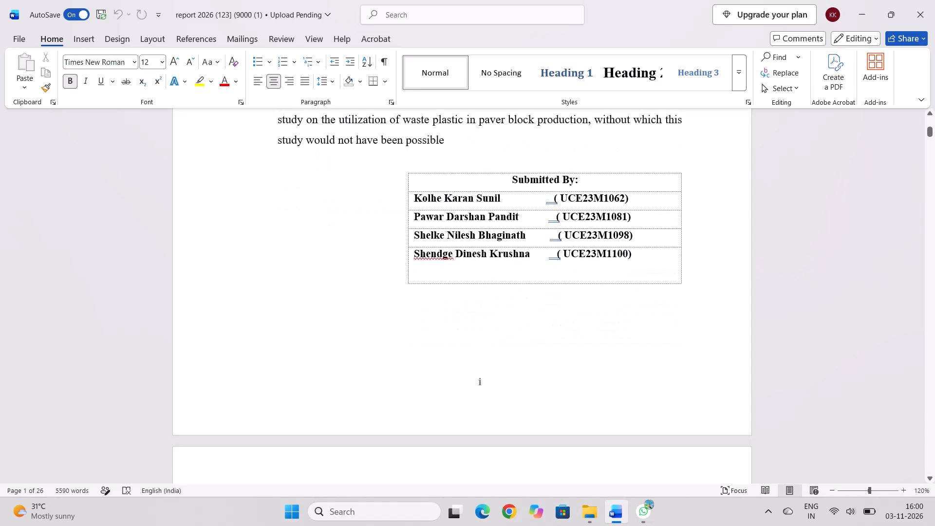
{"action": "scroll", "coordinate": [673, 288], "scroll_direction": "down", "scroll_amount": 2}
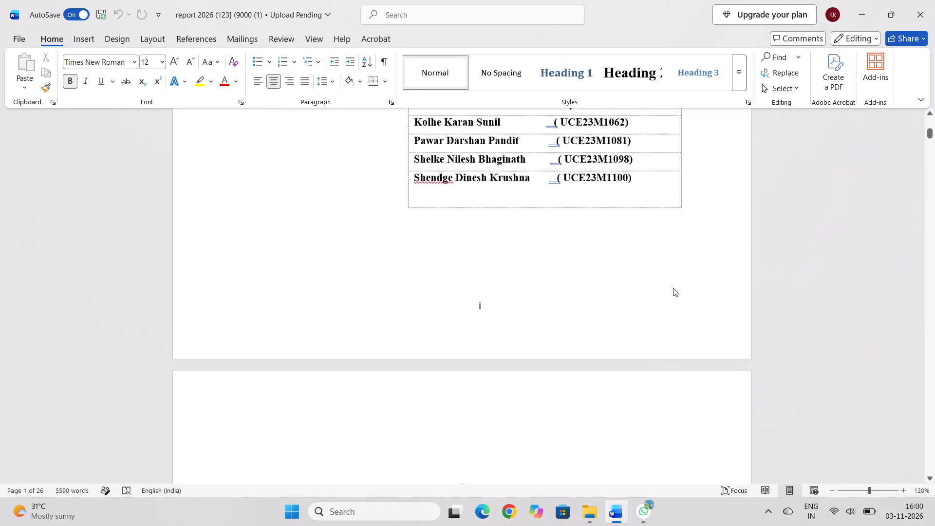
{"action": "scroll", "coordinate": [673, 288], "scroll_direction": "down", "scroll_amount": 3}
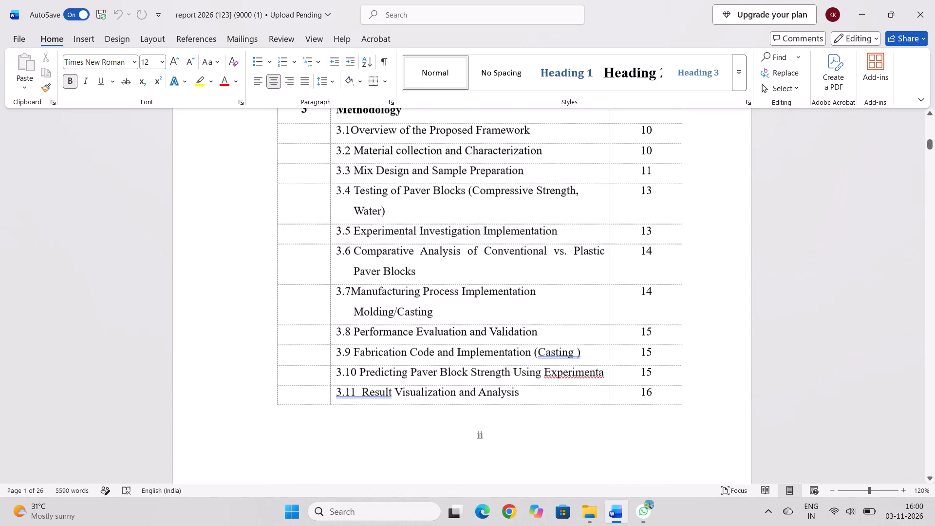
{"action": "scroll", "coordinate": [673, 288], "scroll_direction": "up", "scroll_amount": 3}
{"action": "scroll", "coordinate": [673, 288], "scroll_direction": "down", "scroll_amount": 1}
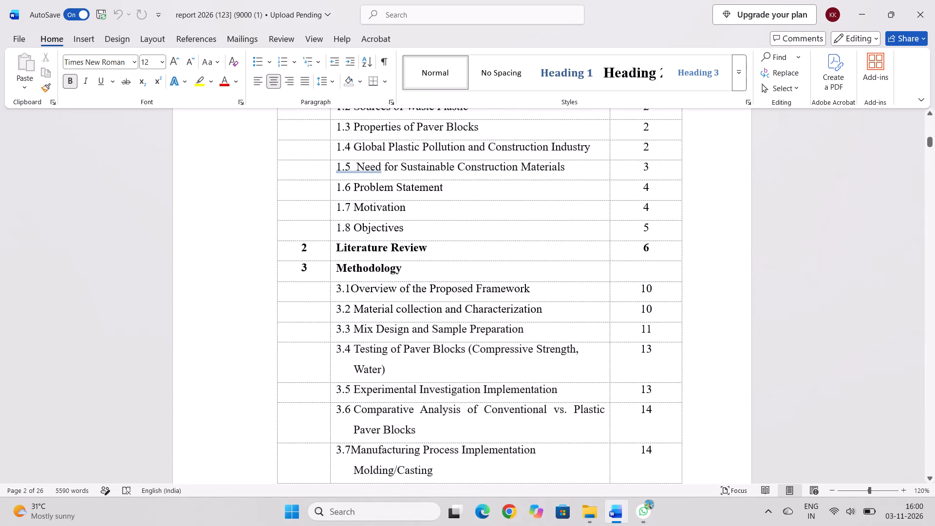
{"action": "scroll", "coordinate": [673, 288], "scroll_direction": "down", "scroll_amount": 3}
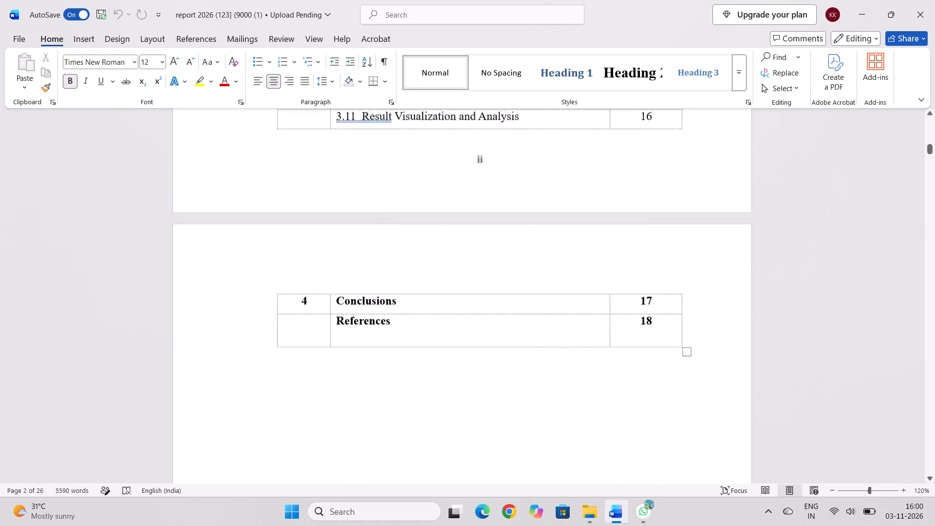
{"action": "scroll", "coordinate": [673, 288], "scroll_direction": "down", "scroll_amount": 5}
Remove the leading spaces before the Caption heading in the List of Figures table.
{"action": "left_click", "coordinate": [673, 288]}
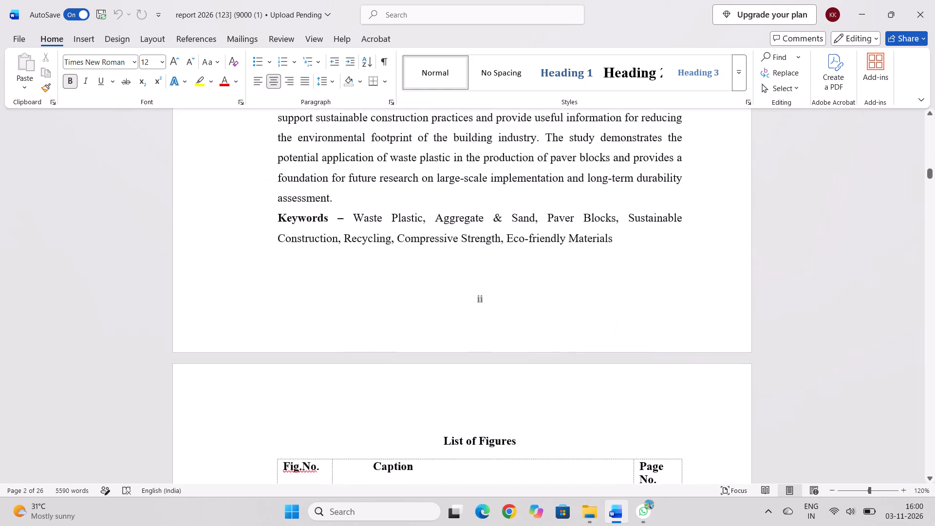
{"action": "scroll", "coordinate": [673, 288], "scroll_direction": "down", "scroll_amount": 3}
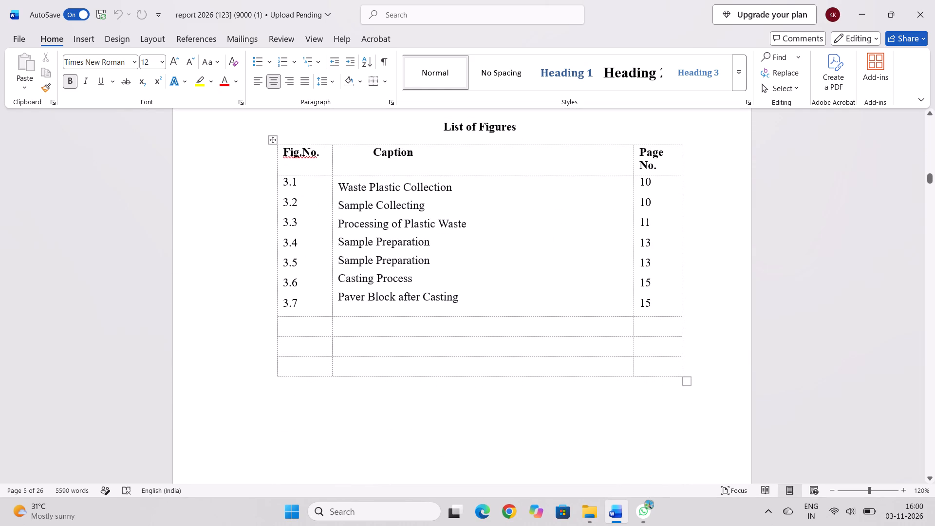
{"action": "left_click", "coordinate": [371, 152]}
{"action": "key", "text": "BackSpace"}
{"action": "key", "text": "BackSpace"}
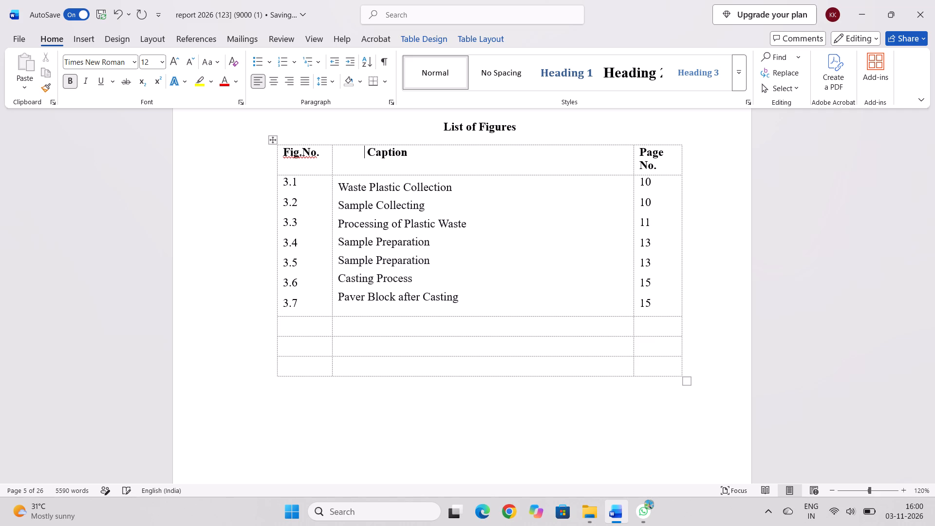
{"action": "key", "text": "BackSpace"}
{"action": "scroll", "coordinate": [371, 152], "scroll_direction": "down", "scroll_amount": 4}
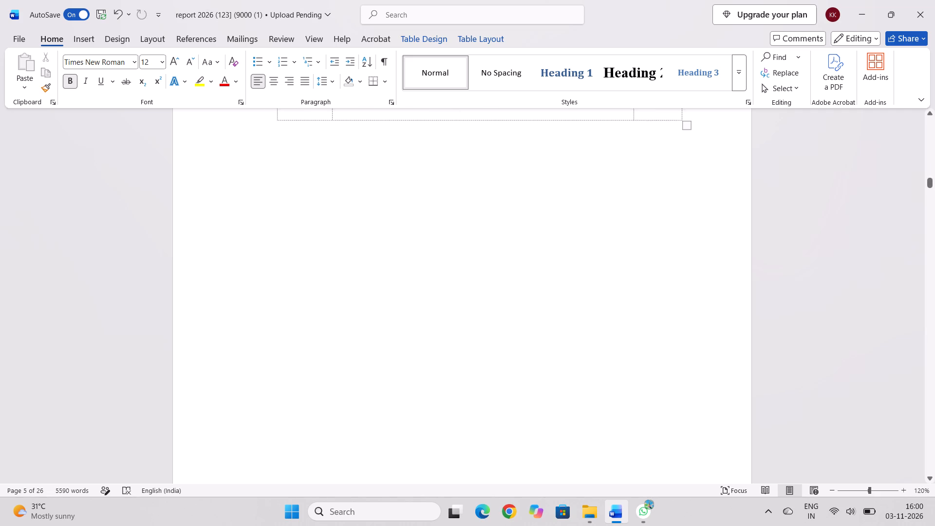
{"action": "scroll", "coordinate": [371, 152], "scroll_direction": "down", "scroll_amount": 3}
{"action": "scroll", "coordinate": [371, 152], "scroll_direction": "up", "scroll_amount": 3}
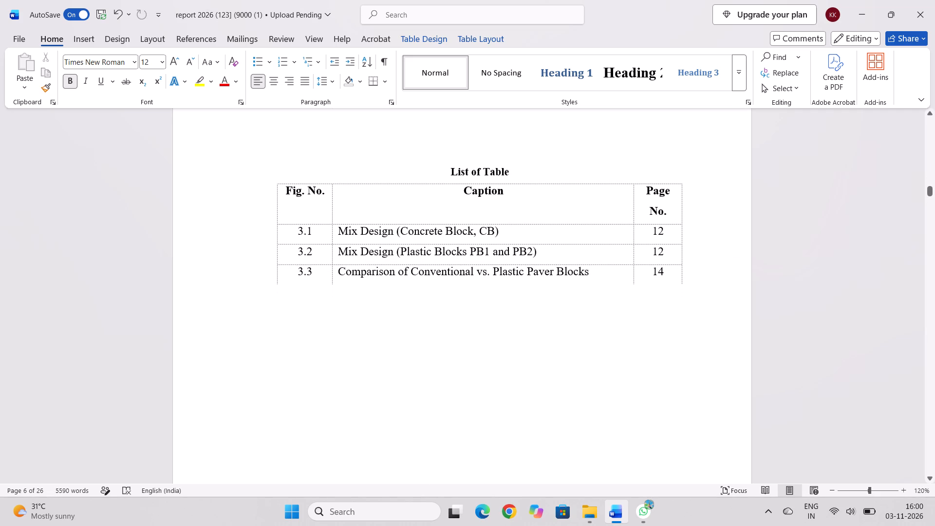
{"action": "scroll", "coordinate": [371, 152], "scroll_direction": "up", "scroll_amount": 2}
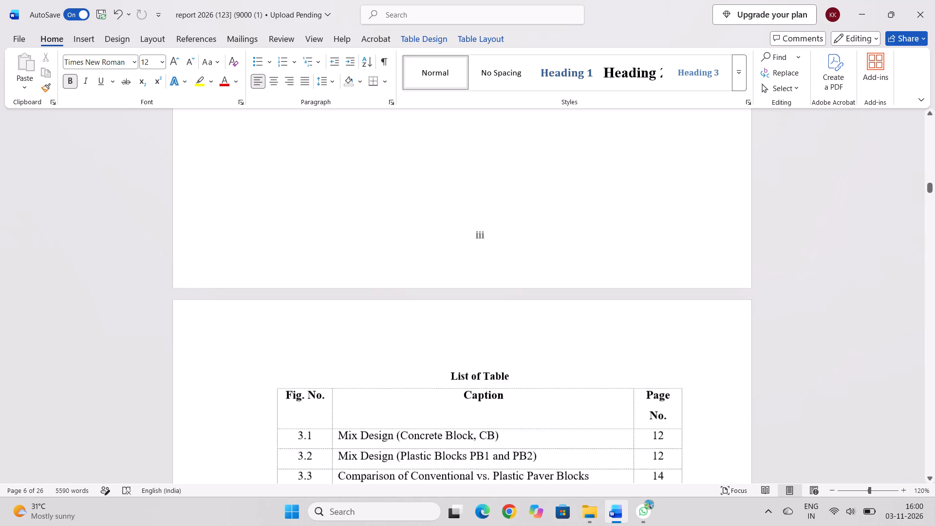
{"action": "scroll", "coordinate": [371, 152], "scroll_direction": "up", "scroll_amount": 2}
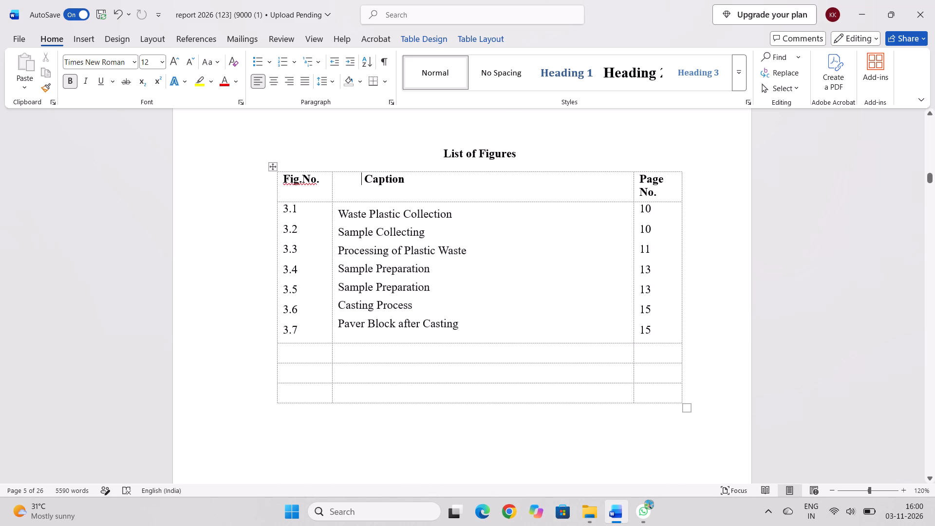
{"action": "key", "text": "Right"}
{"action": "key", "text": "BackSpace"}
{"action": "key", "text": "BackSpace"}
{"action": "key", "text": "BackSpace"}
{"action": "key", "text": "BackSpace"}
{"action": "key", "text": "BackSpace"}
{"action": "key", "text": "BackSpace"}
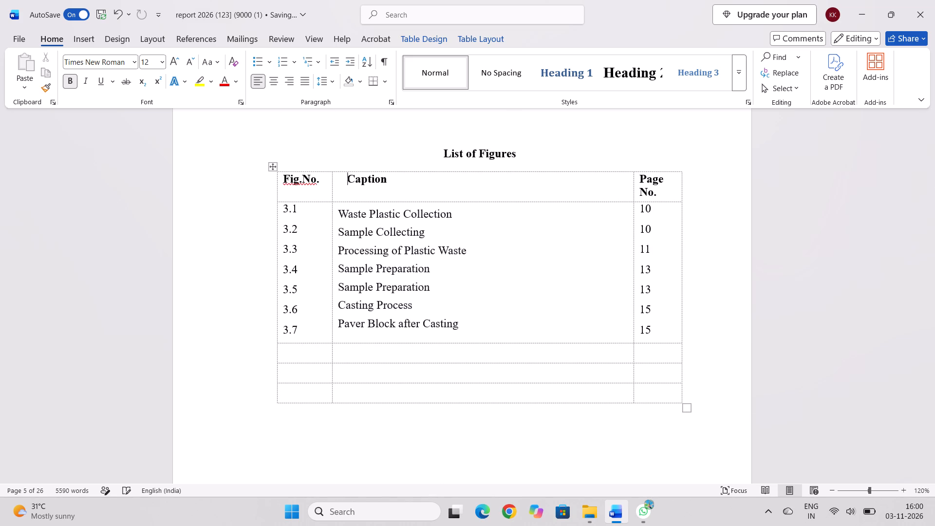
{"action": "key", "text": "BackSpace"}
{"action": "key", "text": "BackSpace"}
{"action": "key", "text": "BackSpace"}
{"action": "key", "text": "BackSpace"}
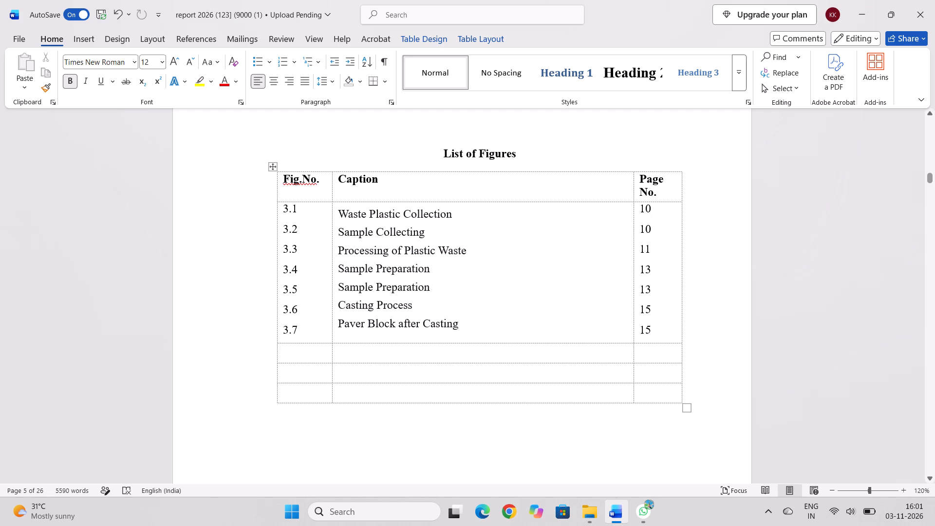
Centre the Caption heading in its cell of the List of Figures table.
{"action": "left_click_drag", "start_coordinate": [379, 176], "coordinate": [295, 202]}
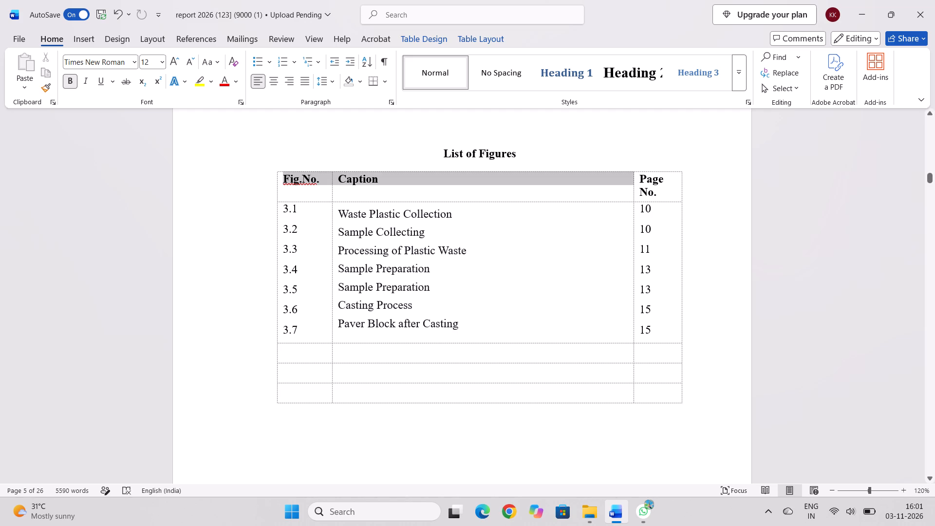
{"action": "left_click_drag", "start_coordinate": [295, 202], "coordinate": [356, 185]}
{"action": "left_click", "coordinate": [356, 185]}
{"action": "left_click_drag", "start_coordinate": [339, 180], "coordinate": [345, 181]}
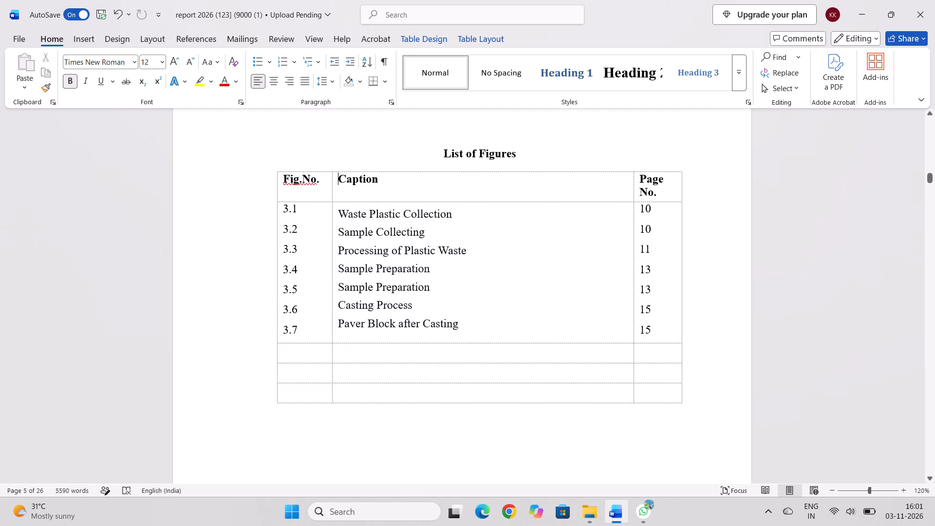
{"action": "left_click_drag", "start_coordinate": [345, 181], "coordinate": [381, 183]}
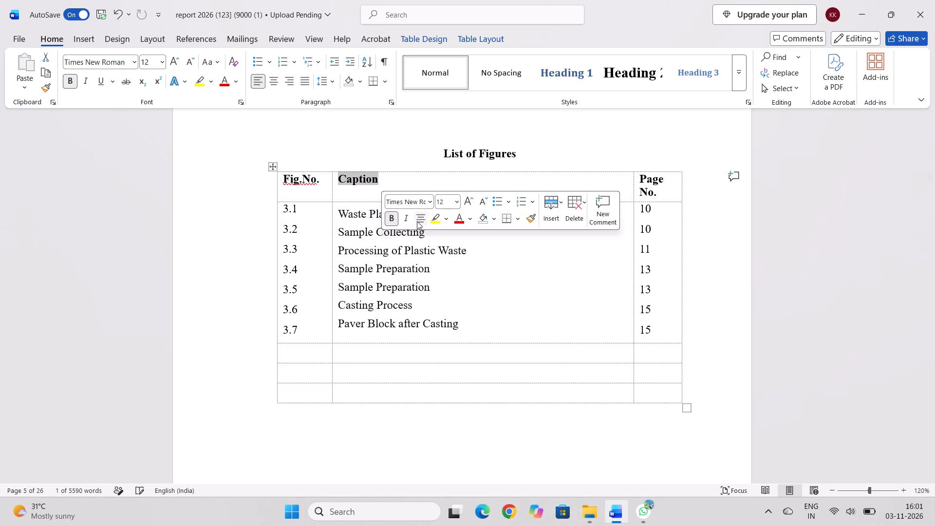
{"action": "left_click", "coordinate": [418, 222]}
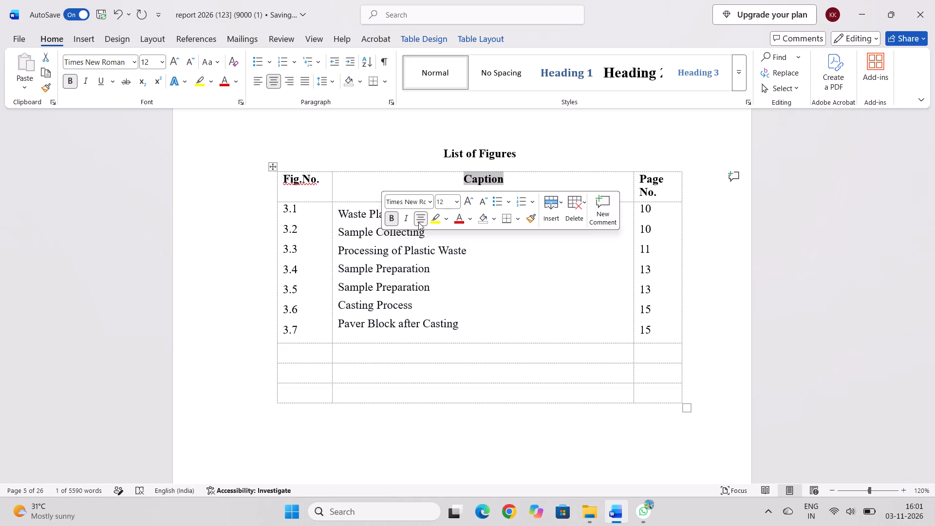
{"action": "left_click", "coordinate": [377, 154]}
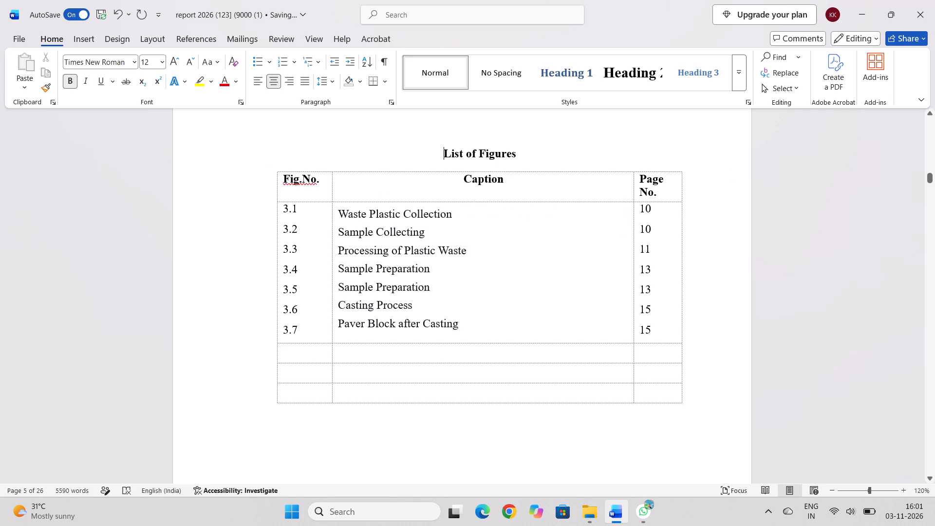
Delete the blank page that follows the List of Table page, before Chapter 1.
{"action": "scroll", "coordinate": [416, 209], "scroll_direction": "down", "scroll_amount": 1}
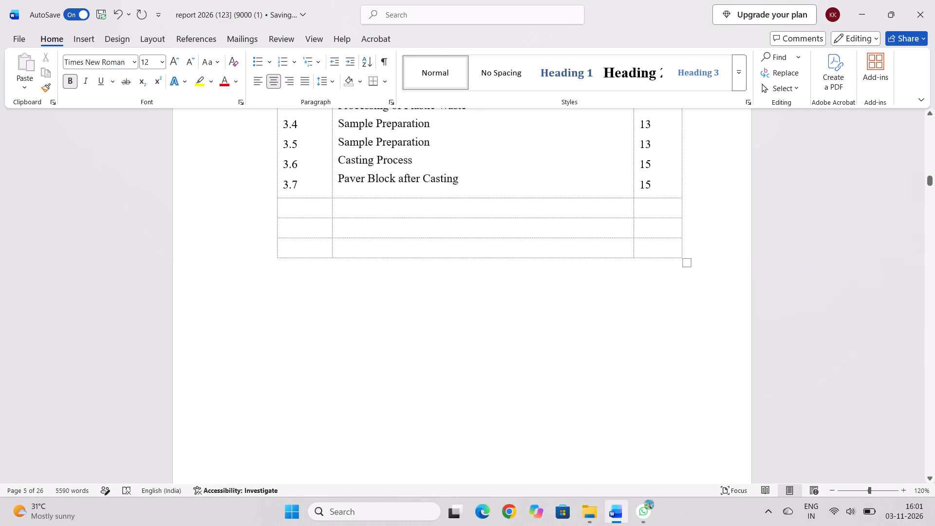
{"action": "scroll", "coordinate": [416, 209], "scroll_direction": "down", "scroll_amount": 7}
{"action": "scroll", "coordinate": [416, 209], "scroll_direction": "up", "scroll_amount": 2}
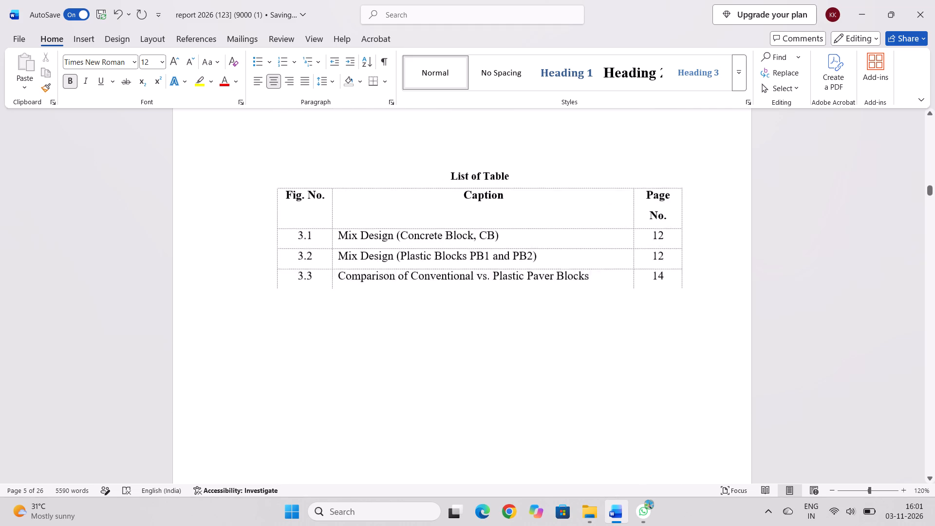
{"action": "scroll", "coordinate": [416, 209], "scroll_direction": "up", "scroll_amount": 1}
{"action": "scroll", "coordinate": [416, 209], "scroll_direction": "down", "scroll_amount": 6}
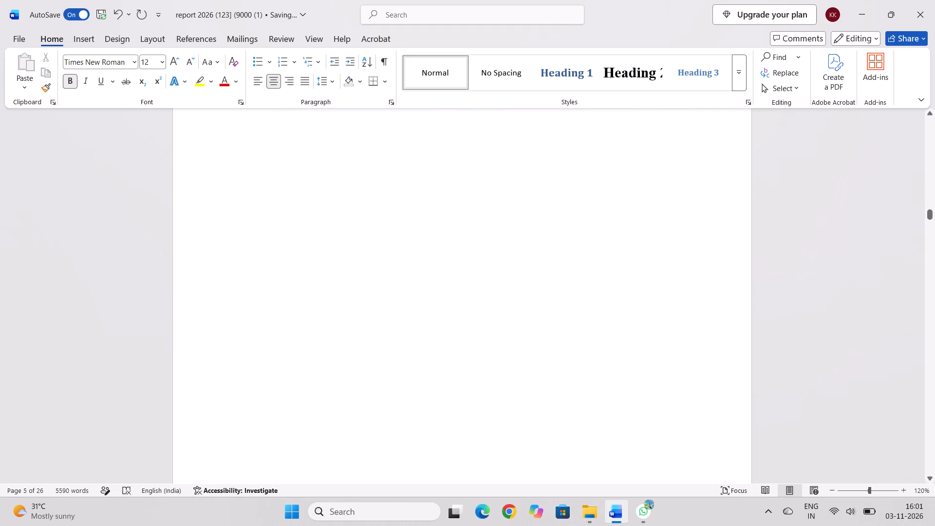
{"action": "scroll", "coordinate": [416, 209], "scroll_direction": "down", "scroll_amount": 1}
{"action": "scroll", "coordinate": [416, 209], "scroll_direction": "up", "scroll_amount": 8}
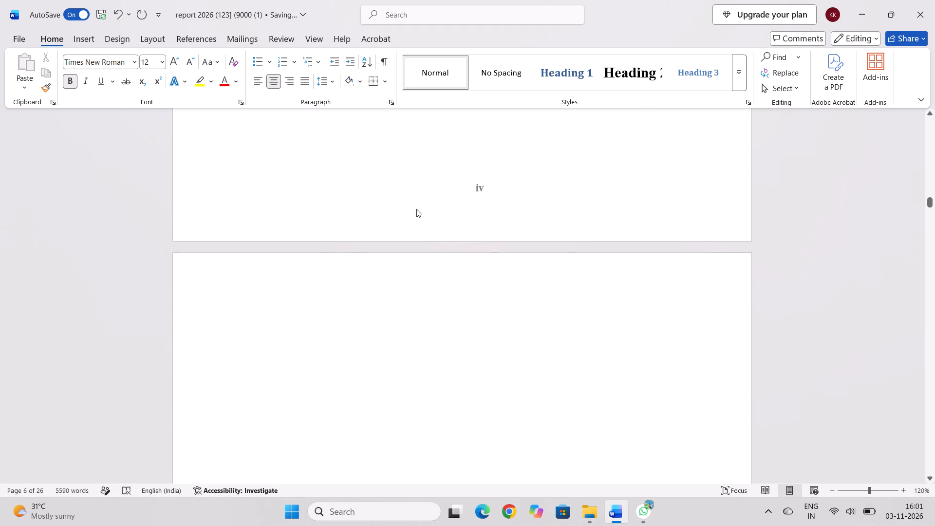
{"action": "scroll", "coordinate": [416, 209], "scroll_direction": "down", "scroll_amount": 1}
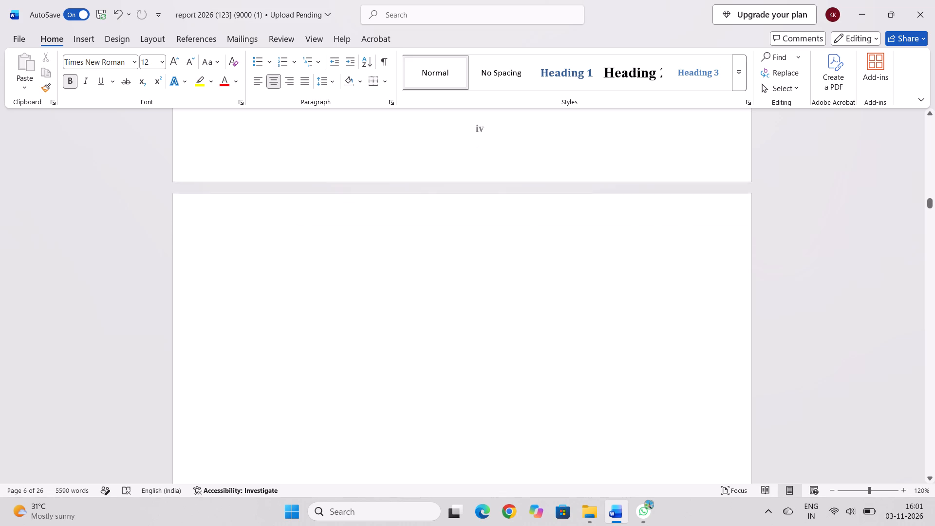
{"action": "scroll", "coordinate": [416, 209], "scroll_direction": "down", "scroll_amount": 1}
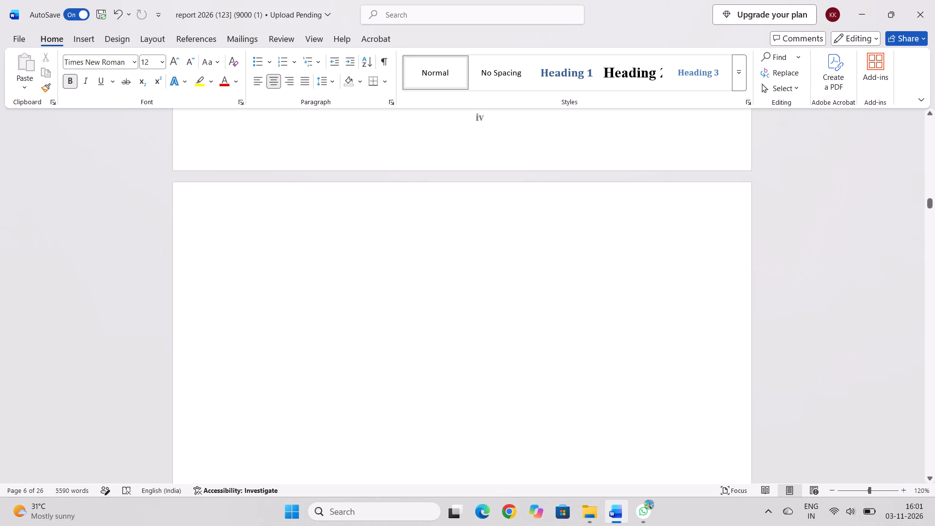
{"action": "left_click", "coordinate": [184, 181]}
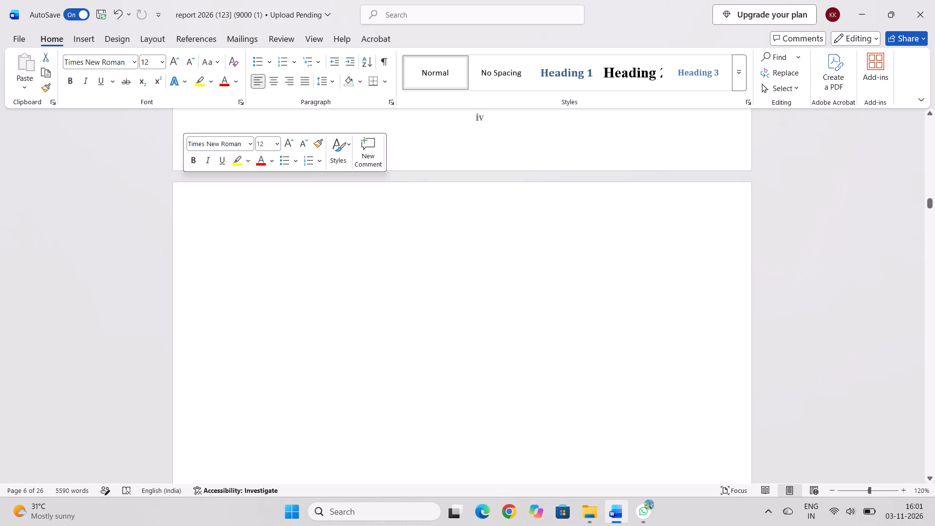
{"action": "key", "text": "Delete"}
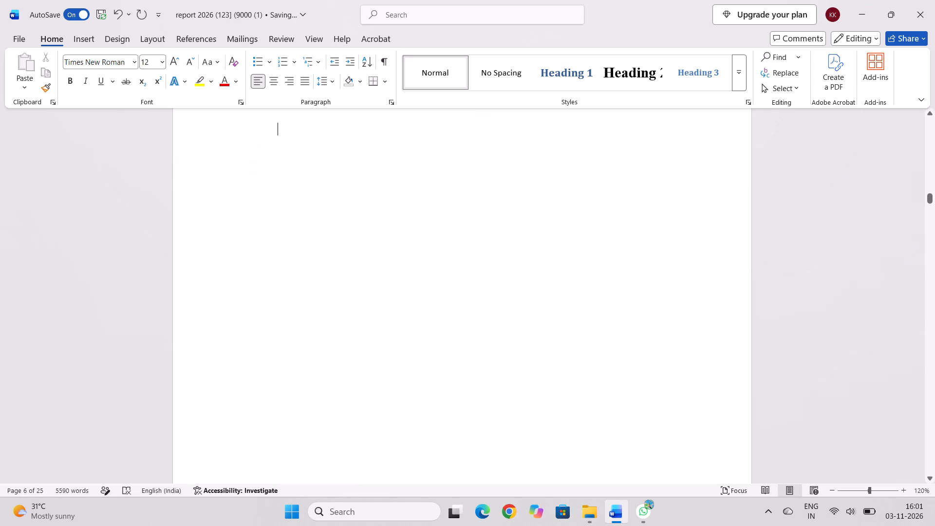
Review the front matter again, from the List of Table back to the acknowledgement and through the abstract to the List of Figures.
{"action": "scroll", "coordinate": [184, 181], "scroll_direction": "right", "scroll_amount": 1}
{"action": "scroll", "coordinate": [184, 181], "scroll_direction": "up", "scroll_amount": 3}
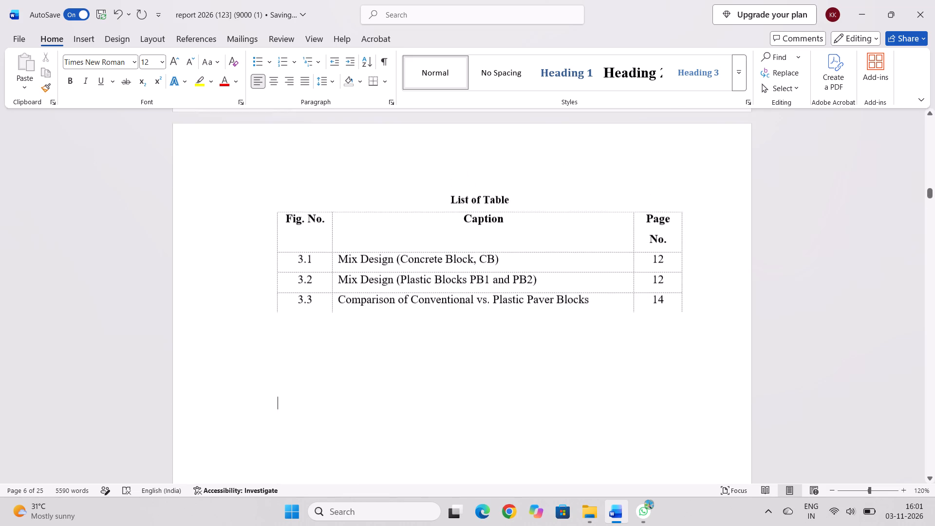
{"action": "scroll", "coordinate": [184, 181], "scroll_direction": "up", "scroll_amount": 5}
{"action": "scroll", "coordinate": [184, 181], "scroll_direction": "down", "scroll_amount": 2}
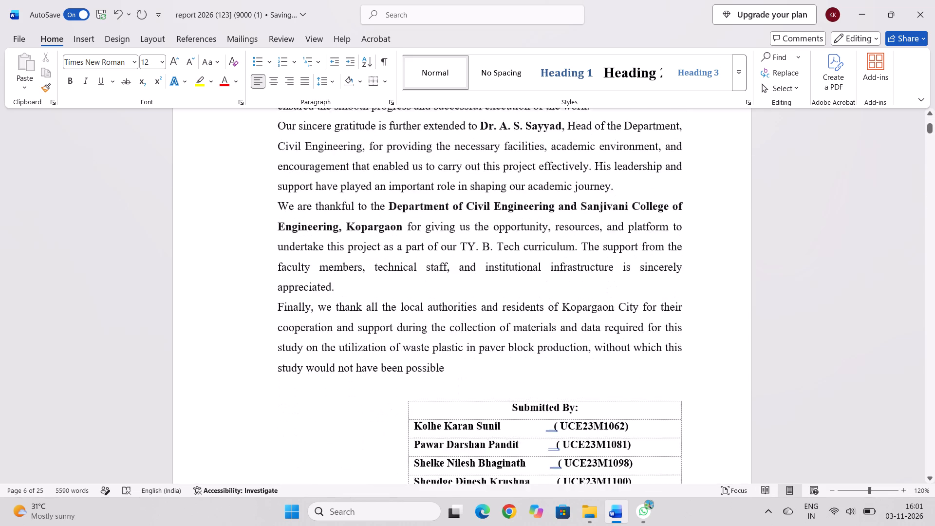
{"action": "scroll", "coordinate": [184, 181], "scroll_direction": "down", "scroll_amount": 4}
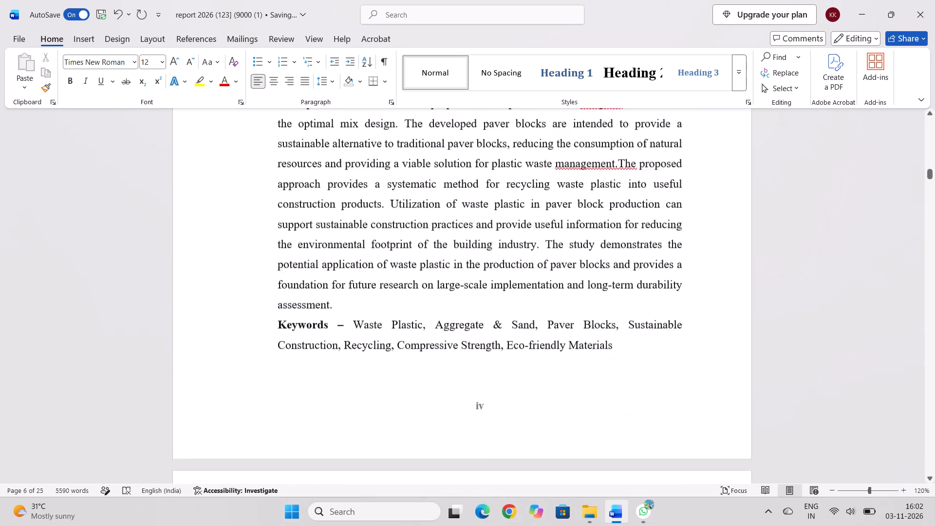
{"action": "scroll", "coordinate": [184, 181], "scroll_direction": "down", "scroll_amount": 1}
{"action": "scroll", "coordinate": [184, 181], "scroll_direction": "up", "scroll_amount": 2}
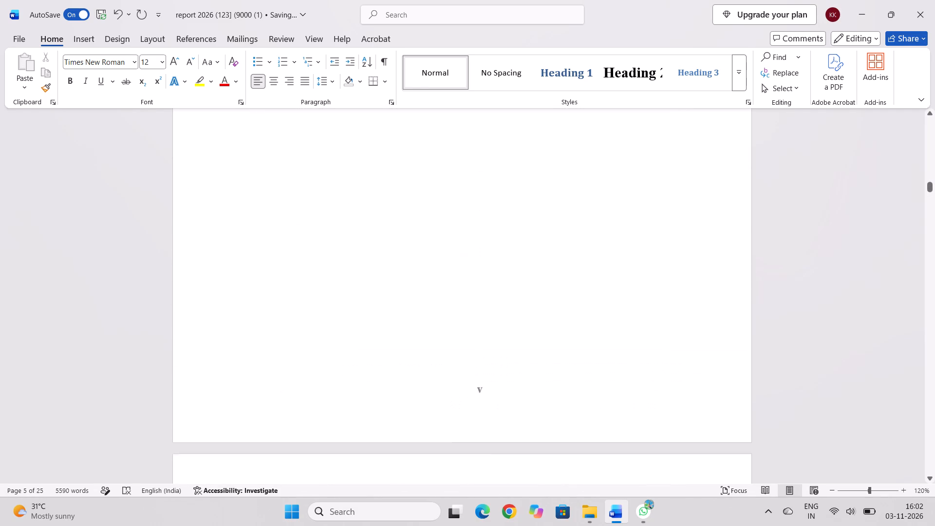
{"action": "scroll", "coordinate": [184, 181], "scroll_direction": "up", "scroll_amount": 4}
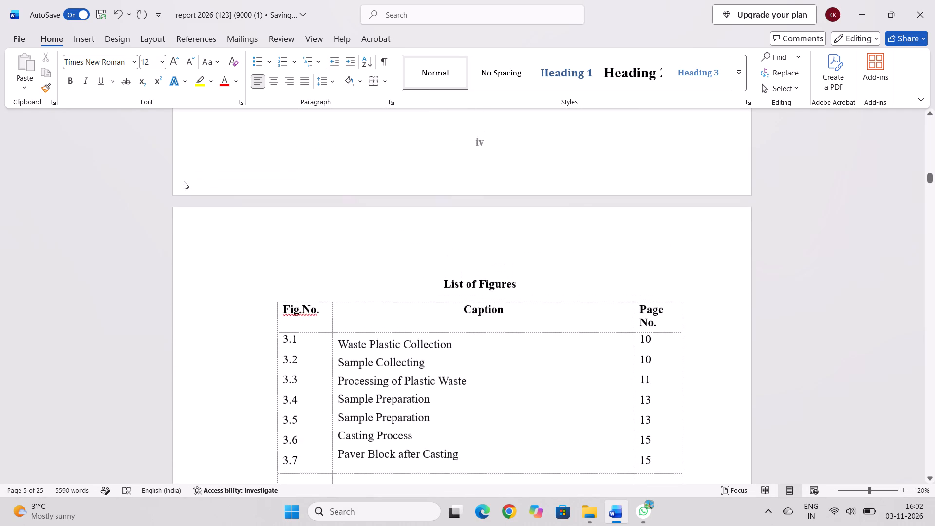
{"action": "scroll", "coordinate": [184, 181], "scroll_direction": "up", "scroll_amount": 1}
Check the page sequence from the List of Figures through the List of Table to the opening page of Chapter 1.
{"action": "scroll", "coordinate": [184, 181], "scroll_direction": "down", "scroll_amount": 5}
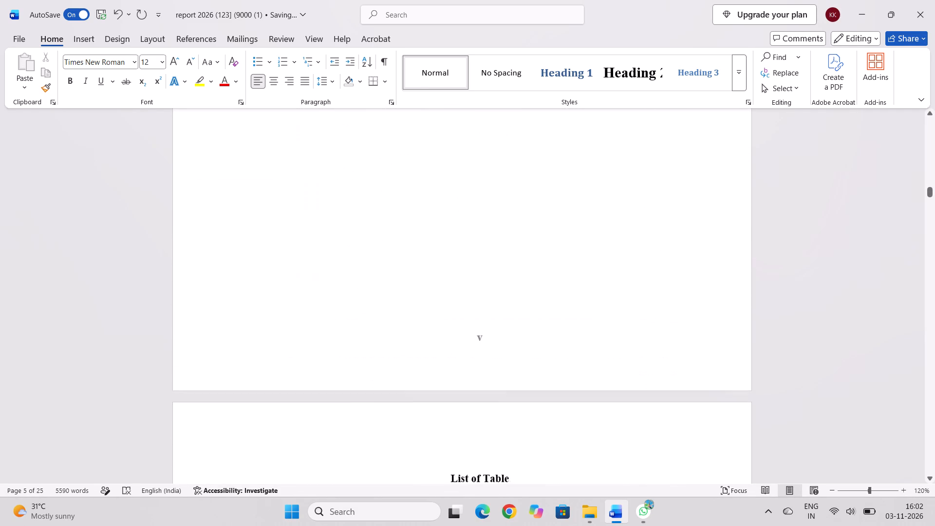
{"action": "scroll", "coordinate": [184, 181], "scroll_direction": "down", "scroll_amount": 4}
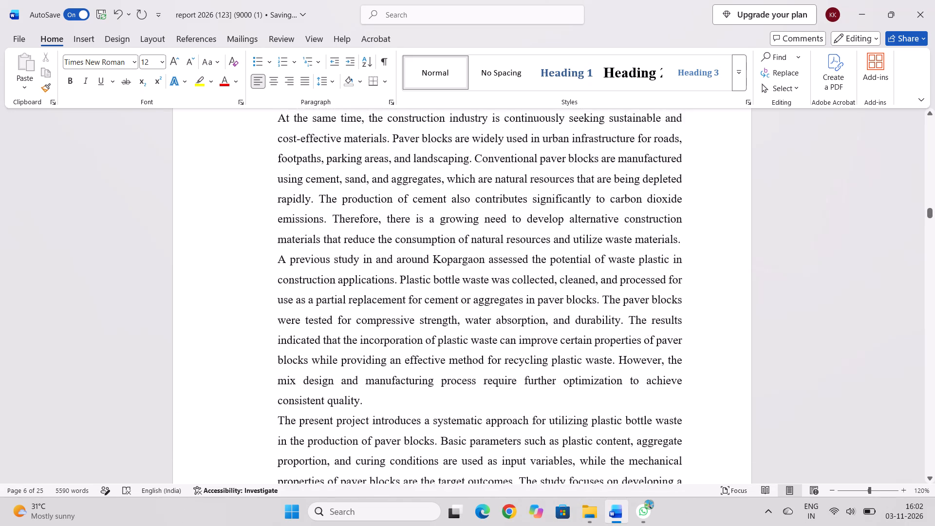
{"action": "scroll", "coordinate": [184, 181], "scroll_direction": "up", "scroll_amount": 3}
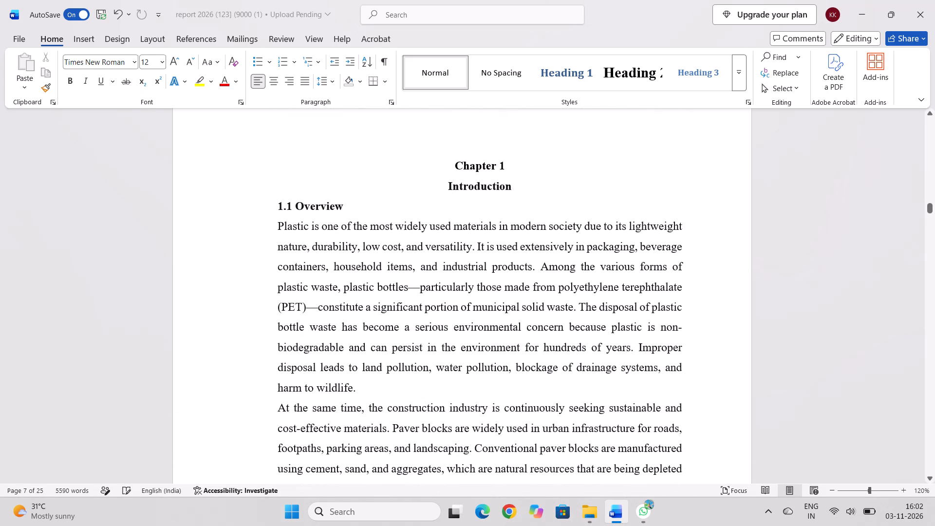
{"action": "scroll", "coordinate": [184, 181], "scroll_direction": "down", "scroll_amount": 1}
{"action": "scroll", "coordinate": [184, 181], "scroll_direction": "up", "scroll_amount": 1}
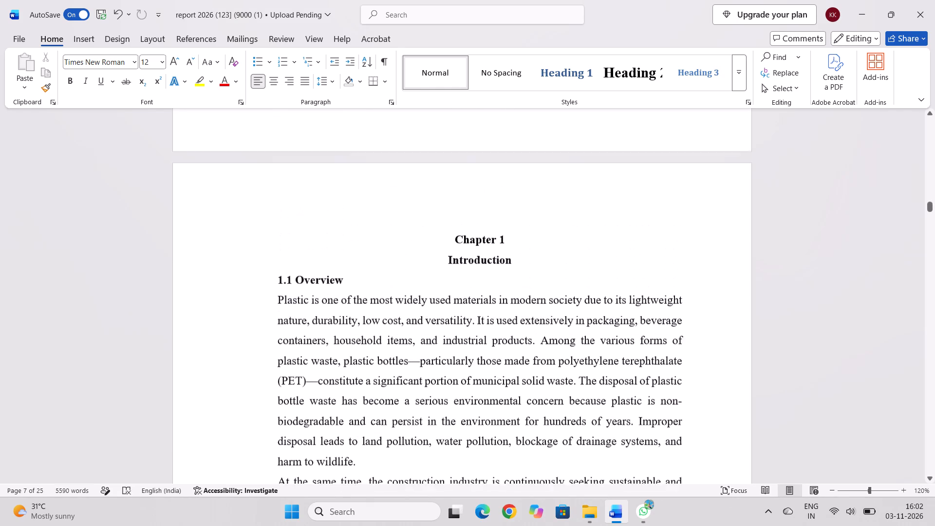
{"action": "scroll", "coordinate": [184, 181], "scroll_direction": "up", "scroll_amount": 1}
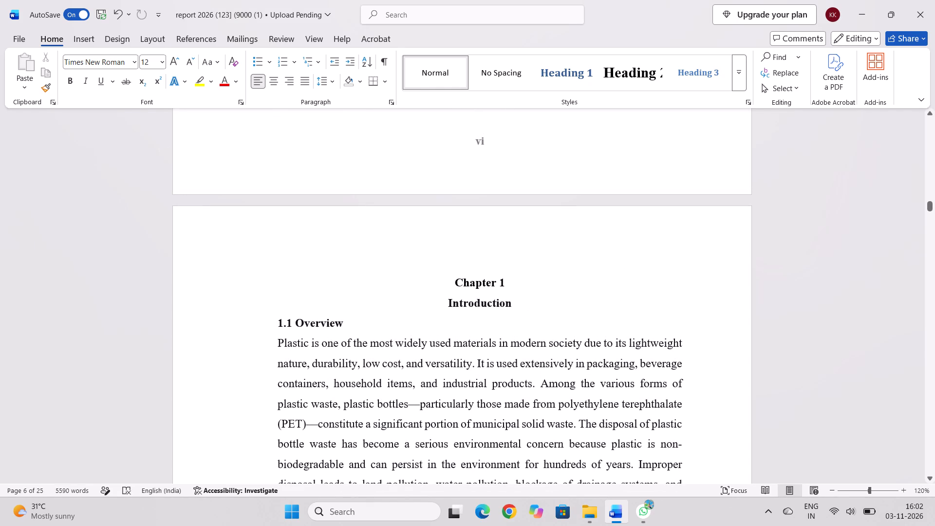
{"action": "left_click", "coordinate": [468, 262]}
{"action": "left_click", "coordinate": [458, 240]}
Review Chapter 1 from the overview through the problem statement and objectives to the start of Chapter 2.
{"action": "scroll", "coordinate": [451, 330], "scroll_direction": "down", "scroll_amount": 3}
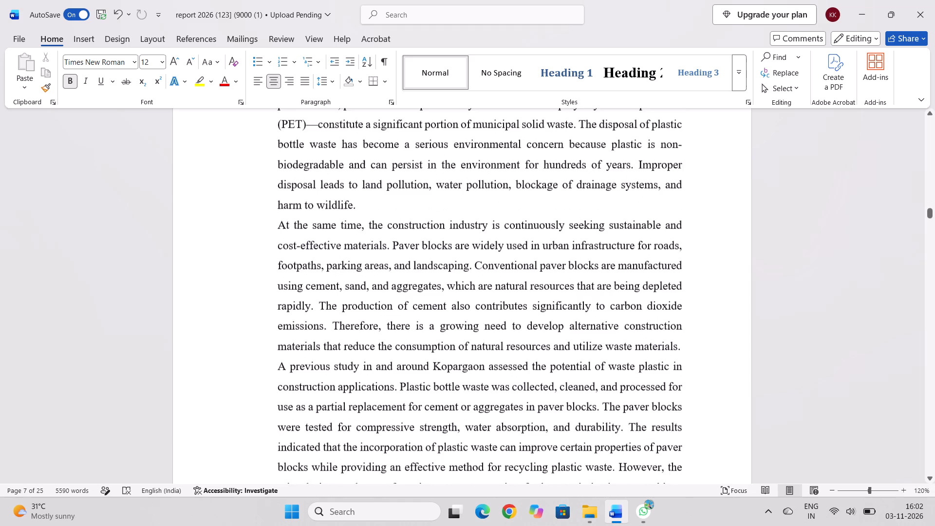
{"action": "scroll", "coordinate": [451, 330], "scroll_direction": "down", "scroll_amount": 5}
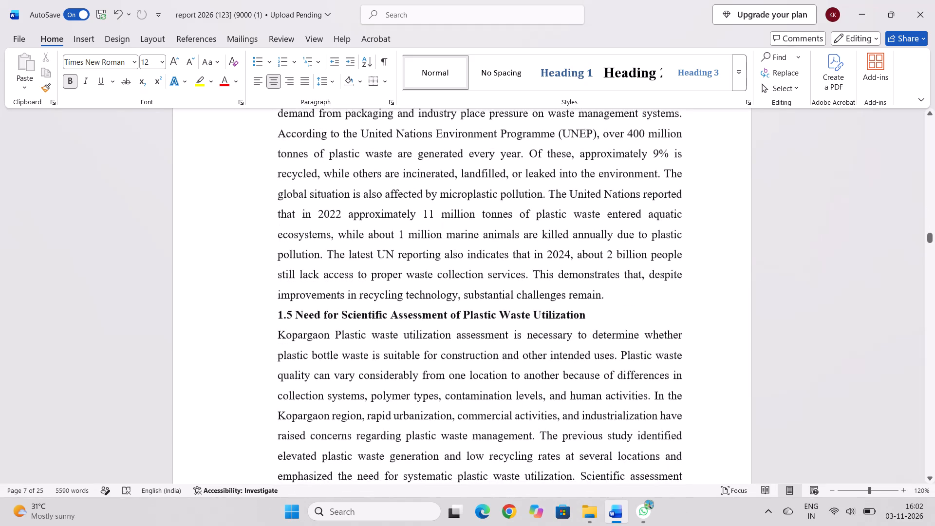
{"action": "scroll", "coordinate": [451, 330], "scroll_direction": "down", "scroll_amount": 5}
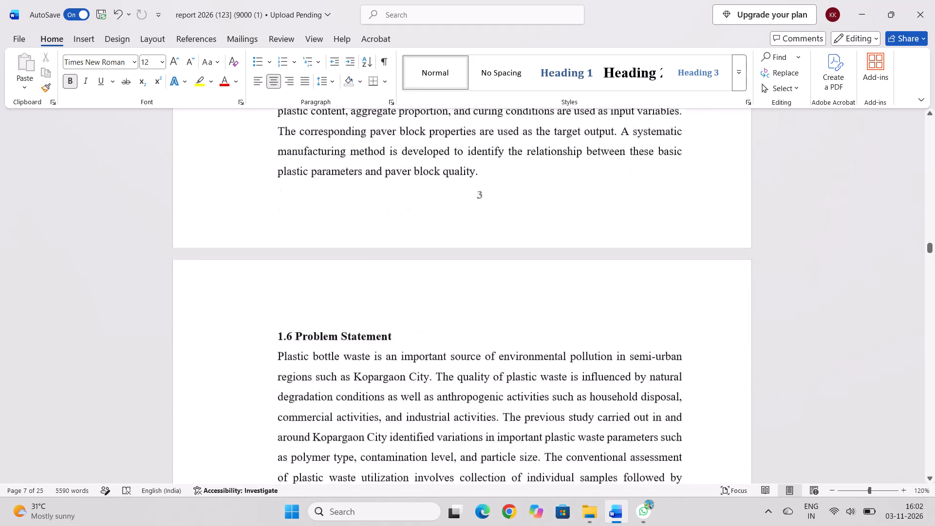
{"action": "scroll", "coordinate": [451, 330], "scroll_direction": "down", "scroll_amount": 3}
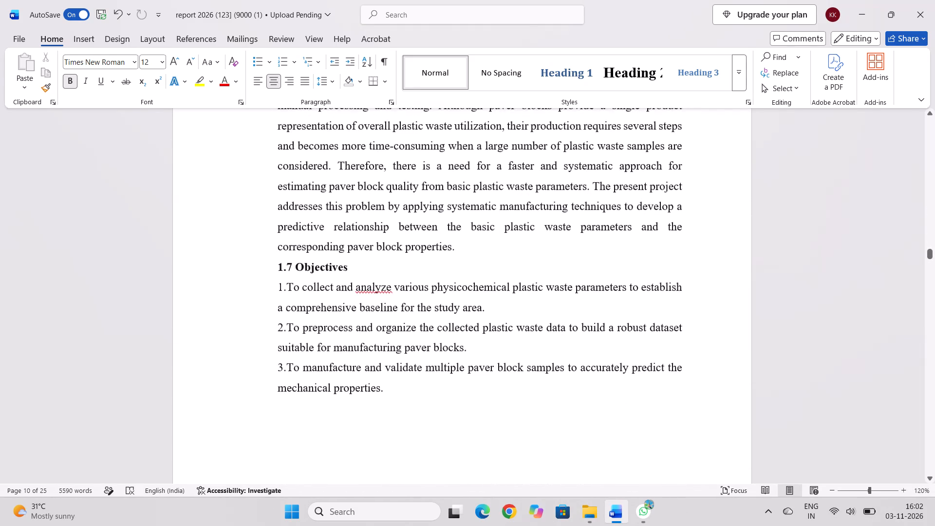
{"action": "scroll", "coordinate": [451, 330], "scroll_direction": "down", "scroll_amount": 4}
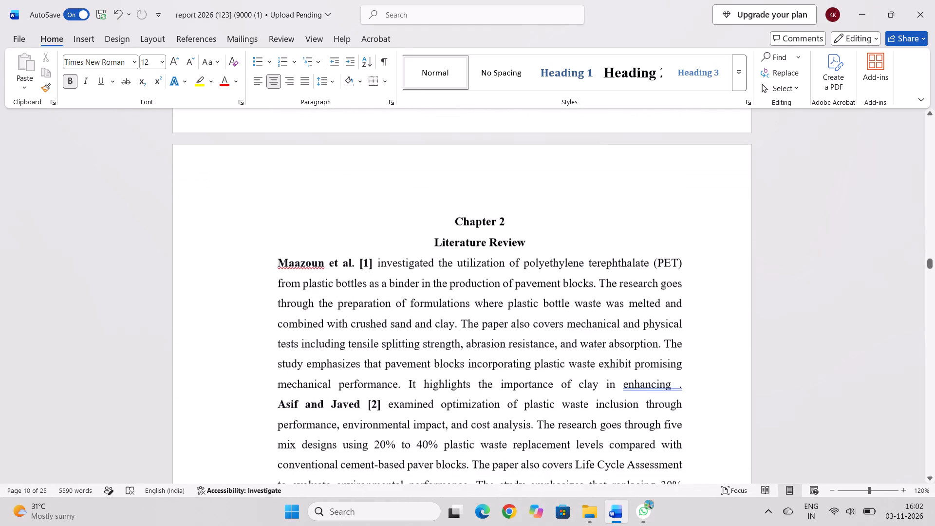
Review the Chapter 2 literature review entries and their layout through to the end of the chapter.
{"action": "scroll", "coordinate": [451, 330], "scroll_direction": "down", "scroll_amount": 4}
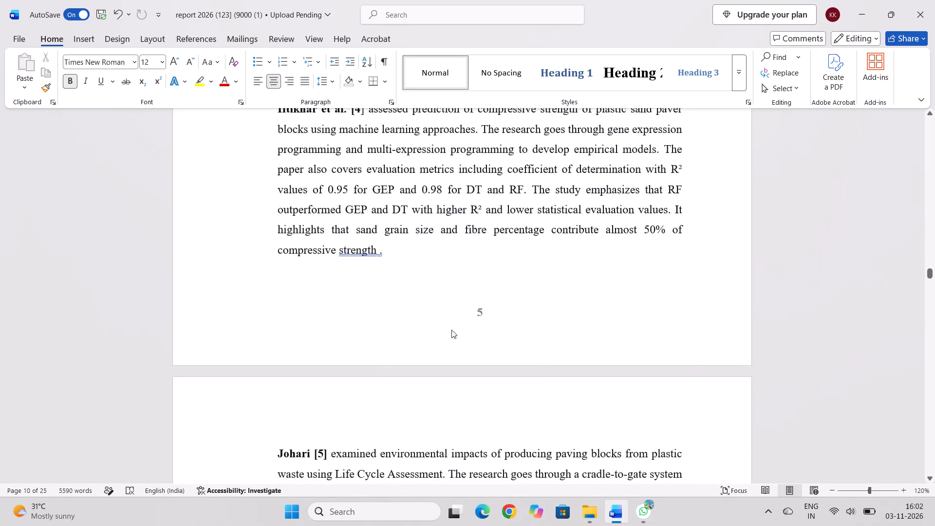
{"action": "scroll", "coordinate": [451, 330], "scroll_direction": "down", "scroll_amount": 6}
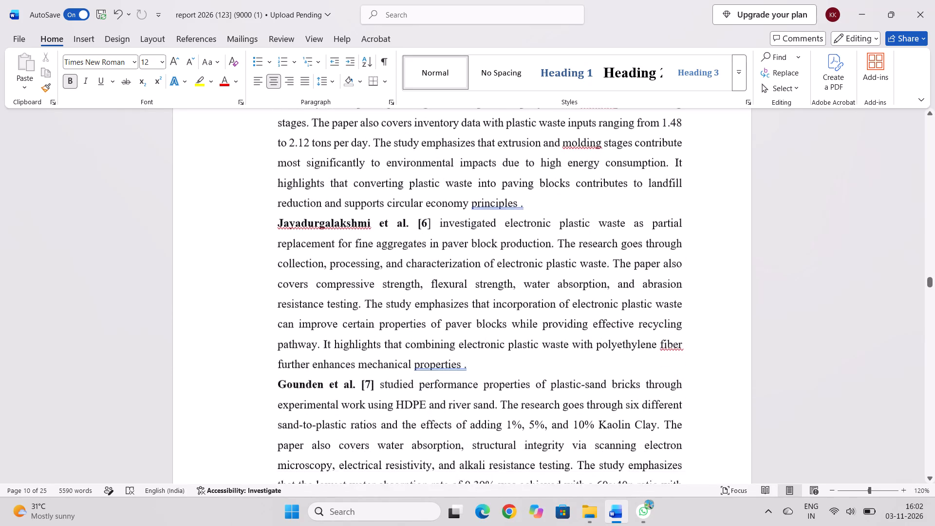
{"action": "scroll", "coordinate": [451, 330], "scroll_direction": "down", "scroll_amount": 7}
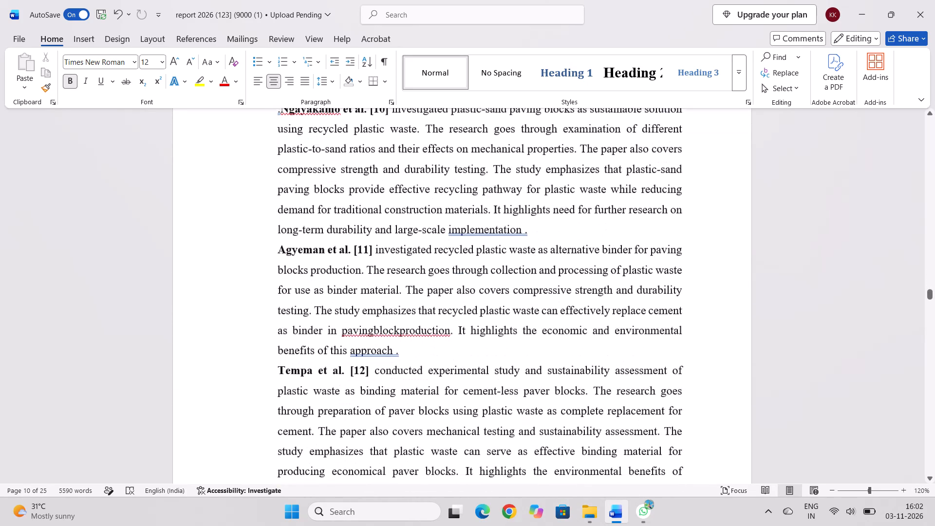
{"action": "scroll", "coordinate": [451, 330], "scroll_direction": "down", "scroll_amount": 7}
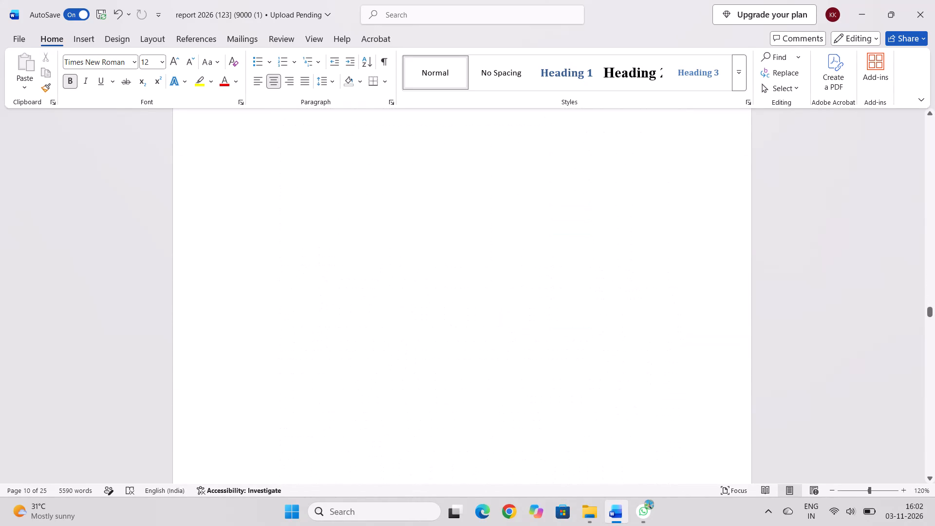
Review Chapter 3's material collection, figure captions, aggregates, material properties and mix design sections, then look back at section 3.2.3.
{"action": "scroll", "coordinate": [451, 330], "scroll_direction": "down", "scroll_amount": 4}
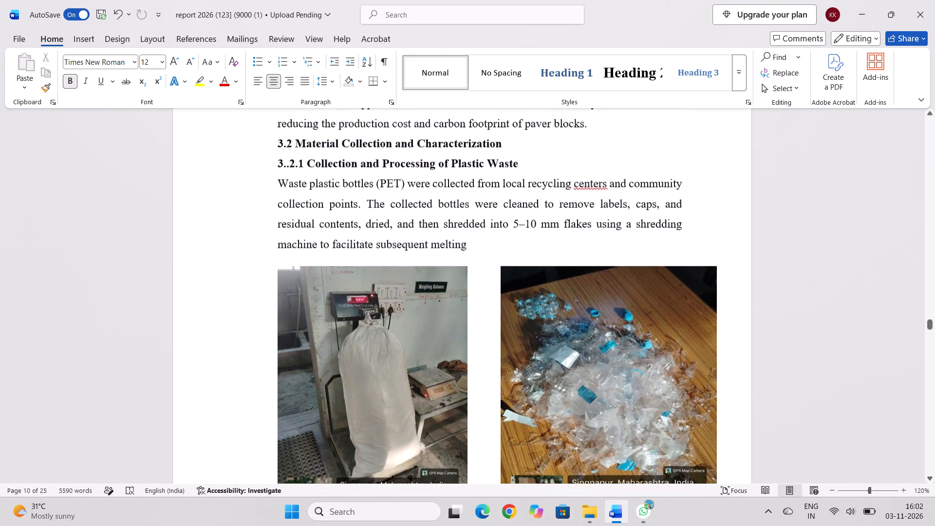
{"action": "scroll", "coordinate": [451, 330], "scroll_direction": "down", "scroll_amount": 4}
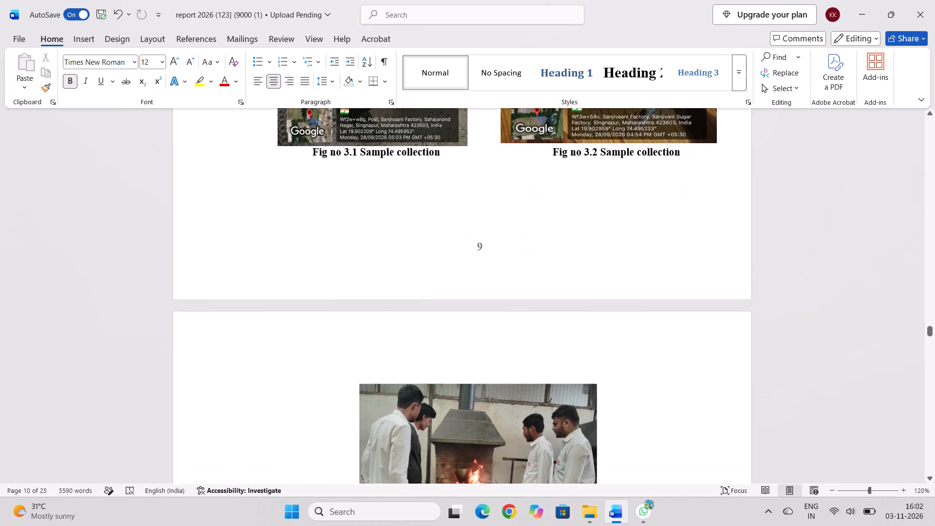
{"action": "scroll", "coordinate": [451, 330], "scroll_direction": "down", "scroll_amount": 5}
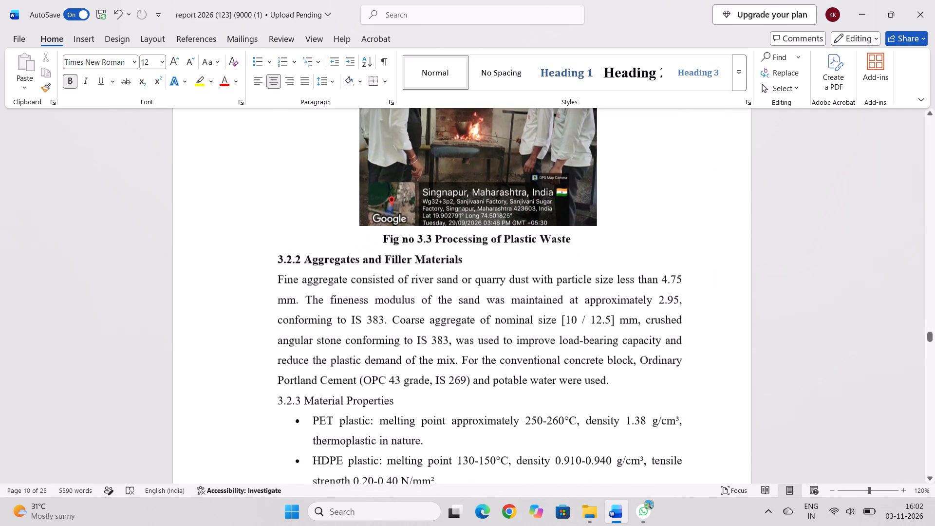
{"action": "scroll", "coordinate": [451, 330], "scroll_direction": "down", "scroll_amount": 3}
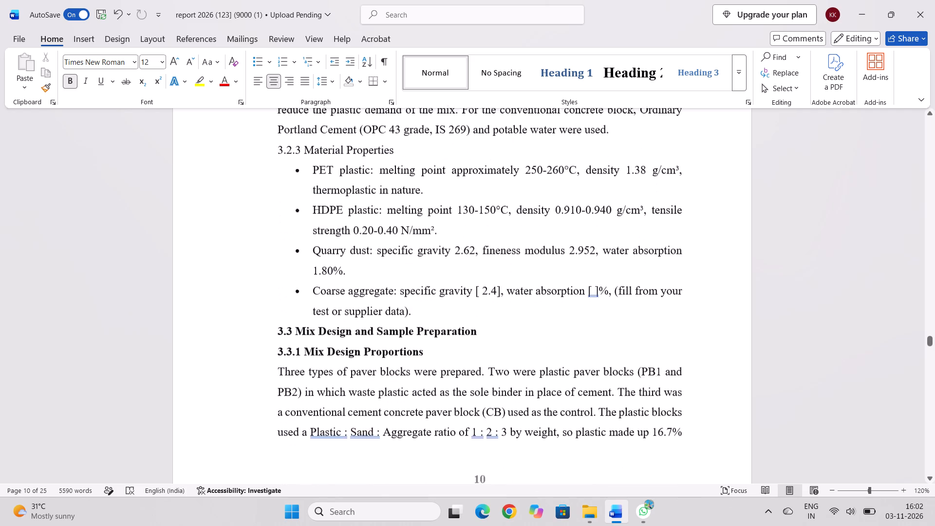
{"action": "scroll", "coordinate": [451, 330], "scroll_direction": "down", "scroll_amount": 2}
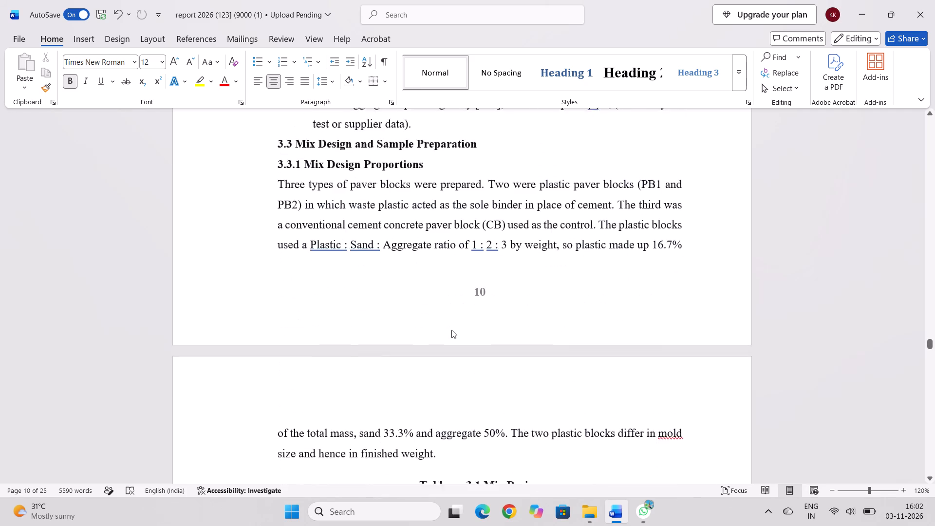
{"action": "scroll", "coordinate": [451, 330], "scroll_direction": "up", "scroll_amount": 2}
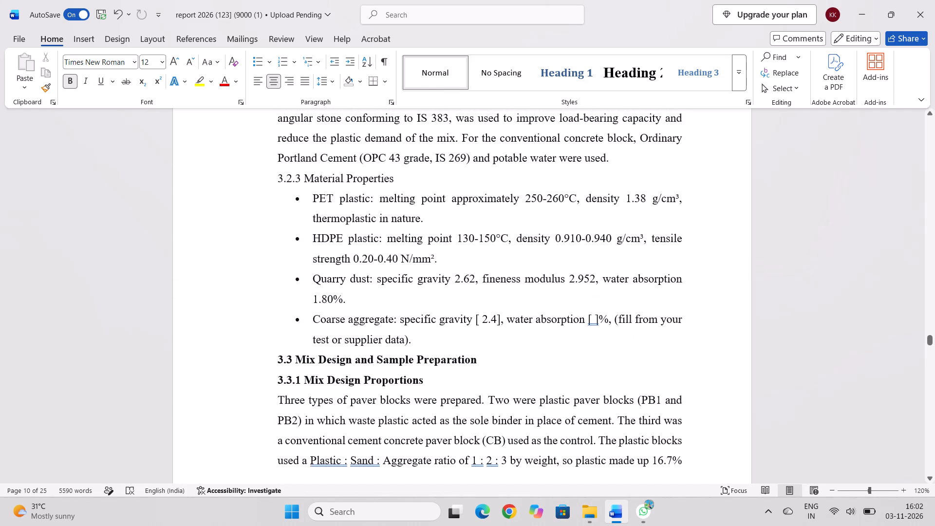
Review section 3.2.3, the mix design proportions text and the layout of Tables 3.1 and 3.2.
{"action": "scroll", "coordinate": [451, 330], "scroll_direction": "down", "scroll_amount": 1}
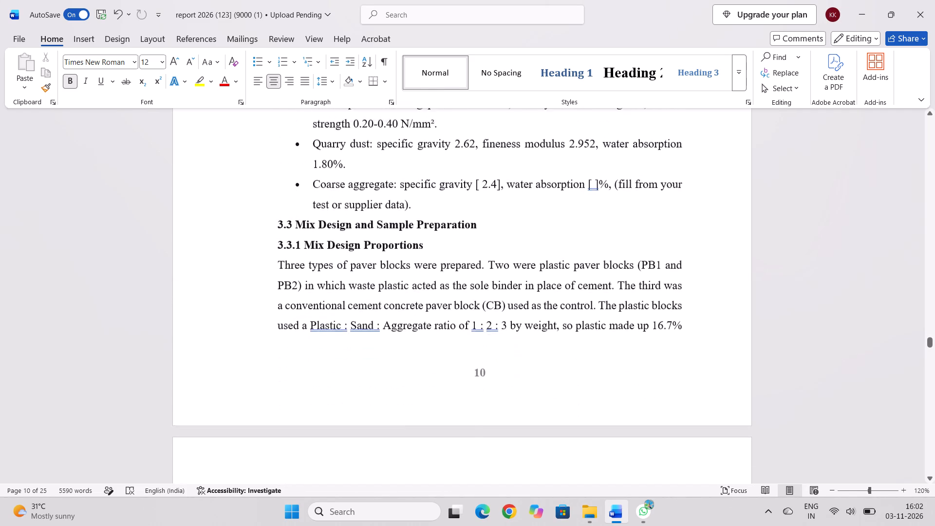
{"action": "scroll", "coordinate": [451, 330], "scroll_direction": "down", "scroll_amount": 2}
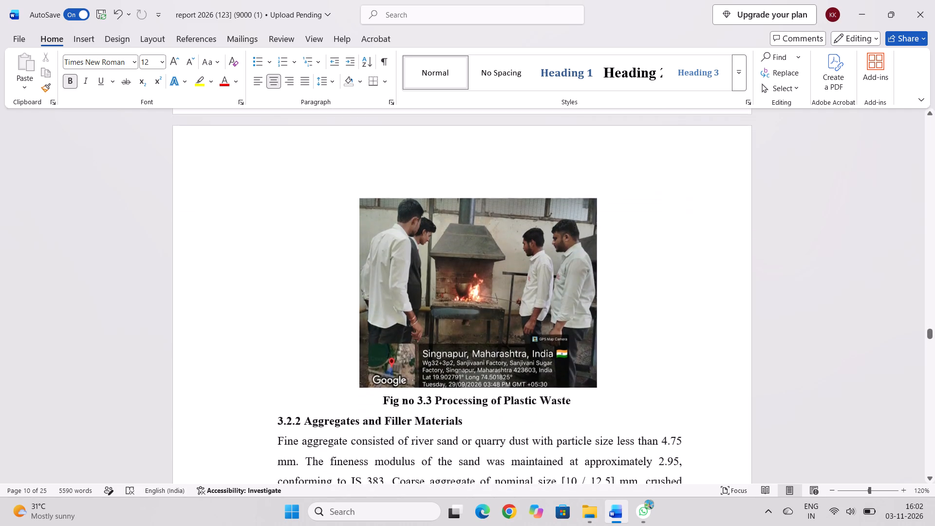
{"action": "scroll", "coordinate": [451, 330], "scroll_direction": "down", "scroll_amount": 4}
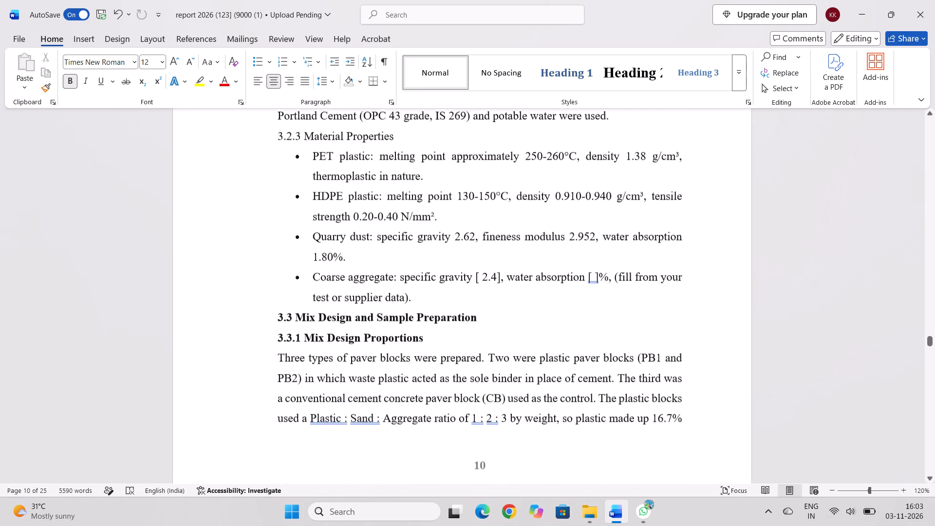
{"action": "scroll", "coordinate": [451, 330], "scroll_direction": "down", "scroll_amount": 4}
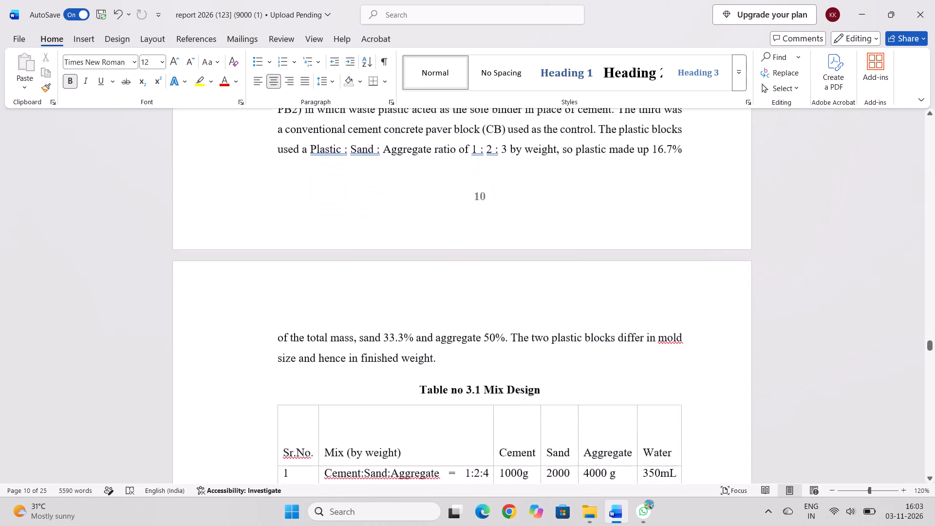
{"action": "scroll", "coordinate": [451, 330], "scroll_direction": "down", "scroll_amount": 2}
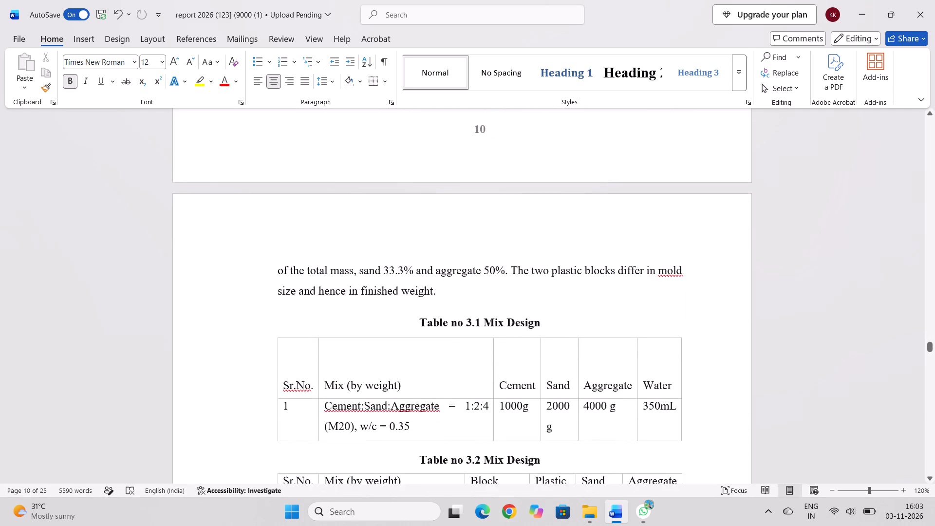
{"action": "scroll", "coordinate": [451, 330], "scroll_direction": "down", "scroll_amount": 2}
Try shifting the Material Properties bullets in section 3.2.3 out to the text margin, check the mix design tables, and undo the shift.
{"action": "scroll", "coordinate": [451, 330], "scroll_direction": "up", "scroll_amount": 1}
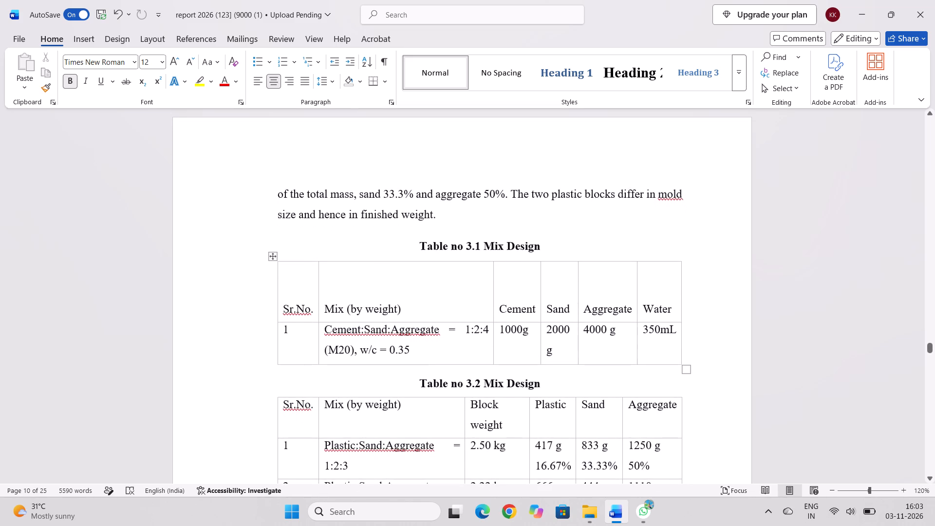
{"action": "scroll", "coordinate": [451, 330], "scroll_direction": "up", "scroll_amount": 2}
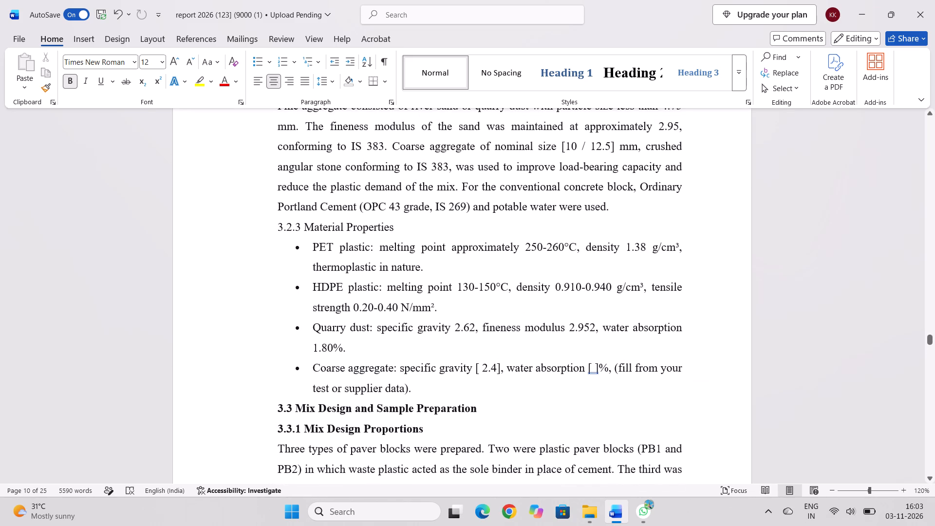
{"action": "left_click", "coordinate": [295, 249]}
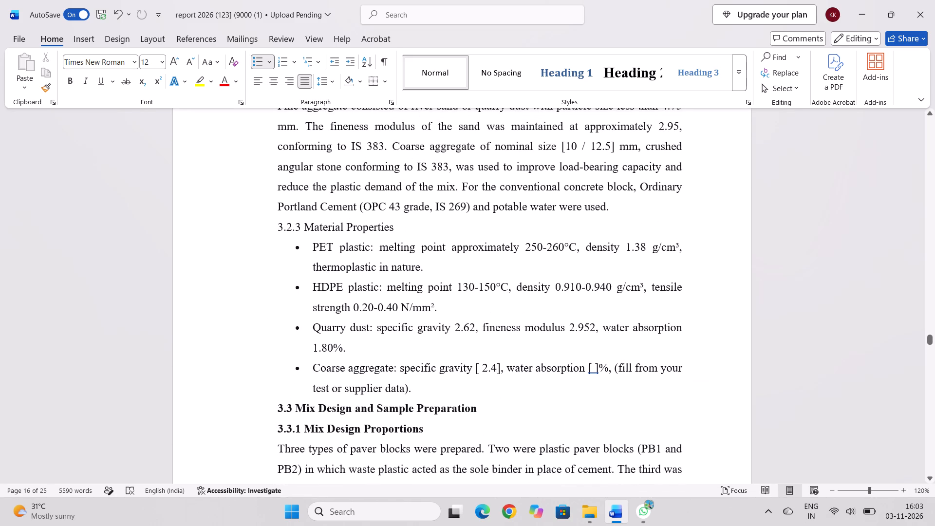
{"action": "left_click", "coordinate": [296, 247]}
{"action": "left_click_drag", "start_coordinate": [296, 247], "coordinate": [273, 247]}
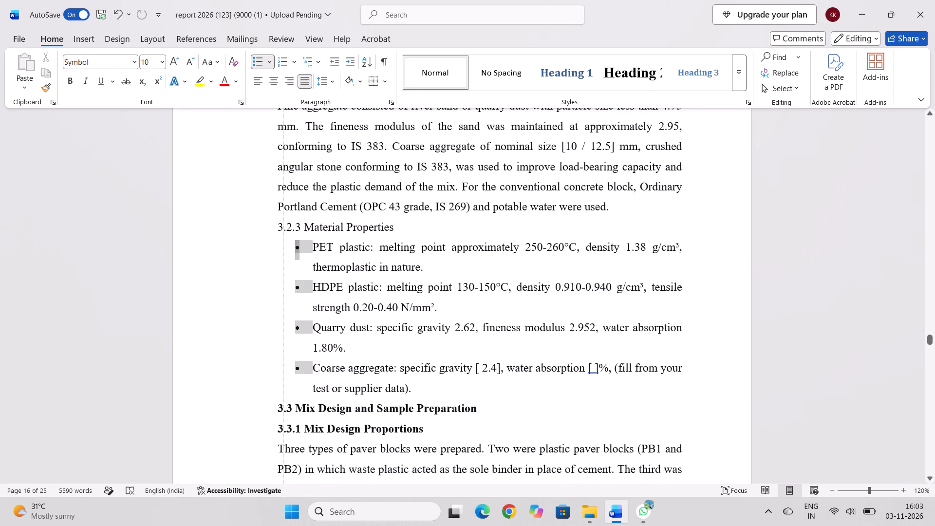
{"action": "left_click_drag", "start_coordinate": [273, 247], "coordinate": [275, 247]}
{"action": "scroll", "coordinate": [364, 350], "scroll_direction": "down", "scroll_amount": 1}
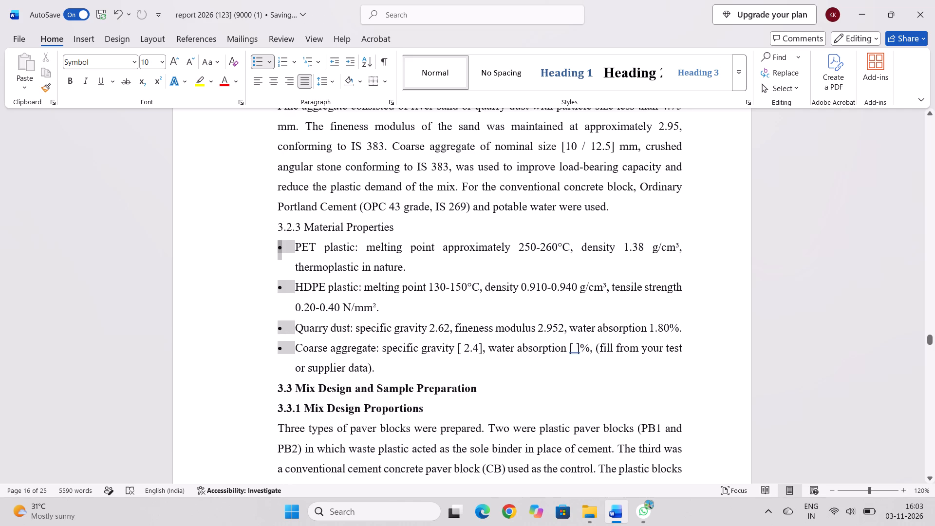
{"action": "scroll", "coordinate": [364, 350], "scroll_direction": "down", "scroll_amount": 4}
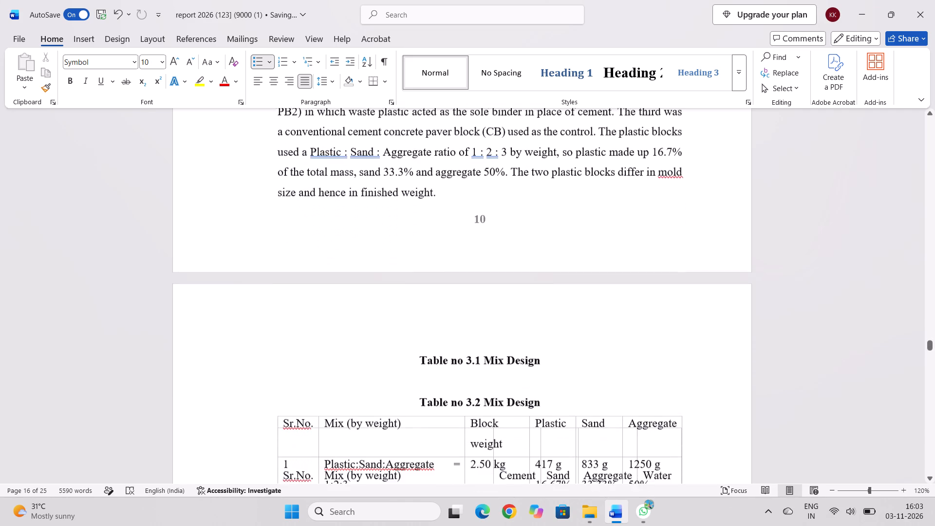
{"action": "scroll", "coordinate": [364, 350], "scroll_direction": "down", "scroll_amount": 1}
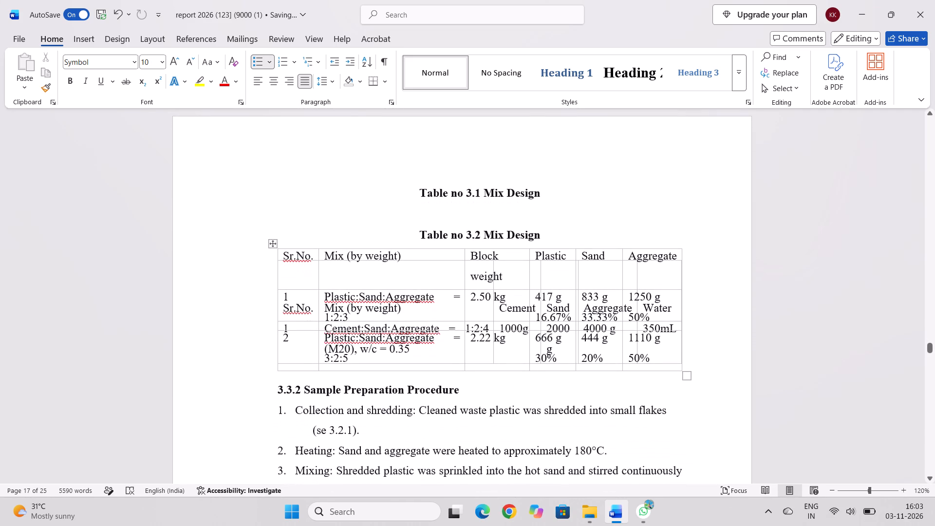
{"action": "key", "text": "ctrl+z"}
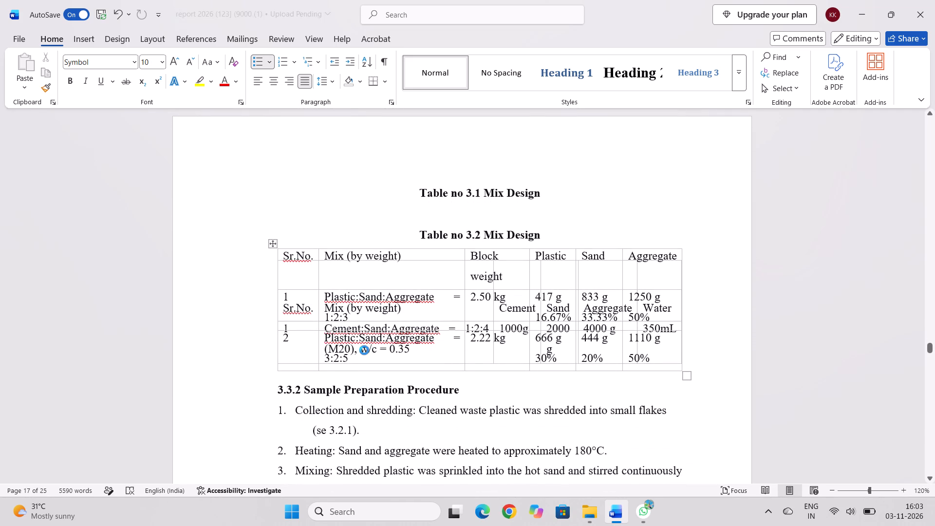
Insert four blank lines between Table 3.2 and the heading 3.3.2 Sample Preparation Procedure.
{"action": "scroll", "coordinate": [364, 350], "scroll_direction": "down", "scroll_amount": 3}
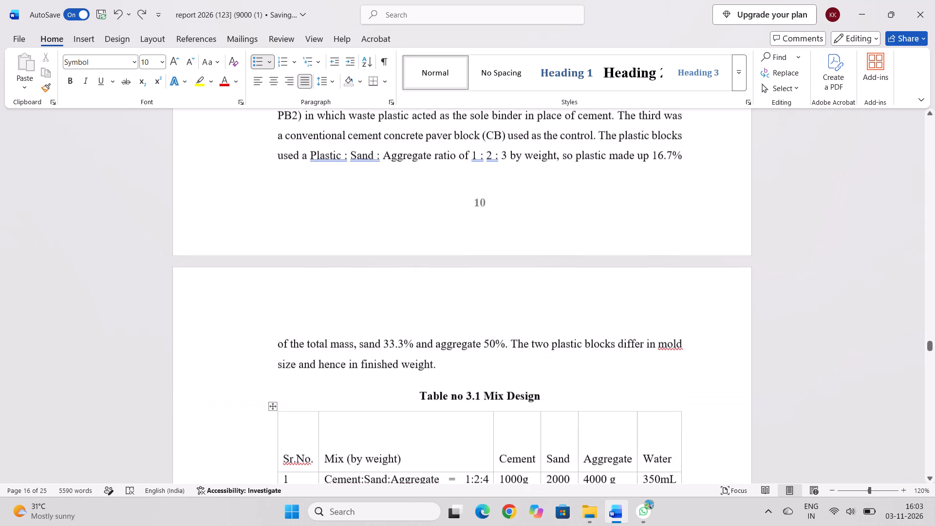
{"action": "scroll", "coordinate": [364, 350], "scroll_direction": "down", "scroll_amount": 3}
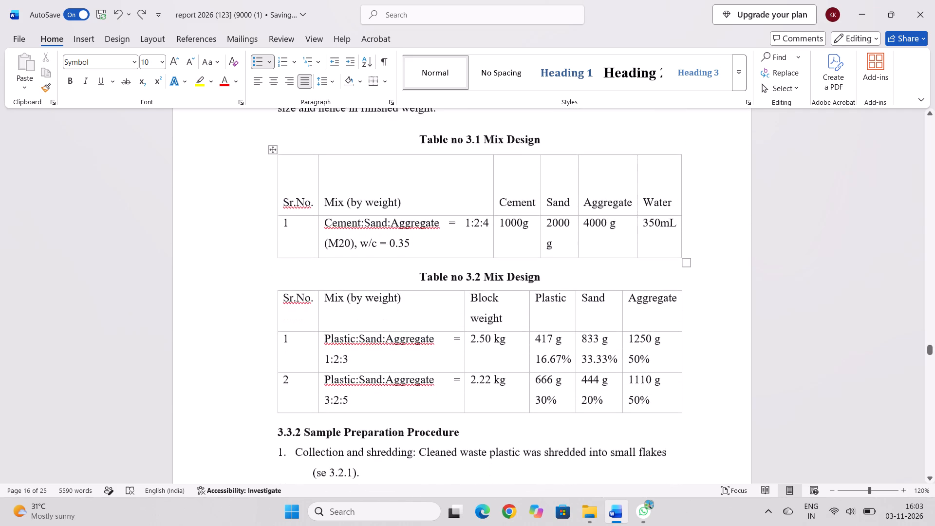
{"action": "scroll", "coordinate": [364, 350], "scroll_direction": "down", "scroll_amount": 4}
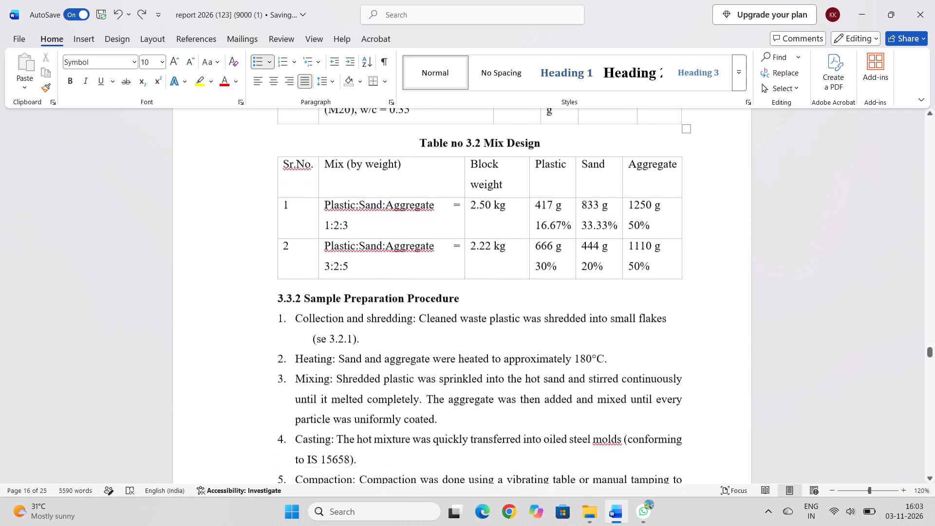
{"action": "scroll", "coordinate": [364, 350], "scroll_direction": "down", "scroll_amount": 1}
{"action": "scroll", "coordinate": [364, 350], "scroll_direction": "up", "scroll_amount": 1}
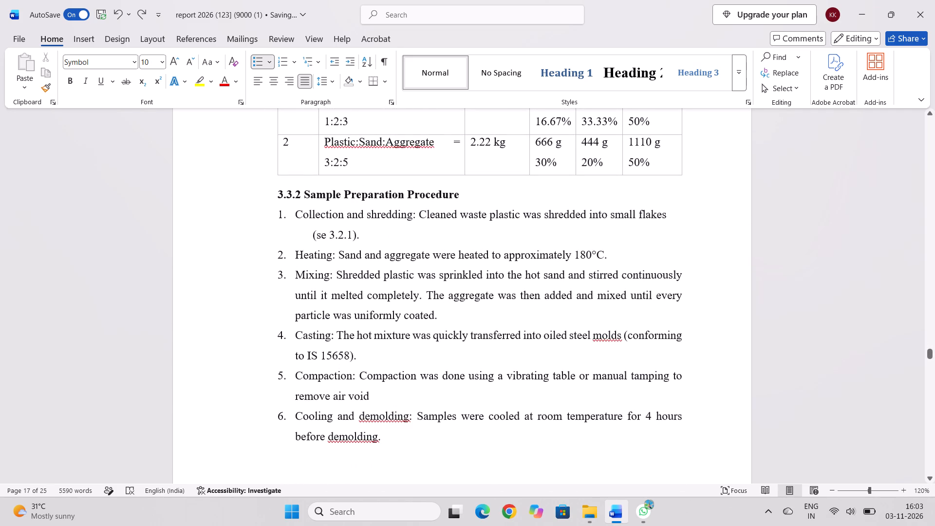
{"action": "left_click", "coordinate": [275, 189]}
{"action": "key", "text": "Return"}
{"action": "key", "text": "Return"}
{"action": "key", "text": "Return"}
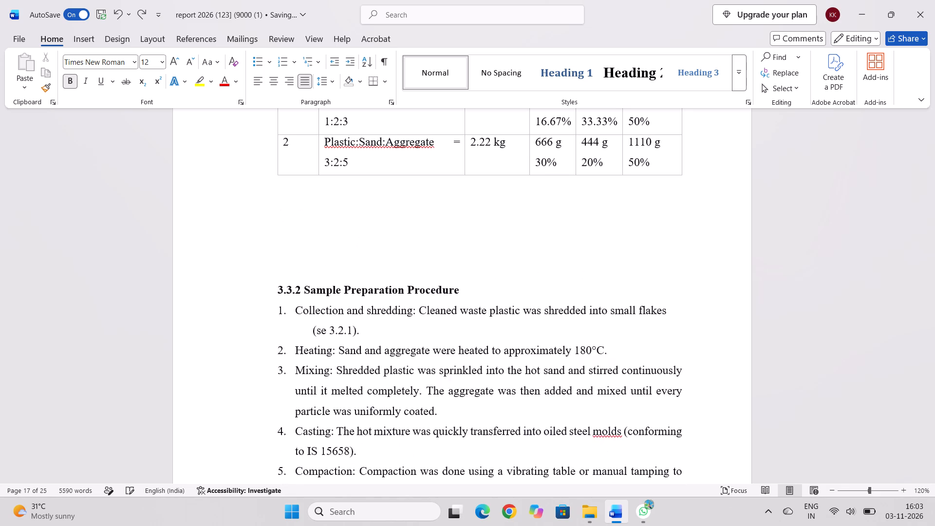
{"action": "key", "text": "Return"}
Move the Table 3.2 grid down into the blank space, leaving a gap below its caption.
{"action": "scroll", "coordinate": [275, 189], "scroll_direction": "up", "scroll_amount": 2}
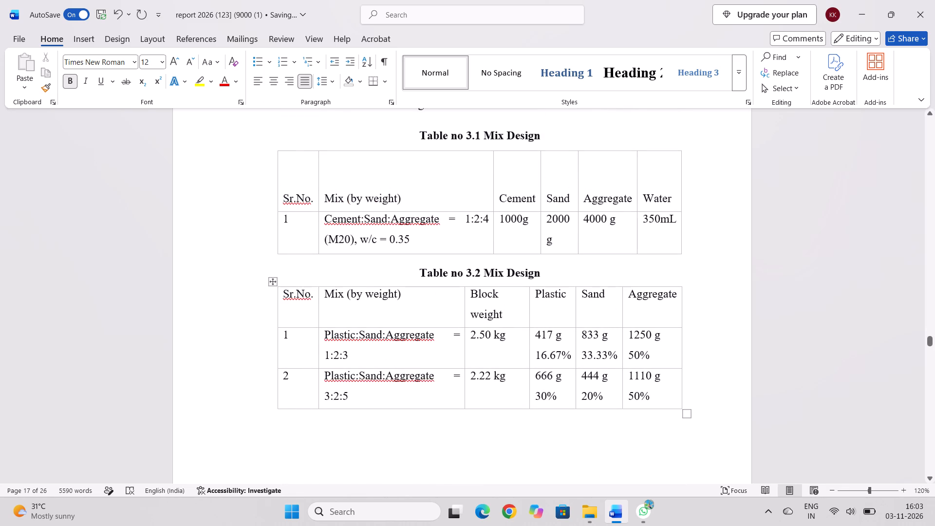
{"action": "left_click_drag", "start_coordinate": [273, 282], "coordinate": [275, 294]}
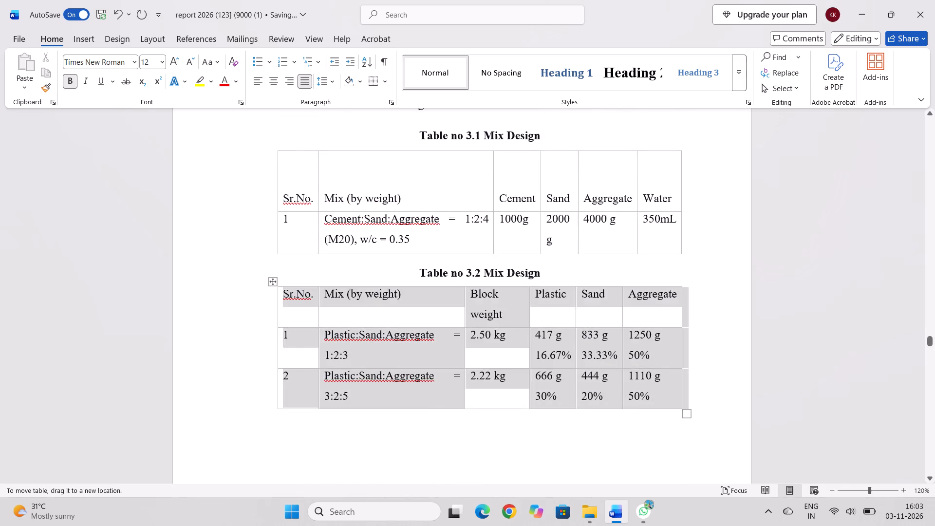
{"action": "left_click_drag", "start_coordinate": [275, 294], "coordinate": [273, 378]}
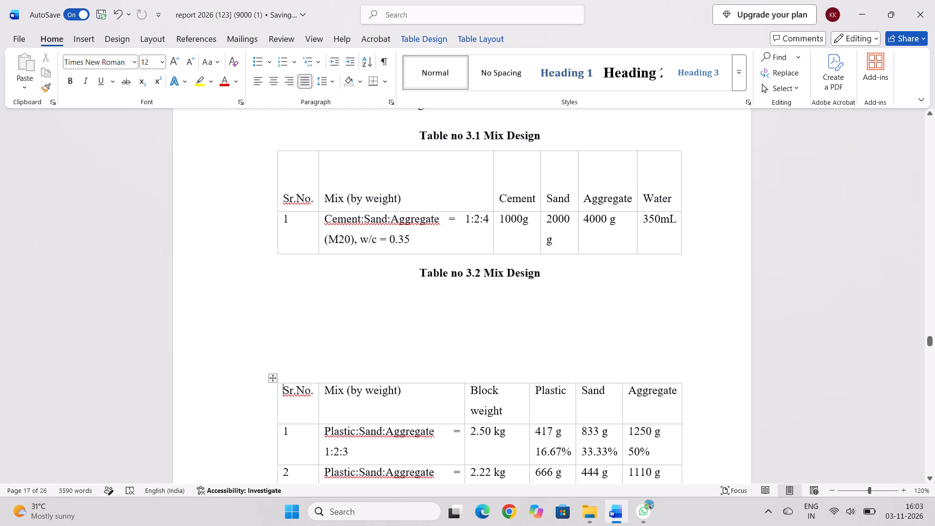
Copy the caption "Table no 3.2 Mix Design" and paste it on the line directly above the moved table.
{"action": "left_click", "coordinate": [421, 270]}
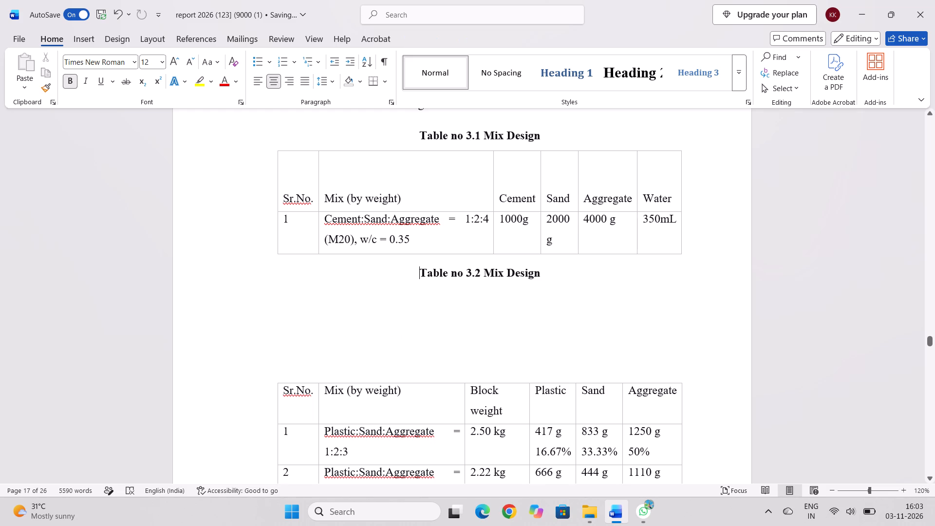
{"action": "left_click", "coordinate": [419, 369]}
{"action": "left_click_drag", "start_coordinate": [421, 272], "coordinate": [542, 289]}
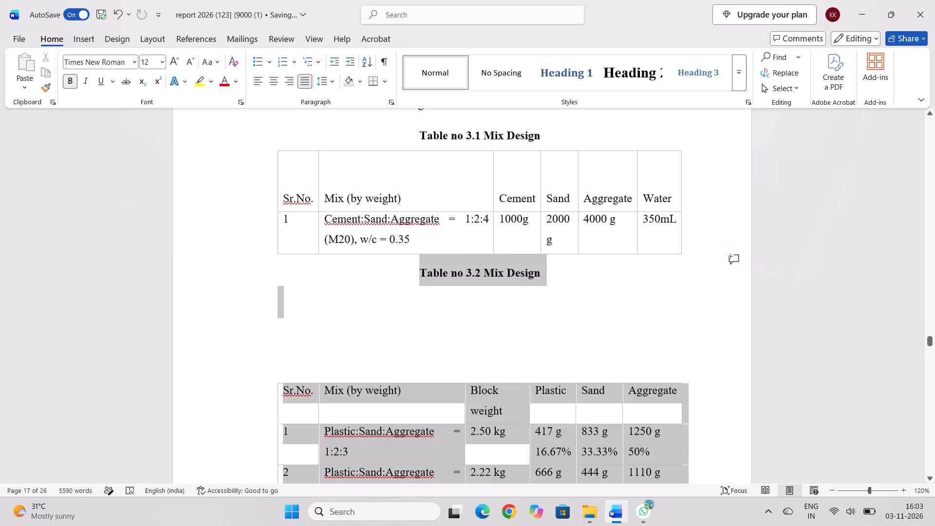
{"action": "left_click_drag", "start_coordinate": [542, 289], "coordinate": [540, 264]}
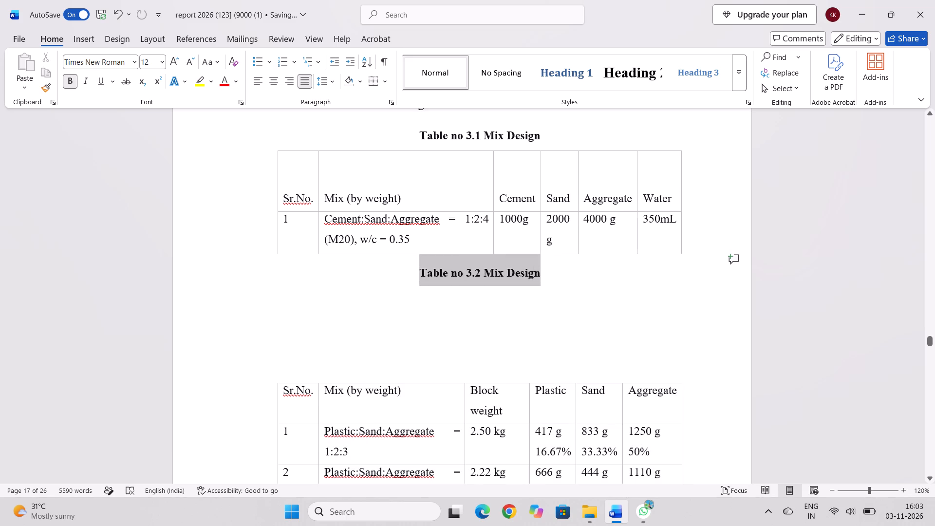
{"action": "left_click_drag", "start_coordinate": [540, 264], "coordinate": [540, 263]}
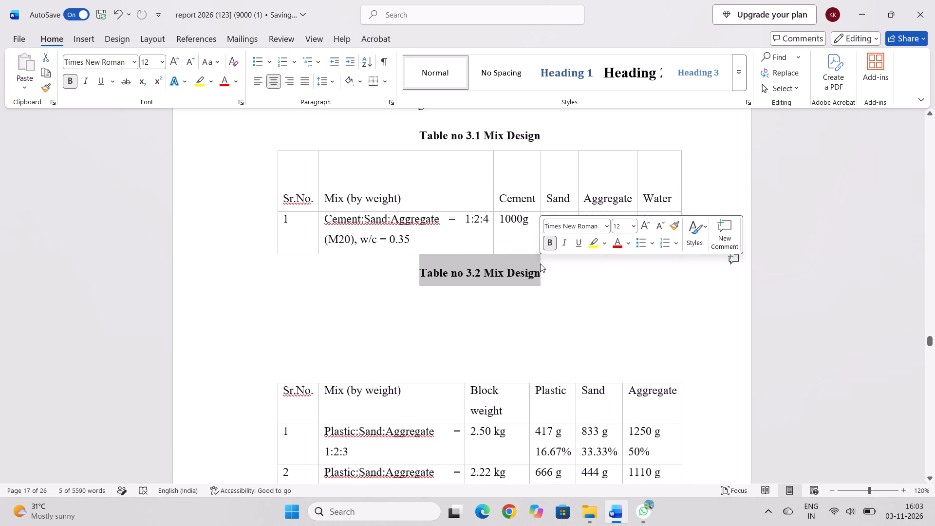
{"action": "key", "text": "ctrl+c"}
{"action": "key", "text": "ctrl+c"}
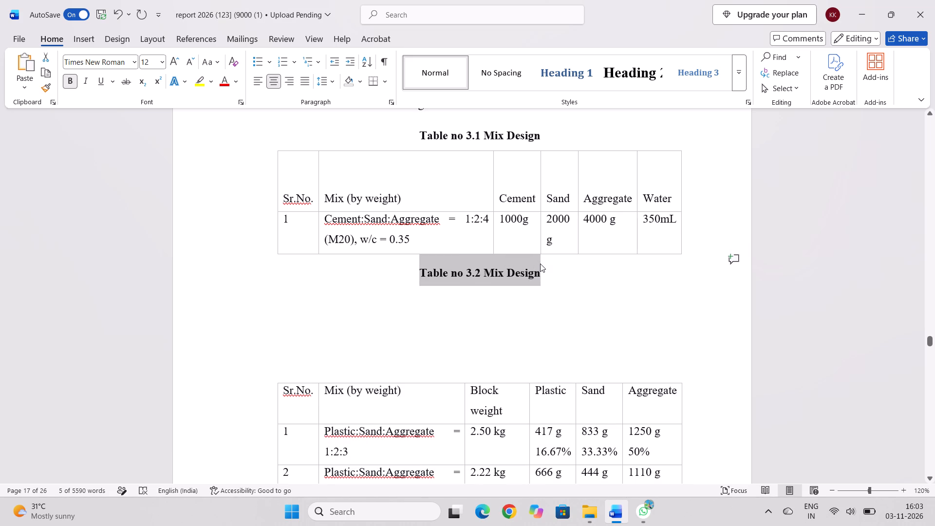
{"action": "left_click", "coordinate": [365, 368]}
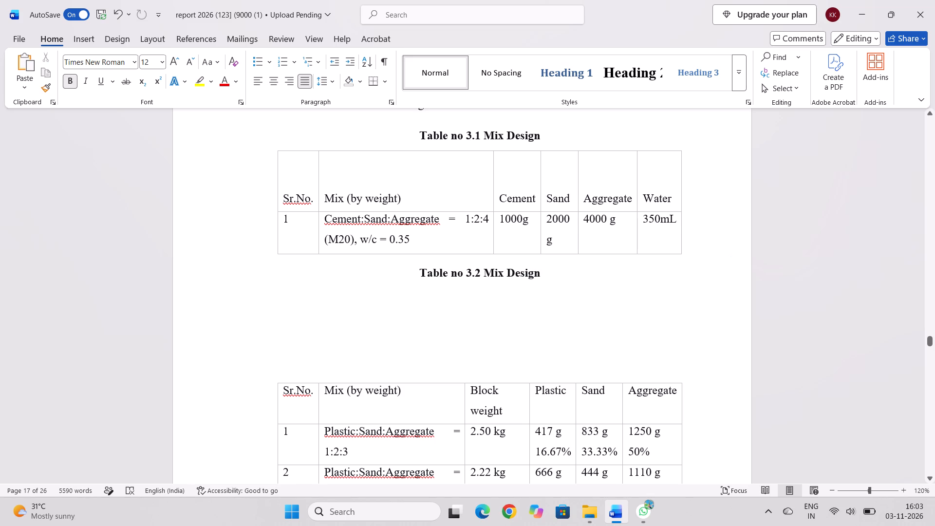
{"action": "key", "text": "ctrl+v"}
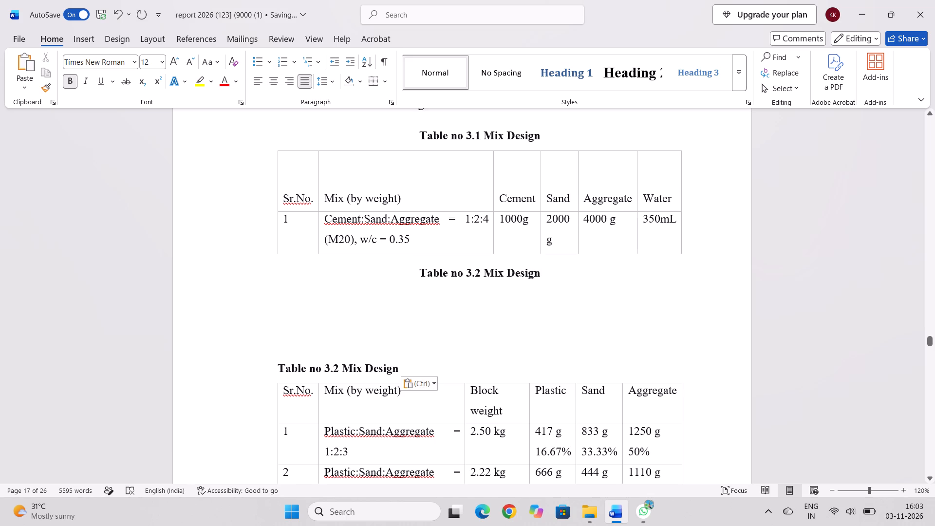
{"action": "left_click_drag", "start_coordinate": [365, 368], "coordinate": [357, 250]}
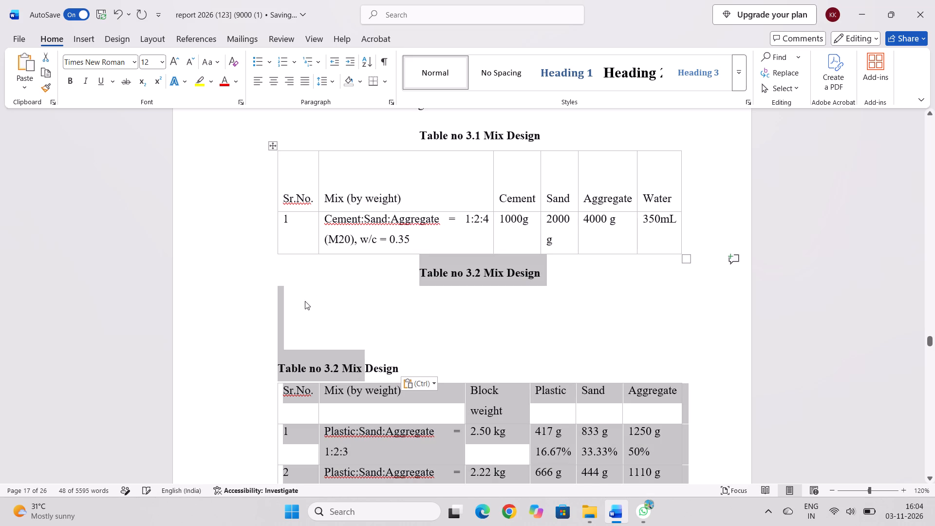
{"action": "left_click", "coordinate": [305, 301]}
Shift the Material Properties bullets in section 3.2.3 out to the text margin and check the mix design tables on the following page.
{"action": "scroll", "coordinate": [305, 301], "scroll_direction": "up", "scroll_amount": 2}
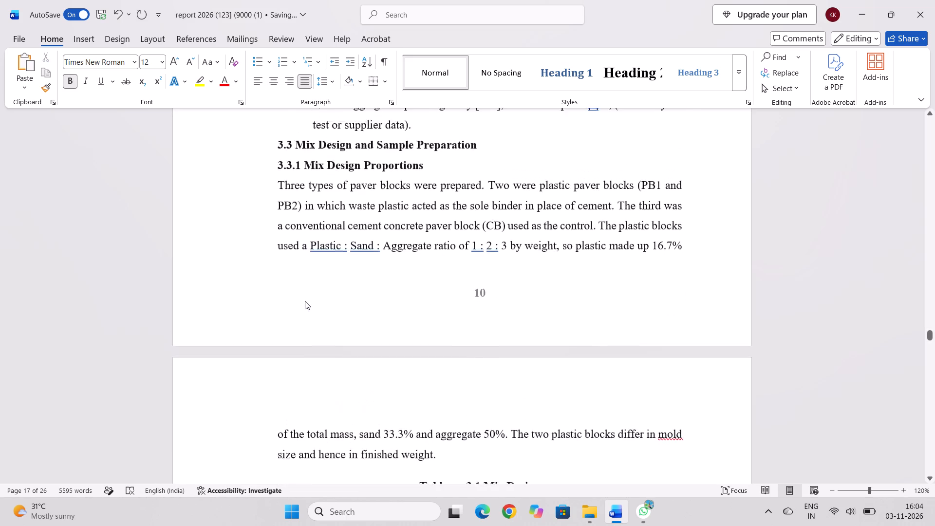
{"action": "scroll", "coordinate": [305, 301], "scroll_direction": "up", "scroll_amount": 1}
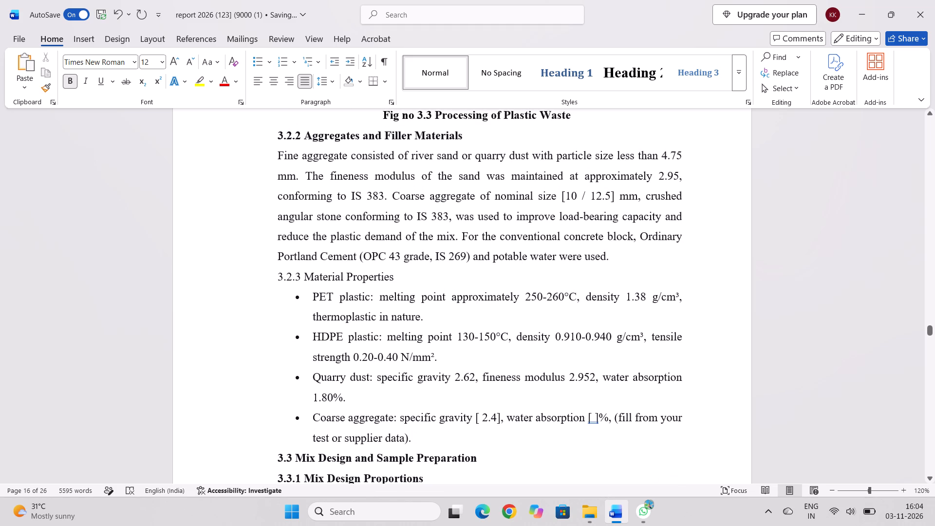
{"action": "left_click", "coordinate": [298, 297]}
{"action": "left_click_drag", "start_coordinate": [298, 297], "coordinate": [274, 293]}
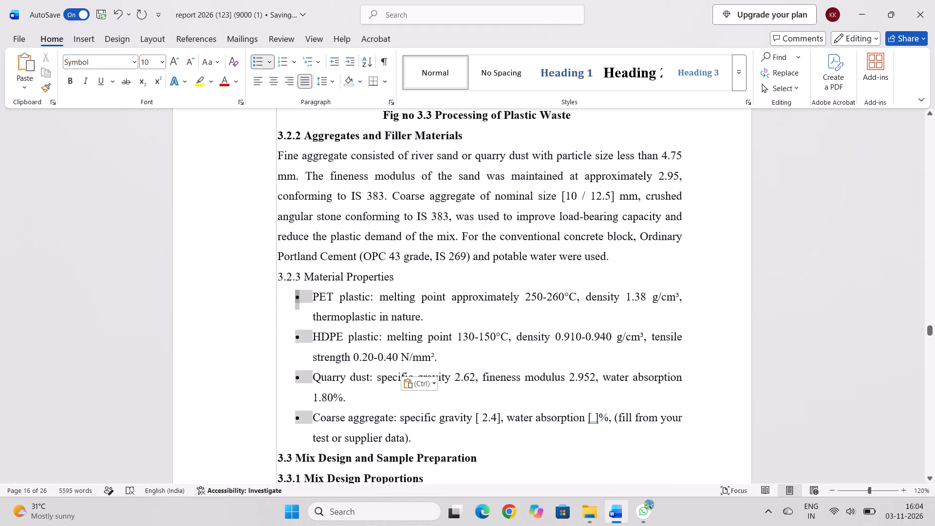
{"action": "left_click_drag", "start_coordinate": [274, 293], "coordinate": [279, 296]}
{"action": "scroll", "coordinate": [352, 354], "scroll_direction": "down", "scroll_amount": 1}
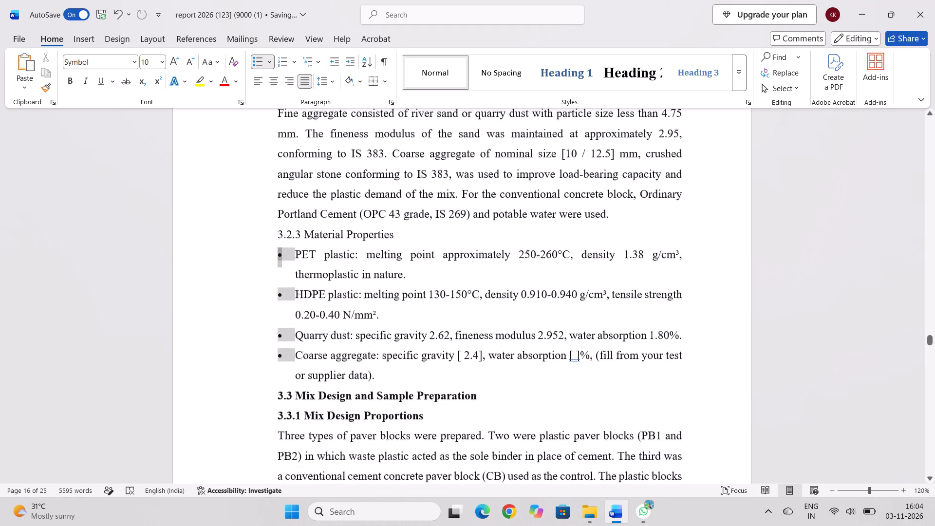
{"action": "scroll", "coordinate": [352, 354], "scroll_direction": "down", "scroll_amount": 4}
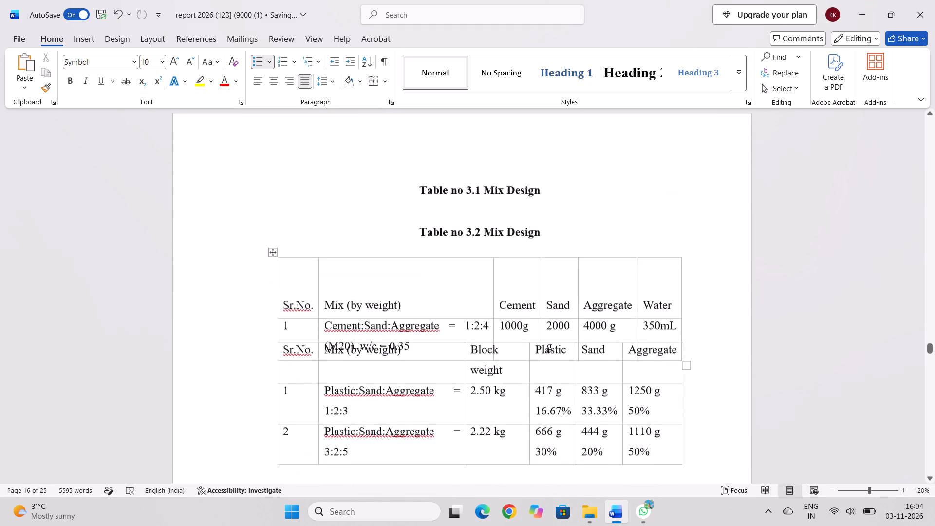
Move the plastic mix table down so it clears the cement mix table, leaving a gap between the two grids.
{"action": "scroll", "coordinate": [352, 354], "scroll_direction": "down", "scroll_amount": 2}
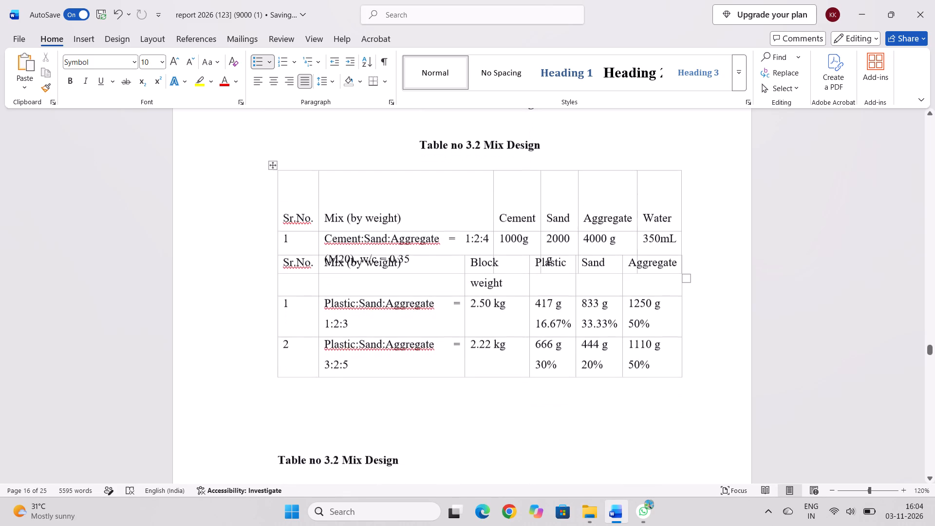
{"action": "scroll", "coordinate": [352, 354], "scroll_direction": "down", "scroll_amount": 1}
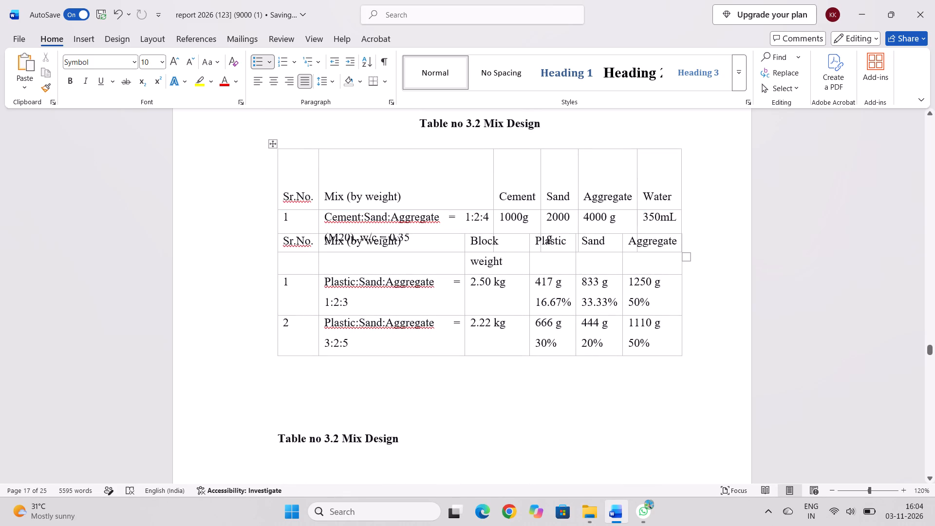
{"action": "left_click", "coordinate": [280, 342]}
{"action": "left_click", "coordinate": [289, 250]}
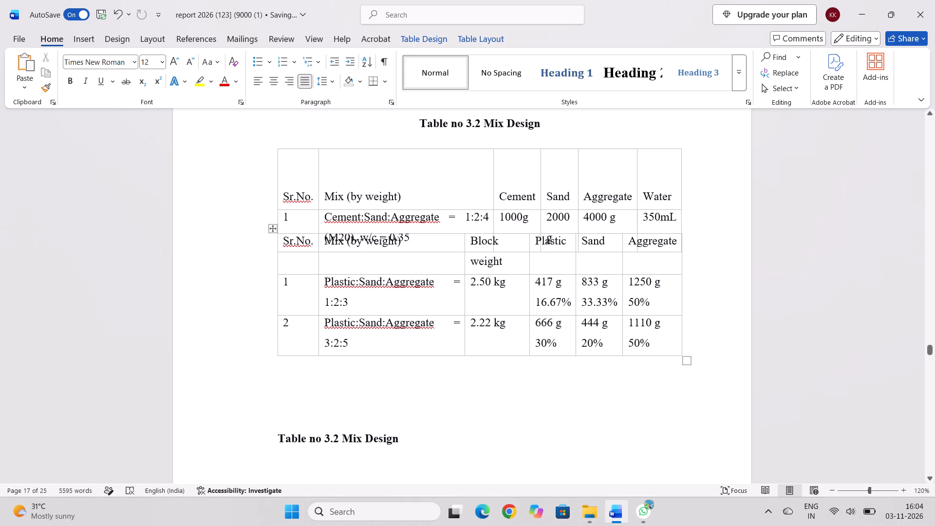
{"action": "left_click_drag", "start_coordinate": [274, 230], "coordinate": [270, 245]}
{"action": "left_click_drag", "start_coordinate": [270, 246], "coordinate": [272, 258]}
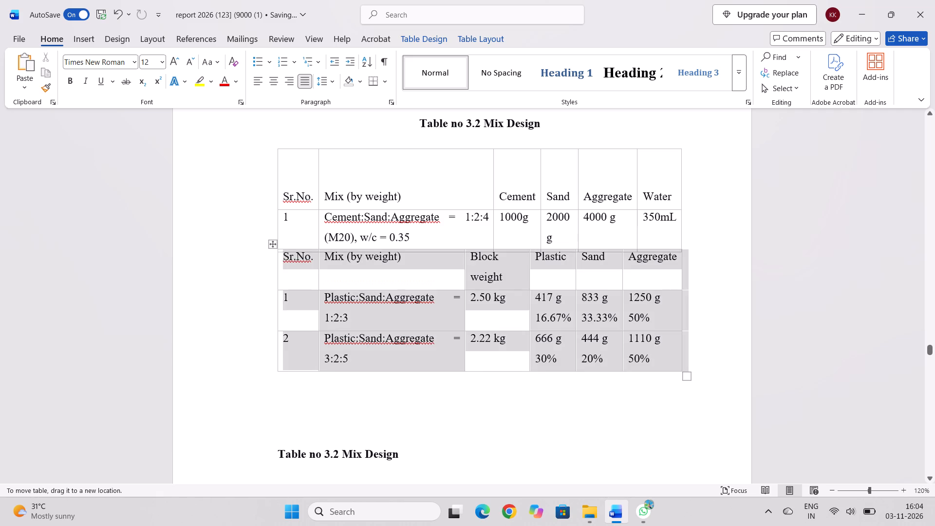
{"action": "left_click_drag", "start_coordinate": [272, 258], "coordinate": [266, 291]}
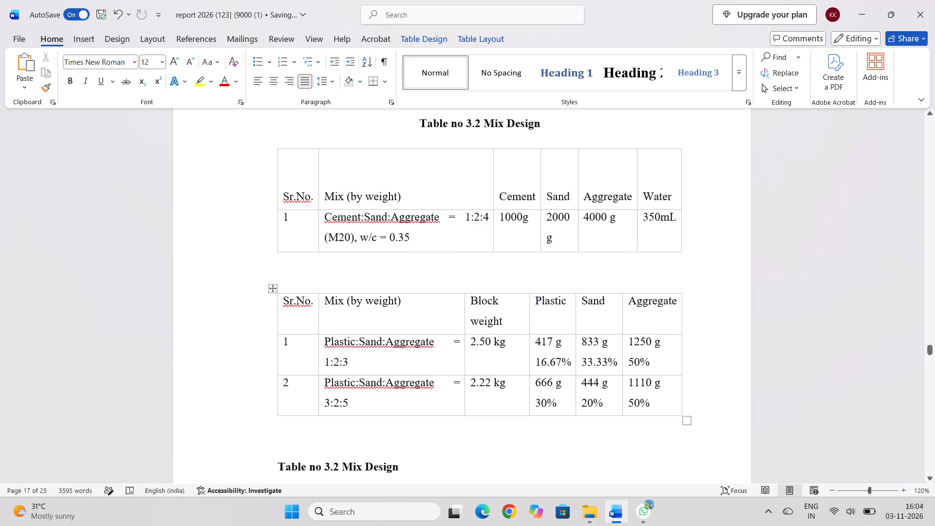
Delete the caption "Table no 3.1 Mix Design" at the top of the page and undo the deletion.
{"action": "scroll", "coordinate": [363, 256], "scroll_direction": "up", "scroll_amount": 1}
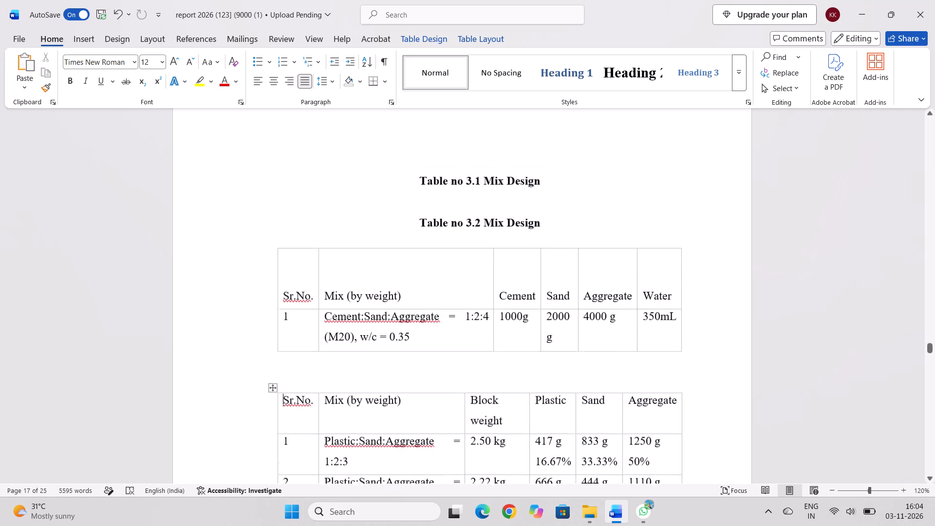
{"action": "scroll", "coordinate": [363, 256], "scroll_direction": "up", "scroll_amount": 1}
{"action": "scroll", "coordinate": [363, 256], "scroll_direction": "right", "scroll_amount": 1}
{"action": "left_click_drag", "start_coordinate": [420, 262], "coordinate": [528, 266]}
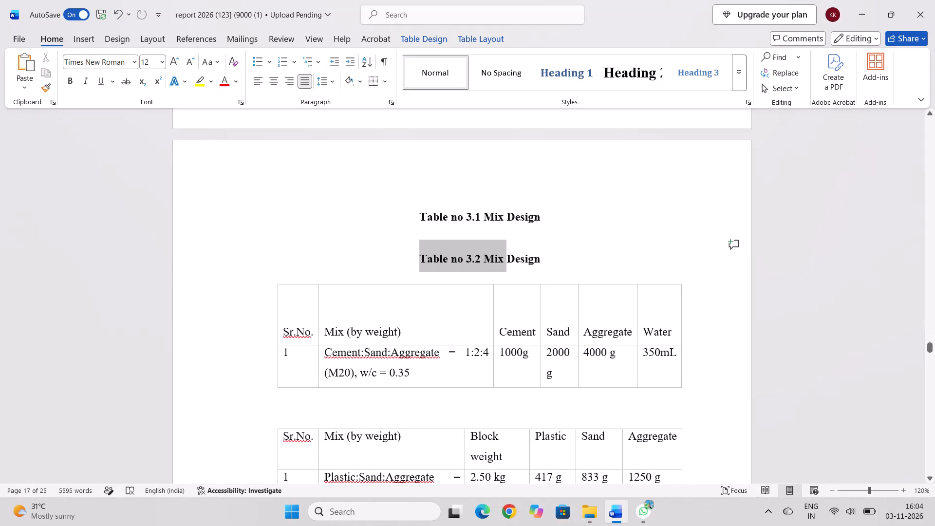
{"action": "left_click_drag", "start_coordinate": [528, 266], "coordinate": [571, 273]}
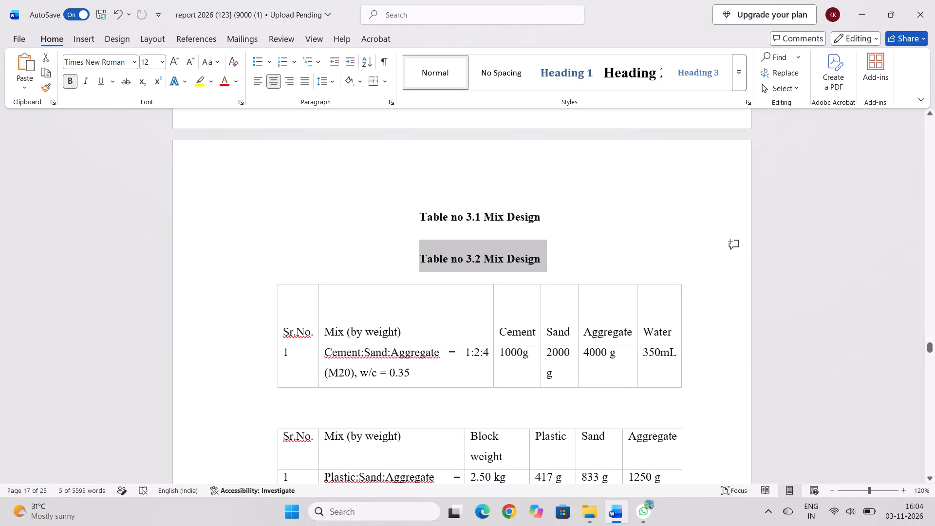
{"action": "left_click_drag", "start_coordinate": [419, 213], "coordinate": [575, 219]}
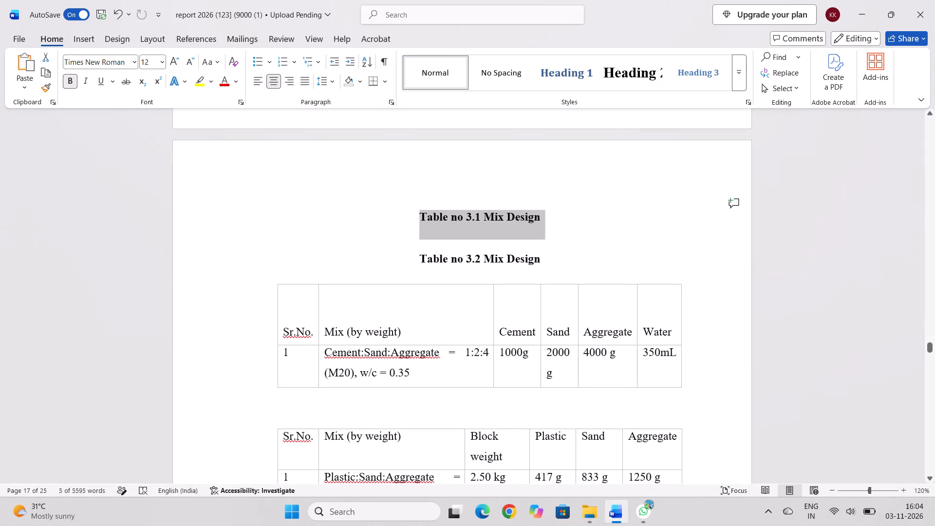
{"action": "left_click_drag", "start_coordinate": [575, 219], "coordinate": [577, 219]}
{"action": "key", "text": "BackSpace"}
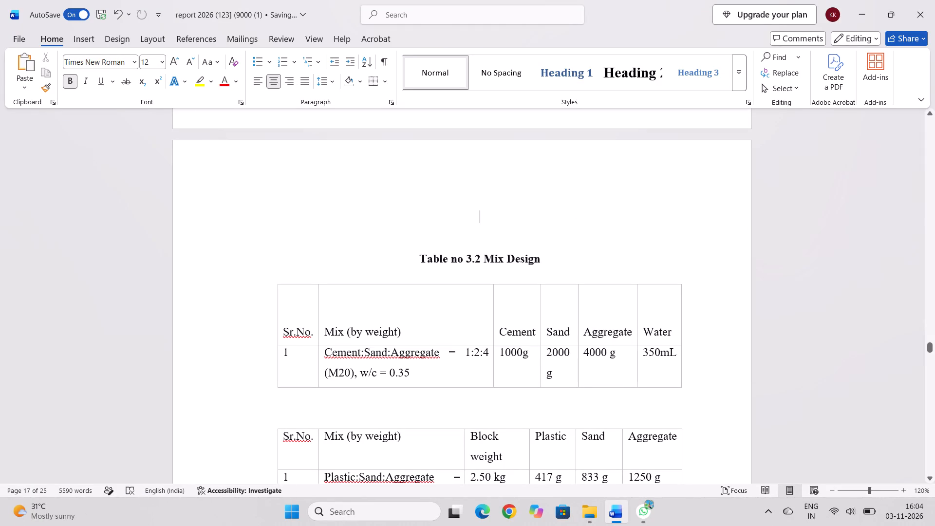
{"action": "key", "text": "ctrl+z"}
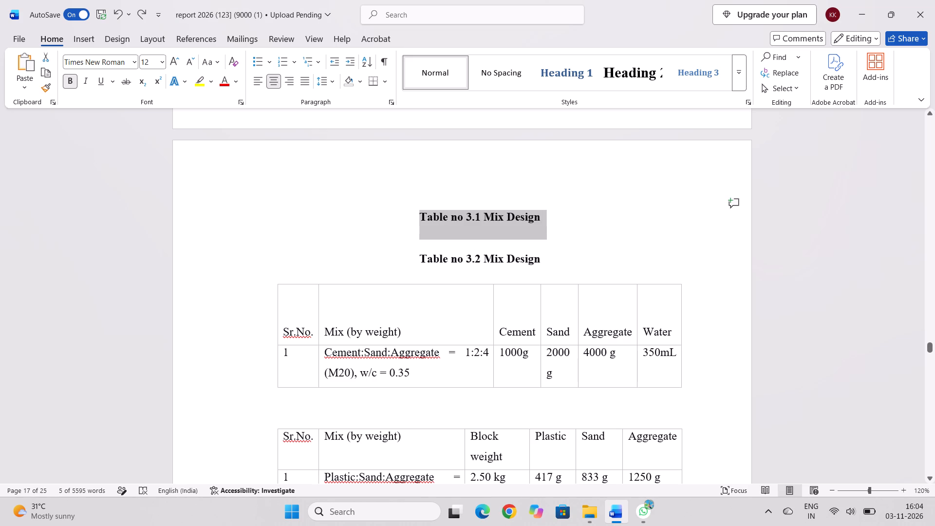
Delete the duplicate caption "Table no 3.2 Mix Design" above the cement mix table, along with its leftover blank line.
{"action": "left_click_drag", "start_coordinate": [415, 266], "coordinate": [561, 288]}
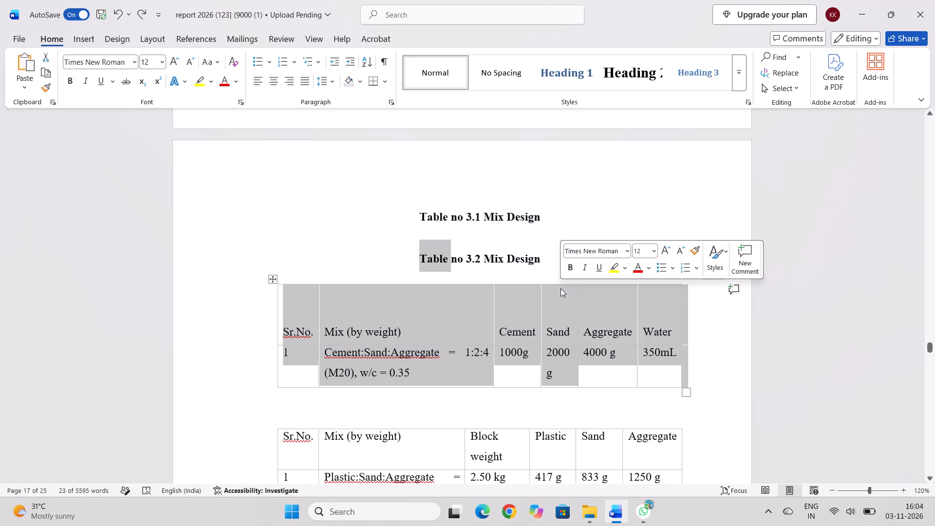
{"action": "left_click", "coordinate": [444, 259]}
{"action": "left_click_drag", "start_coordinate": [411, 260], "coordinate": [453, 263]}
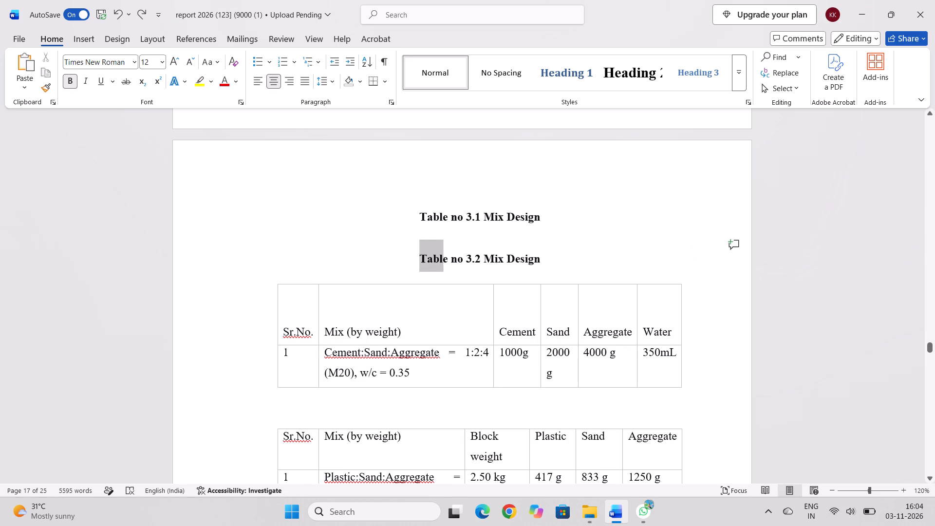
{"action": "left_click_drag", "start_coordinate": [453, 263], "coordinate": [560, 270]}
{"action": "key", "text": "BackSpace"}
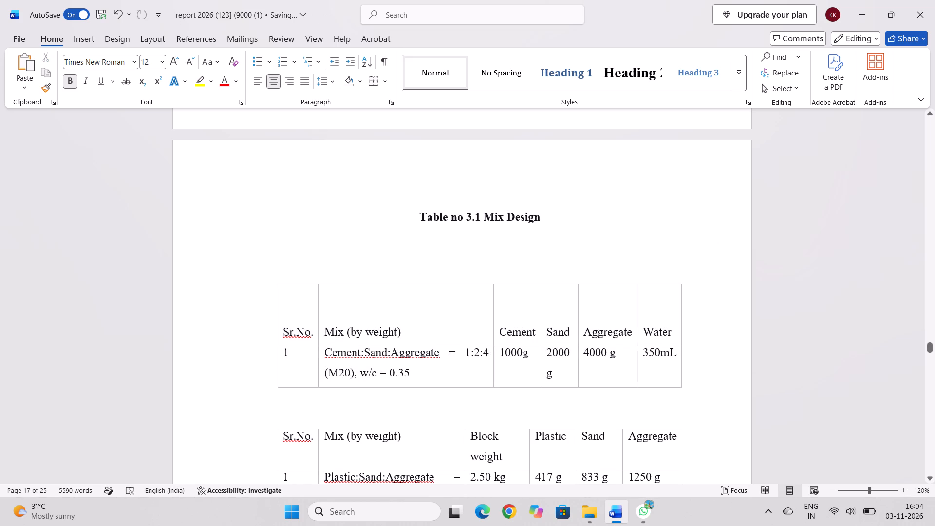
{"action": "key", "text": "BackSpace"}
{"action": "key", "text": "BackSpace"}
{"action": "key", "text": "BackSpace"}
{"action": "key", "text": "BackSpace"}
Move the cement mix table up to sit directly below the caption "Table no 3.1 Mix Design".
{"action": "left_click_drag", "start_coordinate": [272, 281], "coordinate": [272, 232]}
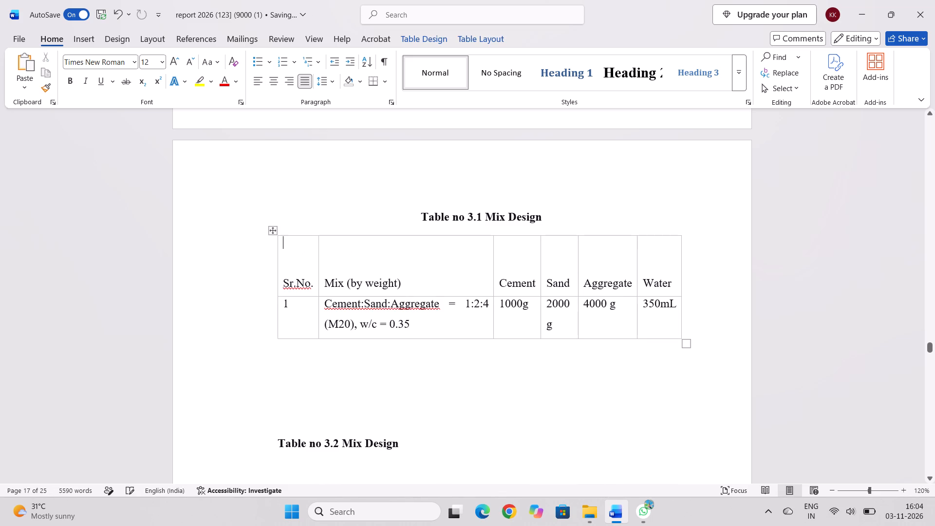
Remove the blank lines above the caption "Table no 3.2 Mix Design" so it sits directly below the cement mix table.
{"action": "left_click", "coordinate": [272, 442]}
{"action": "key", "text": "BackSpace"}
{"action": "key", "text": "BackSpace"}
{"action": "key", "text": "BackSpace"}
{"action": "key", "text": "BackSpace"}
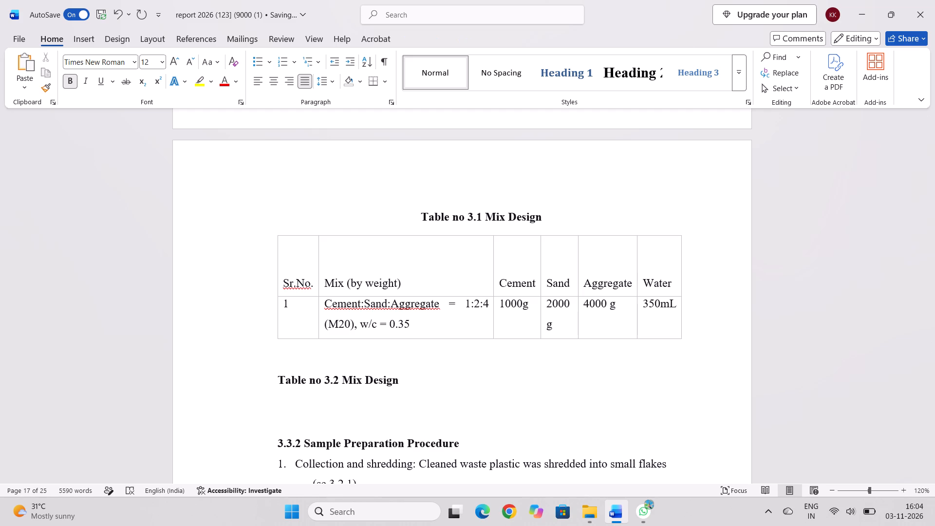
{"action": "left_click", "coordinate": [276, 363]}
{"action": "double_click", "coordinate": [288, 358]}
{"action": "left_click", "coordinate": [288, 358]}
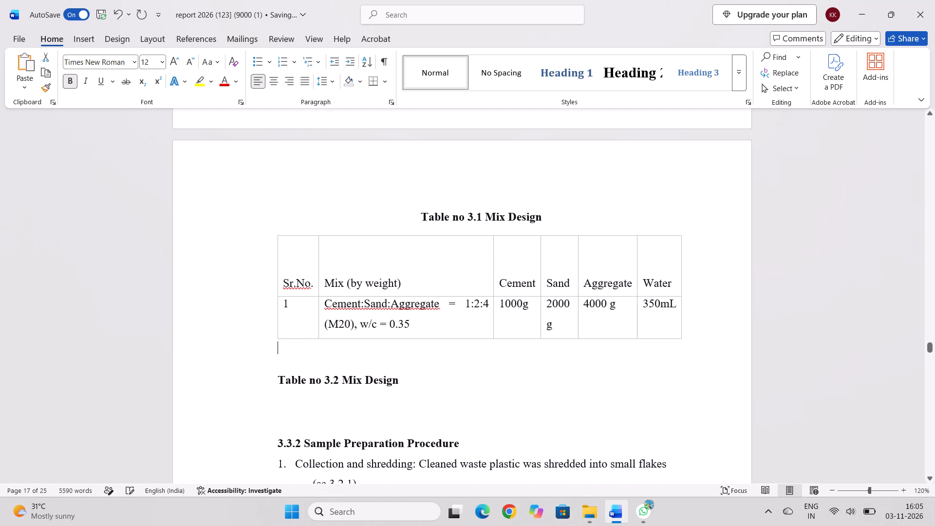
{"action": "key", "text": "BackSpace"}
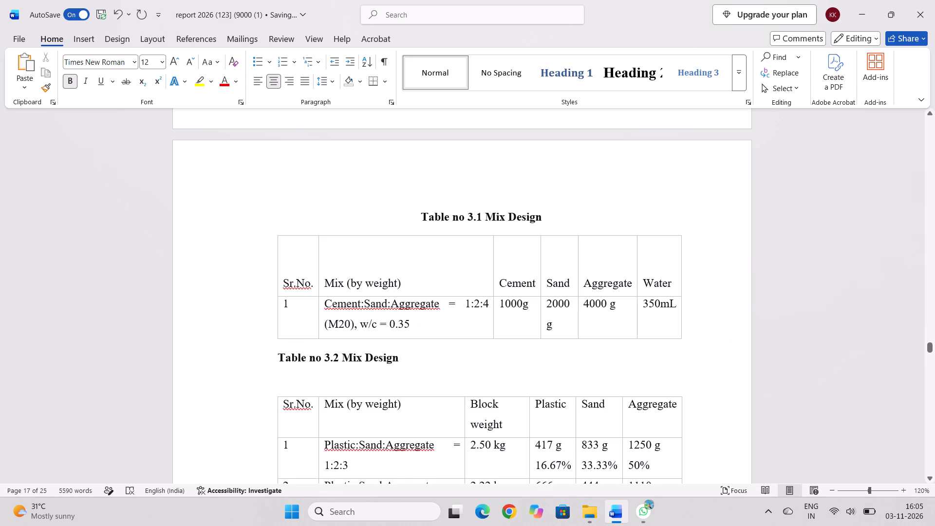
Centre the caption "Table no 3.2 Mix Design".
{"action": "left_click", "coordinate": [279, 359]}
{"action": "left_click_drag", "start_coordinate": [279, 359], "coordinate": [464, 367]}
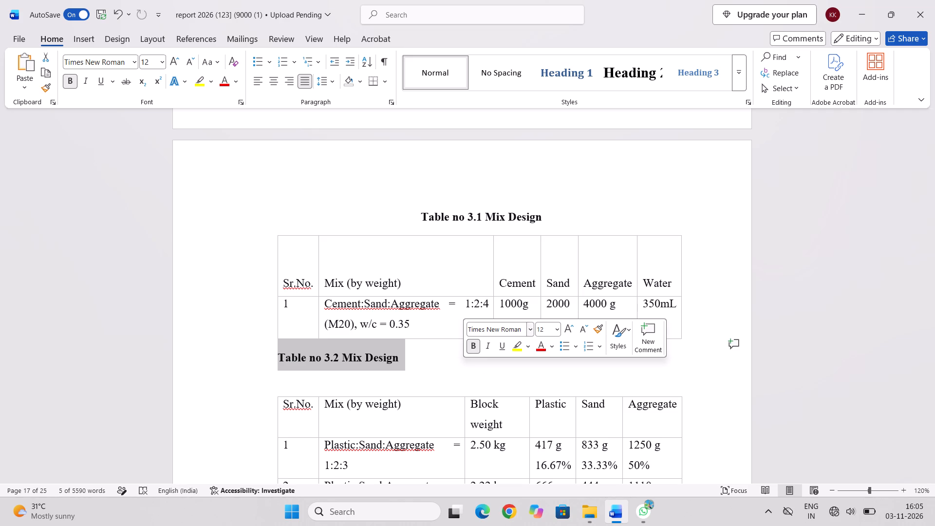
{"action": "left_click", "coordinate": [272, 76]}
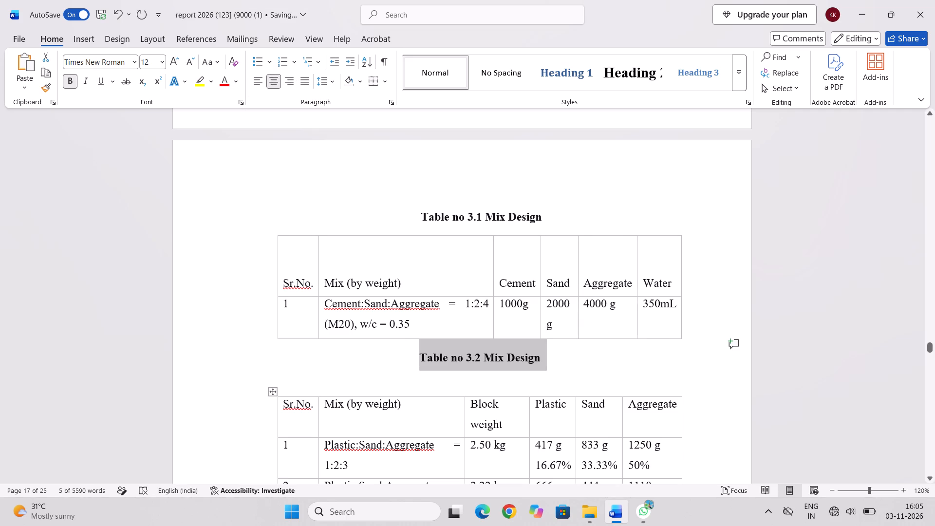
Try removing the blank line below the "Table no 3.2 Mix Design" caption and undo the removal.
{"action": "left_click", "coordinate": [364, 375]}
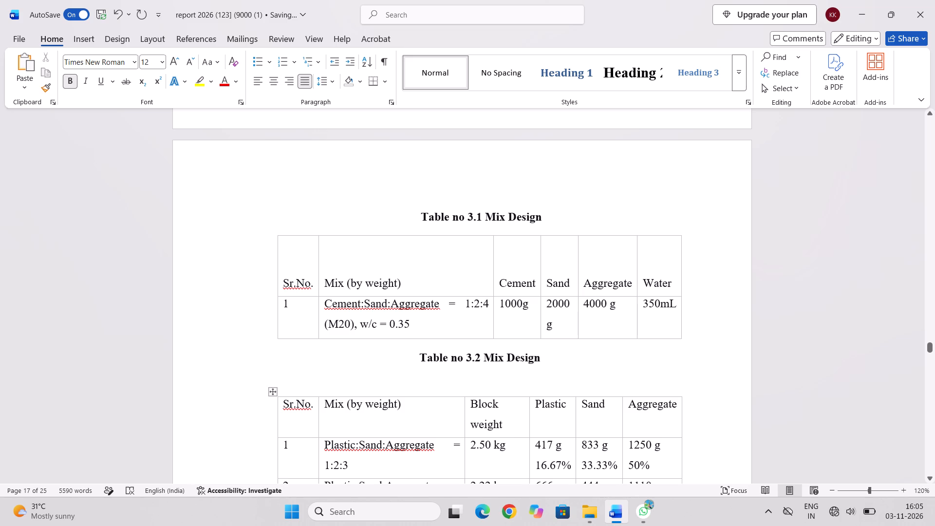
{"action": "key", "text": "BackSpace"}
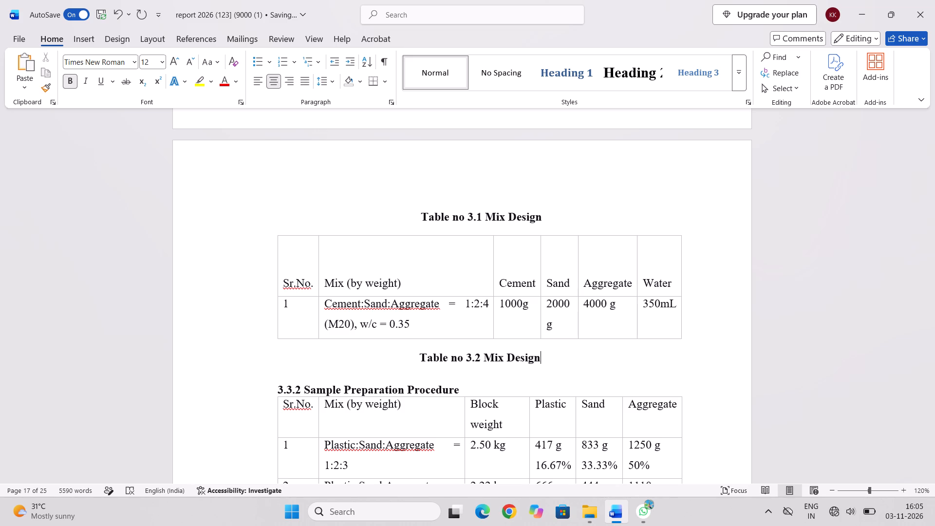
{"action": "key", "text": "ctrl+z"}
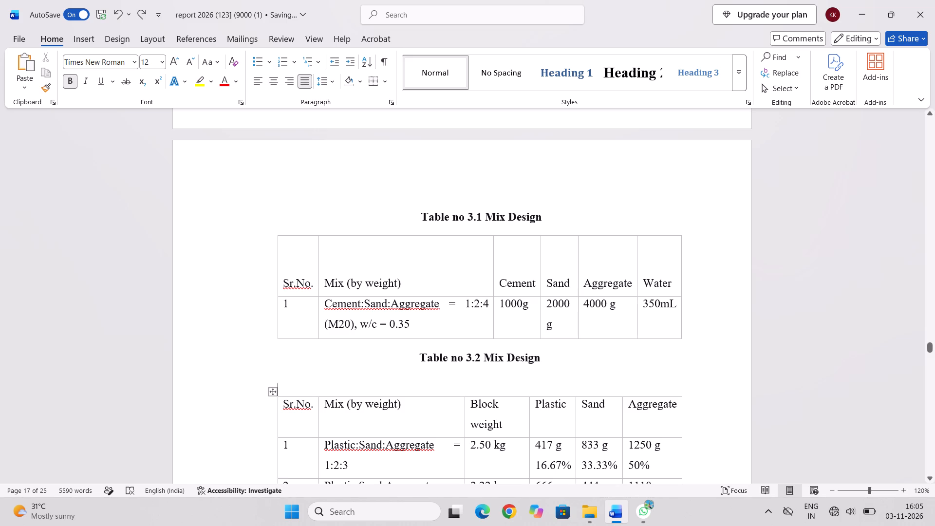
Move the plastic mix table up beneath the "Table no 3.2 Mix Design" caption, leaving a small gap under the caption.
{"action": "left_click_drag", "start_coordinate": [271, 390], "coordinate": [280, 365]}
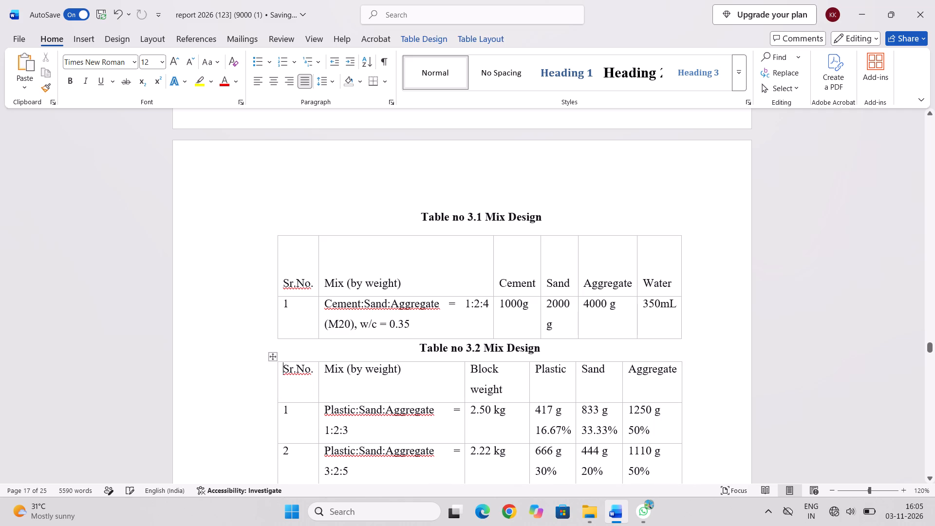
{"action": "scroll", "coordinate": [280, 365], "scroll_direction": "down", "scroll_amount": 1}
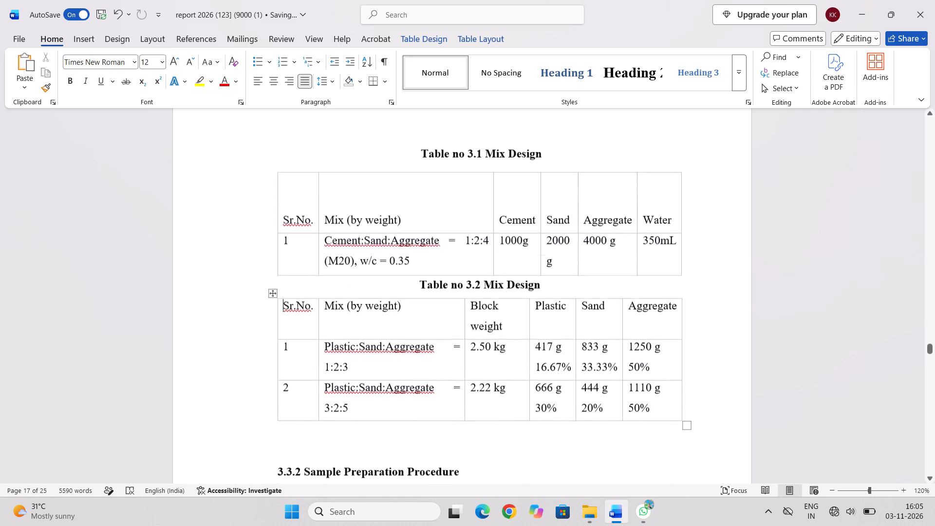
{"action": "scroll", "coordinate": [280, 365], "scroll_direction": "down", "scroll_amount": 1}
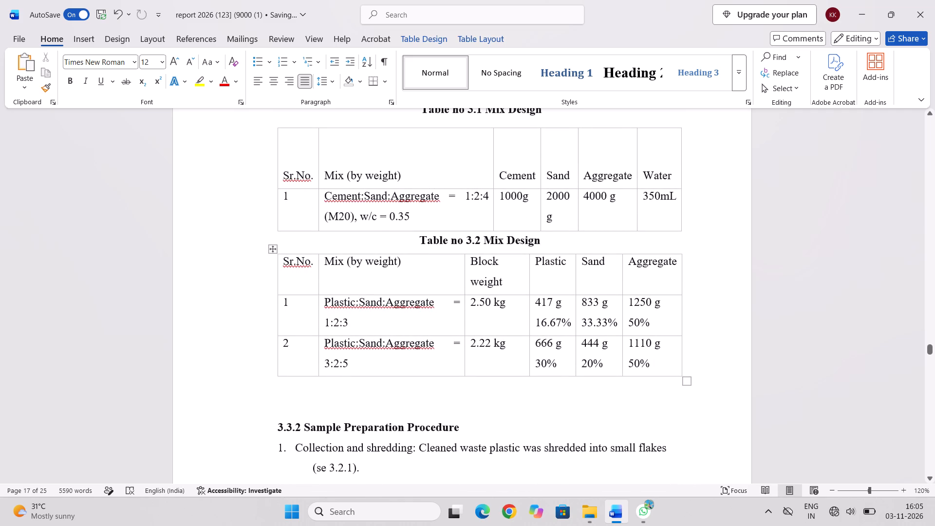
{"action": "left_click_drag", "start_coordinate": [273, 250], "coordinate": [273, 254]}
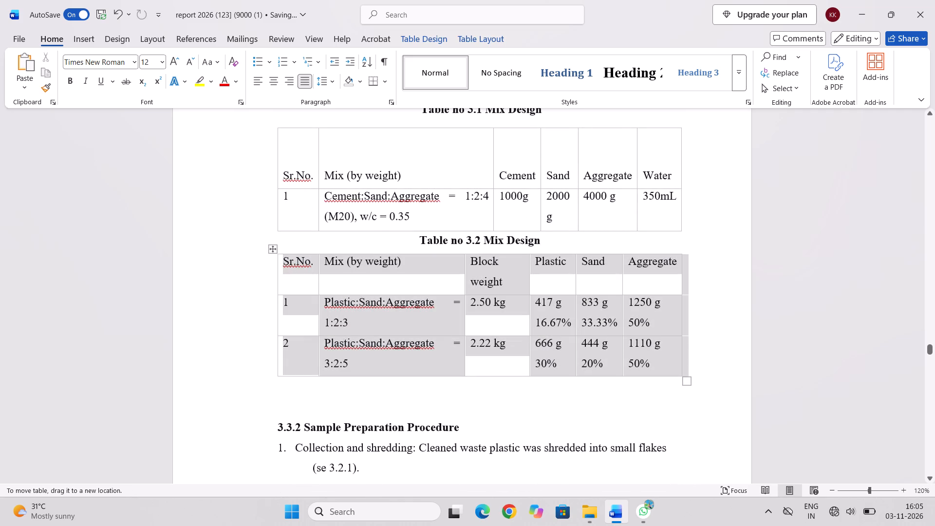
{"action": "left_click_drag", "start_coordinate": [273, 254], "coordinate": [278, 256]}
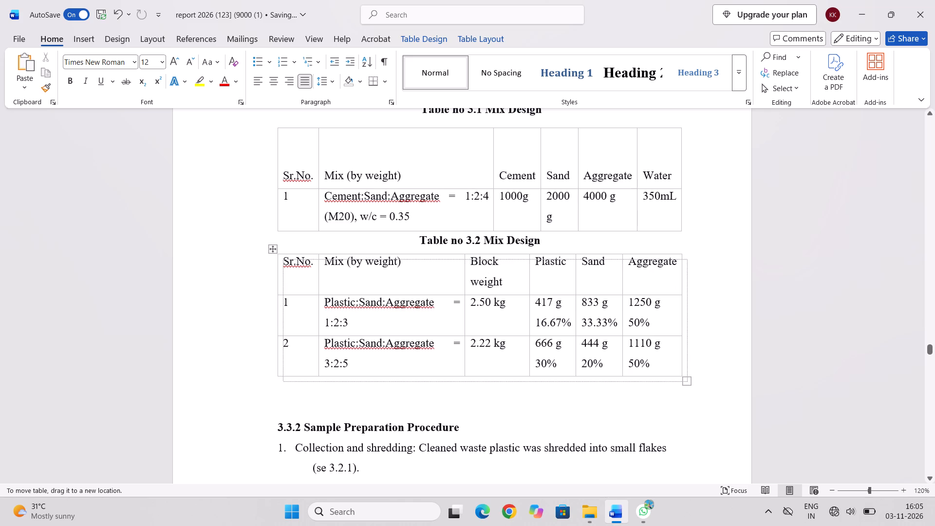
{"action": "left_click_drag", "start_coordinate": [278, 256], "coordinate": [279, 255]}
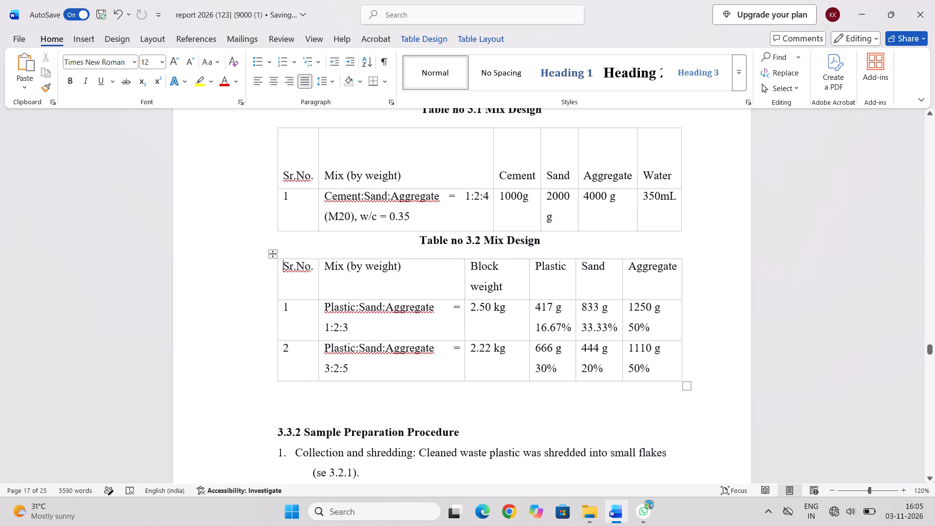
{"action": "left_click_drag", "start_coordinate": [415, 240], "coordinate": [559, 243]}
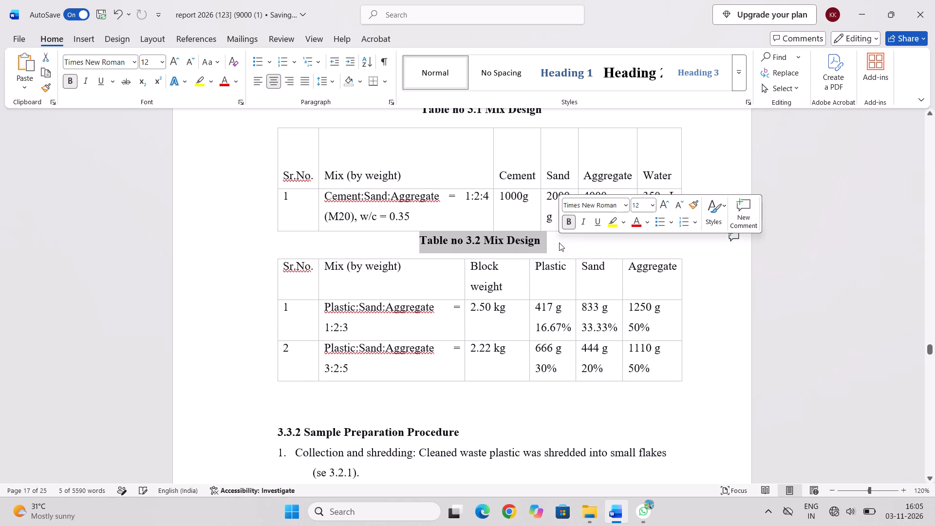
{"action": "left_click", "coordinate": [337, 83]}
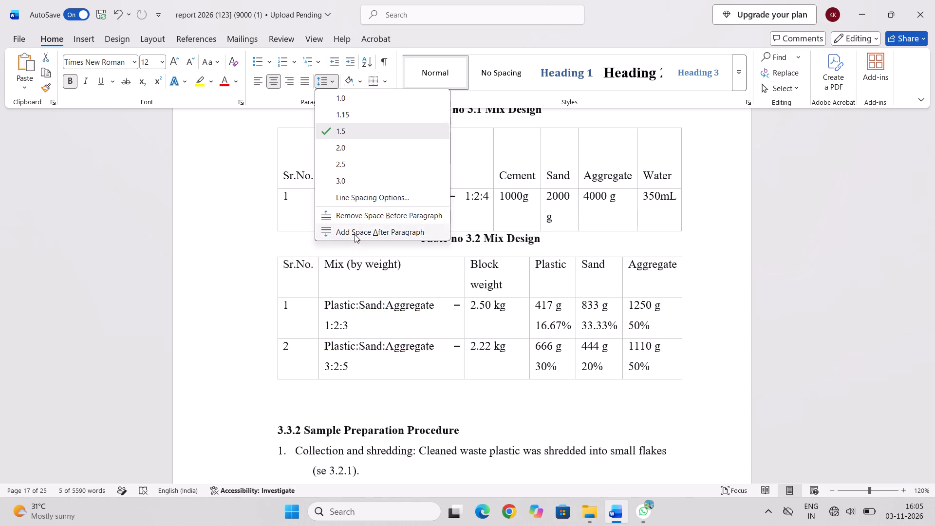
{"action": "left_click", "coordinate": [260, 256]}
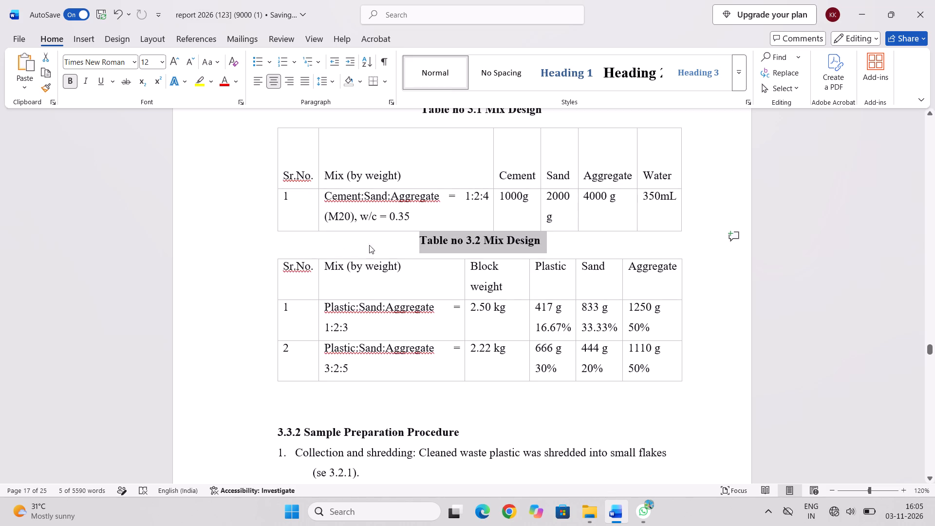
Insert a blank line above the caption "Table no 3.2 Mix Design" and remove the caption's space before the paragraph.
{"action": "left_click", "coordinate": [421, 239]}
{"action": "key", "text": "Return"}
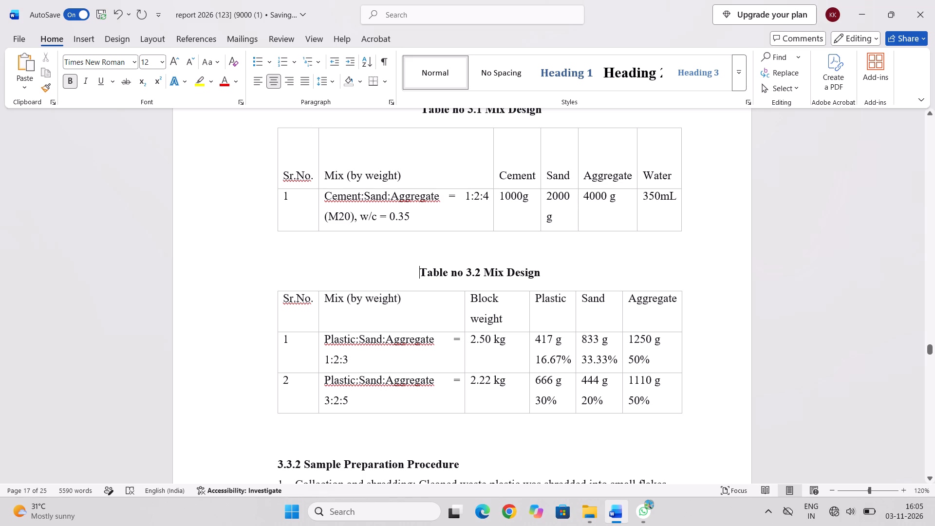
{"action": "left_click_drag", "start_coordinate": [535, 273], "coordinate": [389, 273]}
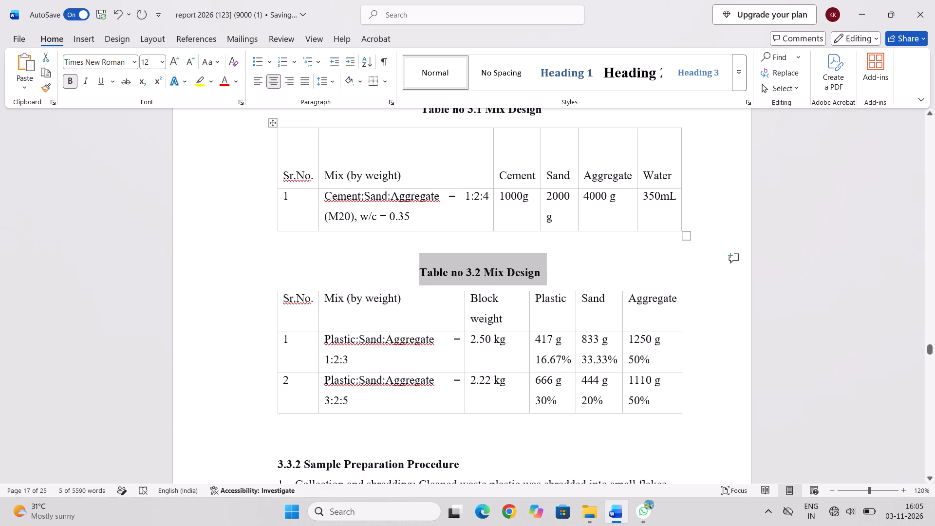
{"action": "left_click", "coordinate": [332, 80]}
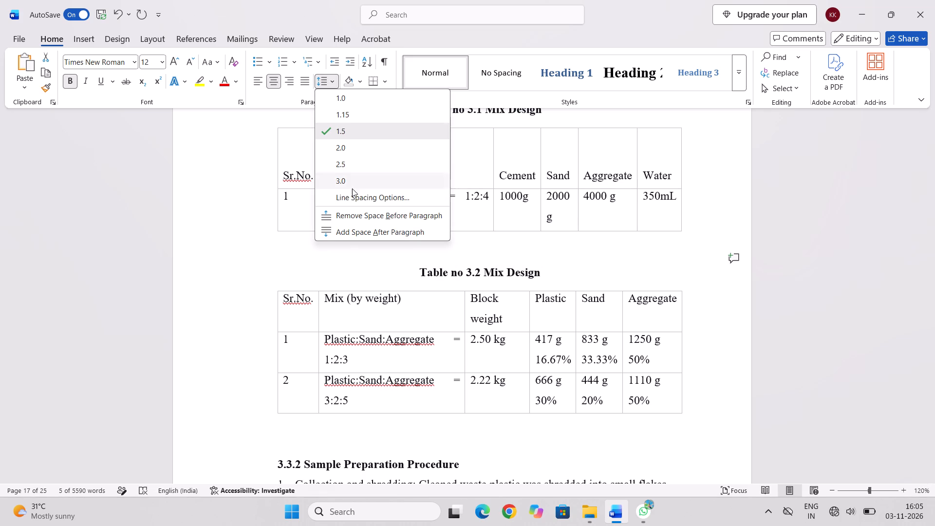
{"action": "left_click", "coordinate": [341, 219]}
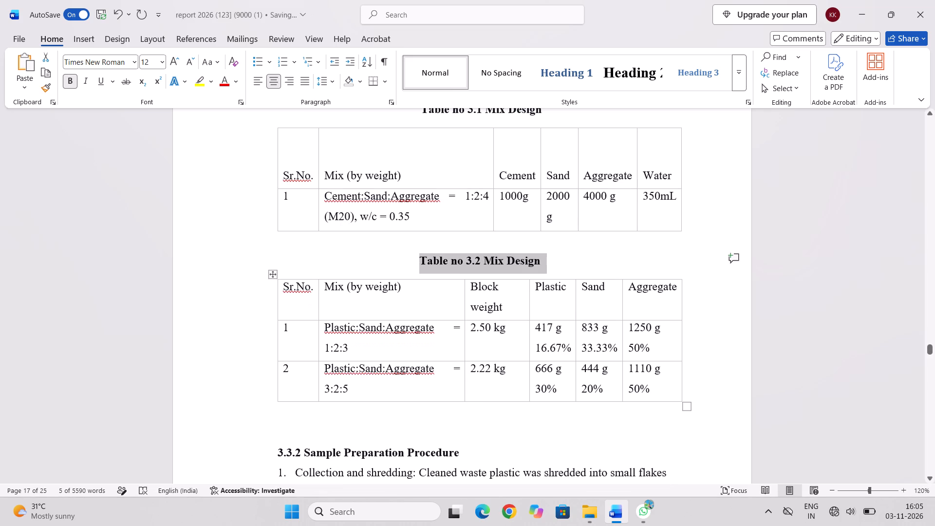
Remove the blank line between the plastic mix table and the heading "3.3.2 Sample Preparation Procedure".
{"action": "left_click", "coordinate": [485, 423]}
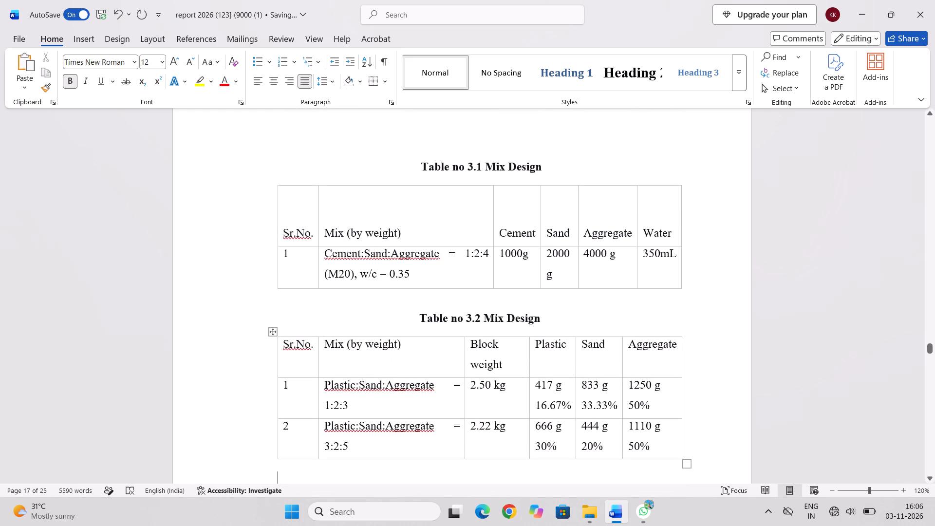
{"action": "key", "text": "BackSpace"}
{"action": "scroll", "coordinate": [485, 423], "scroll_direction": "down", "scroll_amount": 1}
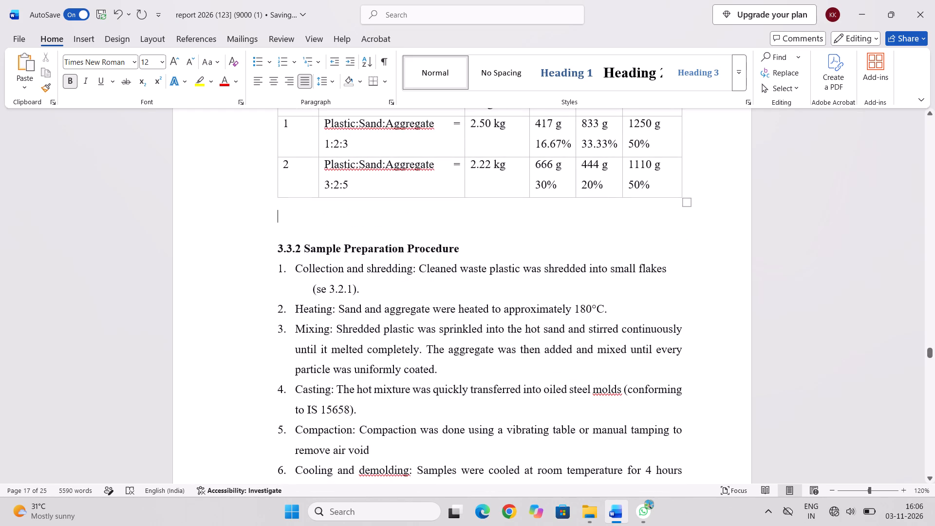
{"action": "double_click", "coordinate": [280, 225]}
{"action": "key", "text": "BackSpace"}
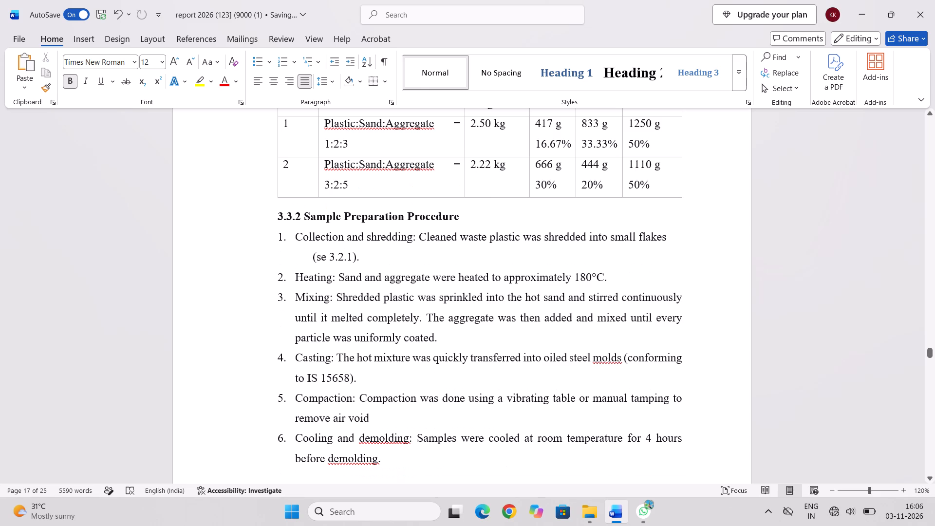
Delete the line "(se 3.2.1)." below the first item of the sample preparation procedure.
{"action": "scroll", "coordinate": [280, 225], "scroll_direction": "up", "scroll_amount": 1}
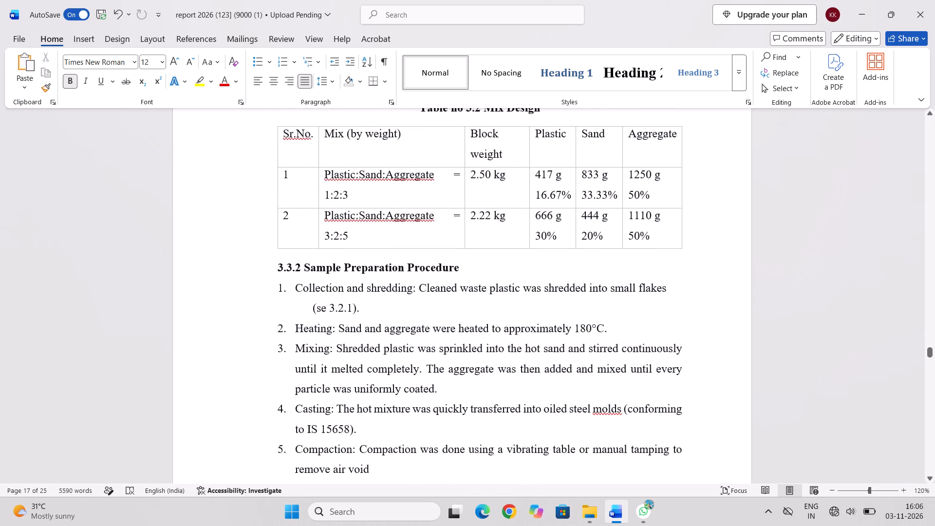
{"action": "left_click_drag", "start_coordinate": [362, 308], "coordinate": [308, 312]}
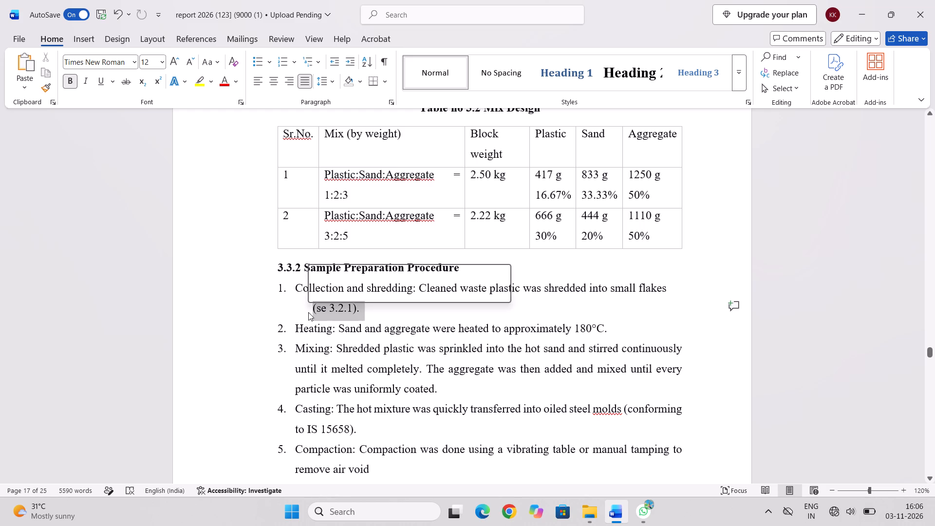
{"action": "key", "text": "BackSpace"}
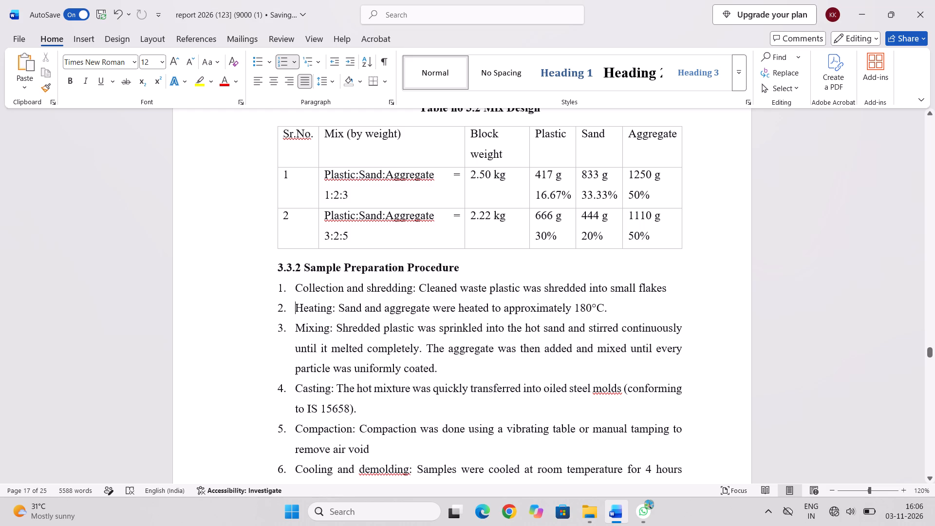
Set the line spacing of the caption "Table no 3.3" in section 3.6 to 1.5.
{"action": "scroll", "coordinate": [308, 312], "scroll_direction": "down", "scroll_amount": 2}
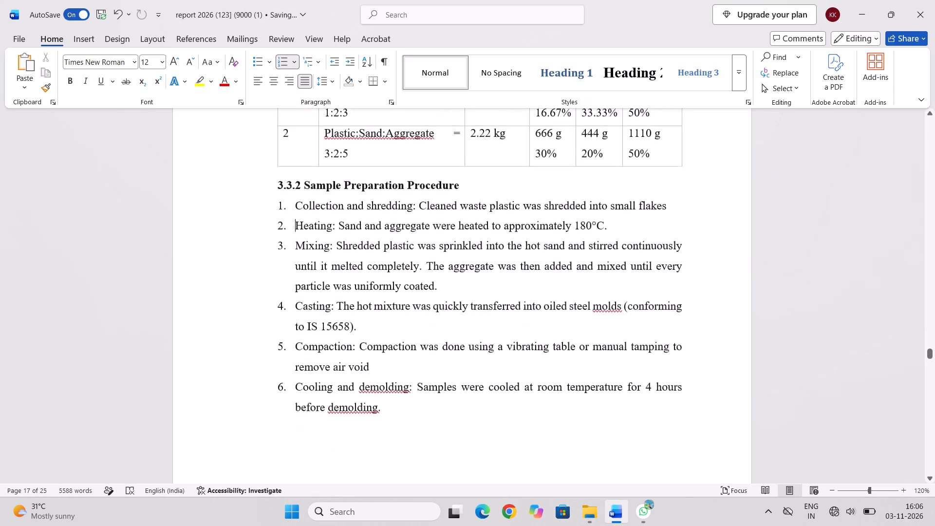
{"action": "scroll", "coordinate": [308, 312], "scroll_direction": "down", "scroll_amount": 2}
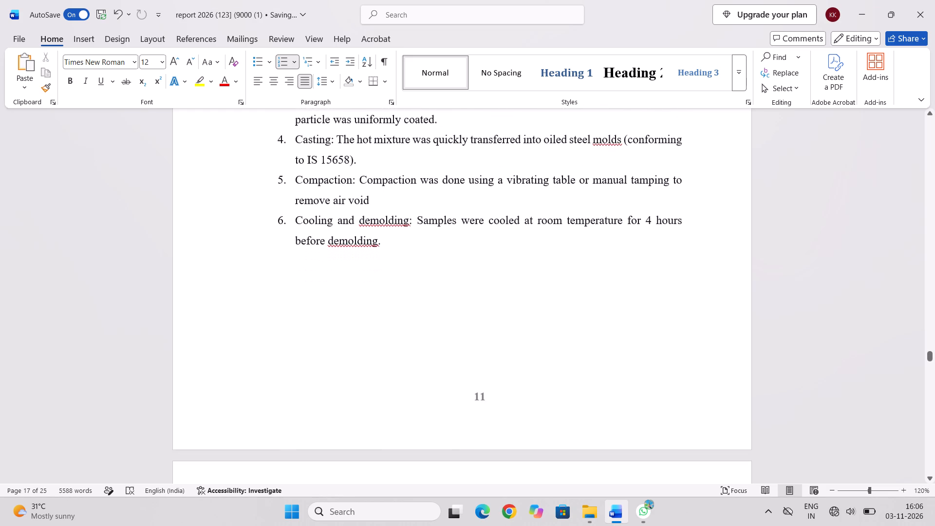
{"action": "scroll", "coordinate": [308, 312], "scroll_direction": "down", "scroll_amount": 4}
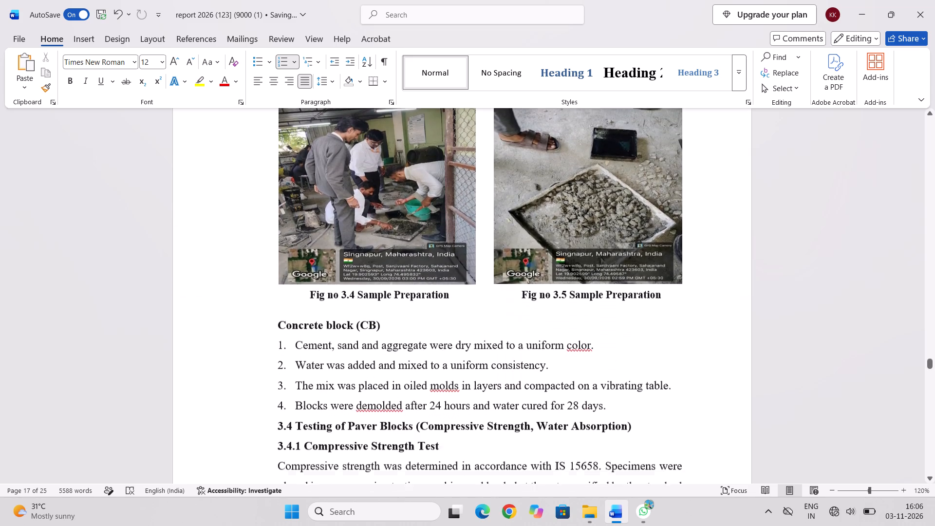
{"action": "scroll", "coordinate": [308, 312], "scroll_direction": "down", "scroll_amount": 5}
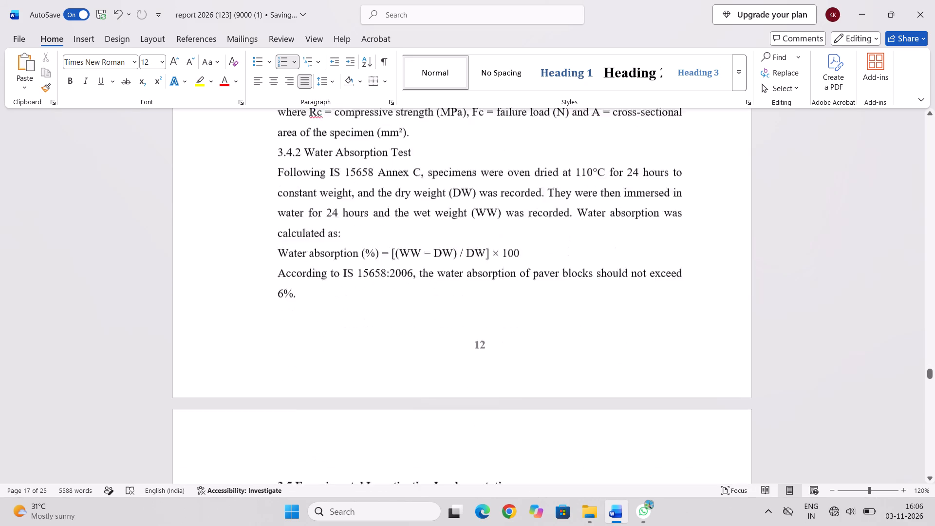
{"action": "scroll", "coordinate": [308, 312], "scroll_direction": "down", "scroll_amount": 1}
{"action": "scroll", "coordinate": [308, 312], "scroll_direction": "up", "scroll_amount": 1}
{"action": "scroll", "coordinate": [308, 312], "scroll_direction": "down", "scroll_amount": 1}
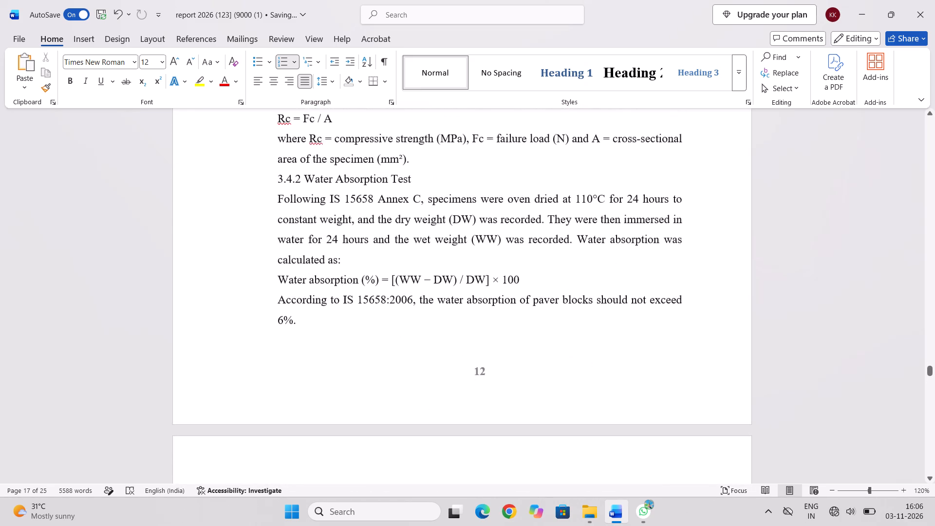
{"action": "scroll", "coordinate": [308, 312], "scroll_direction": "down", "scroll_amount": 3}
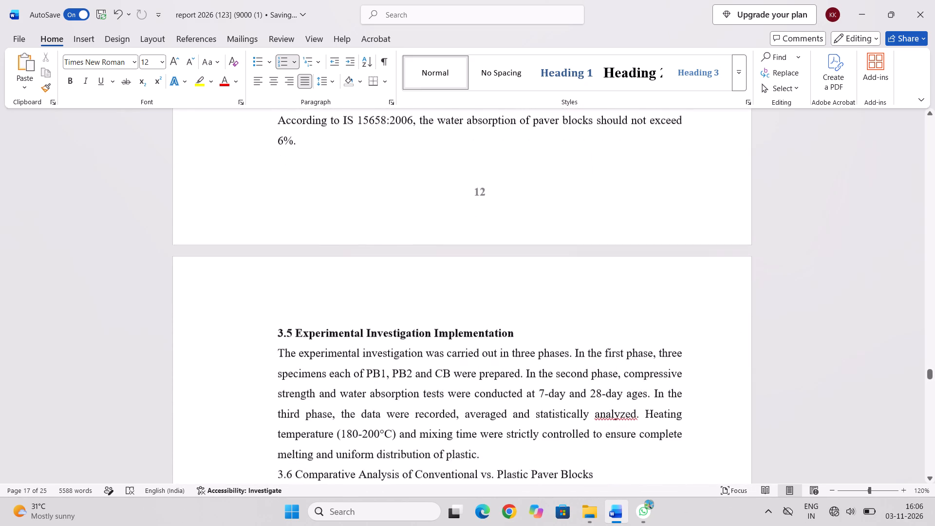
{"action": "scroll", "coordinate": [308, 312], "scroll_direction": "down", "scroll_amount": 4}
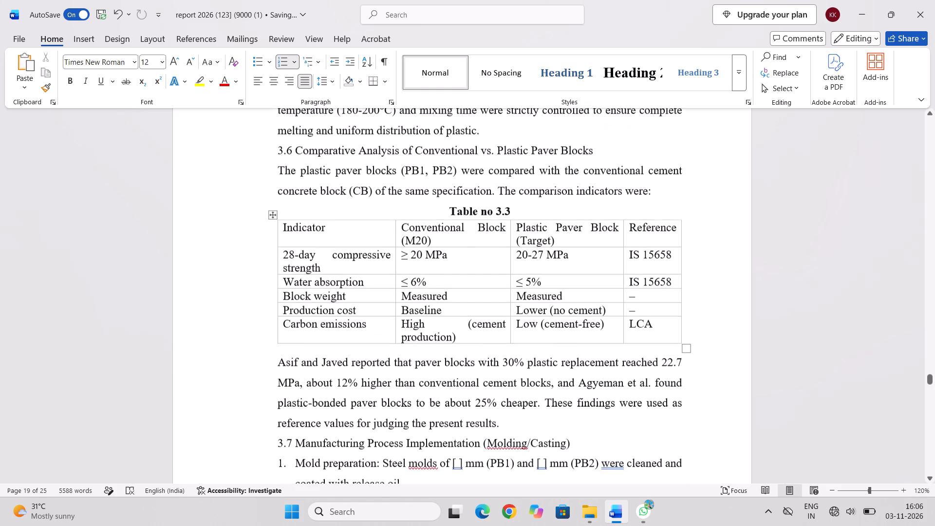
{"action": "scroll", "coordinate": [308, 312], "scroll_direction": "down", "scroll_amount": 1}
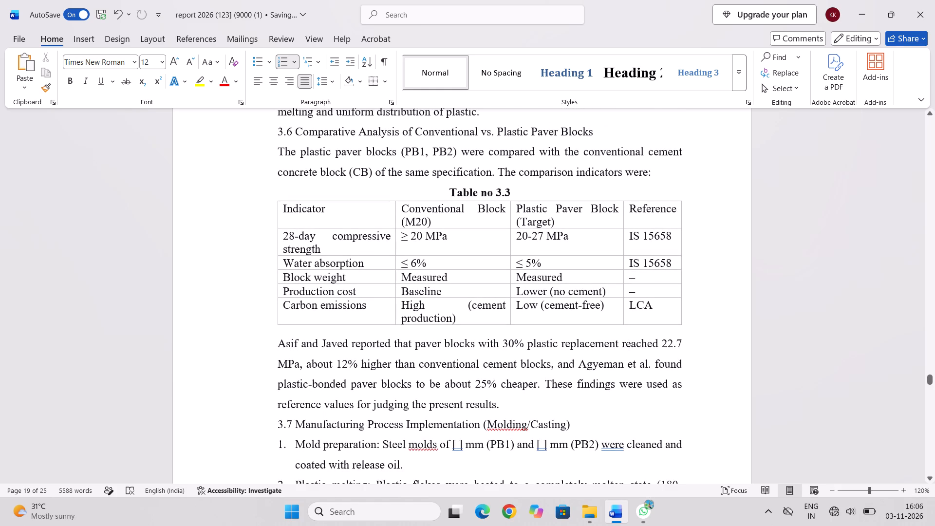
{"action": "left_click", "coordinate": [449, 189]}
{"action": "left_click_drag", "start_coordinate": [449, 189], "coordinate": [520, 189]}
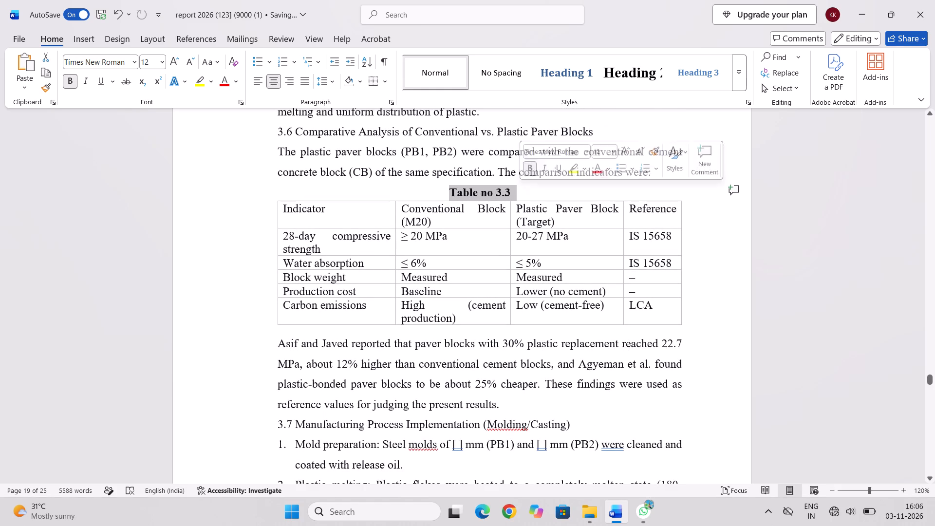
{"action": "left_click", "coordinate": [333, 78]}
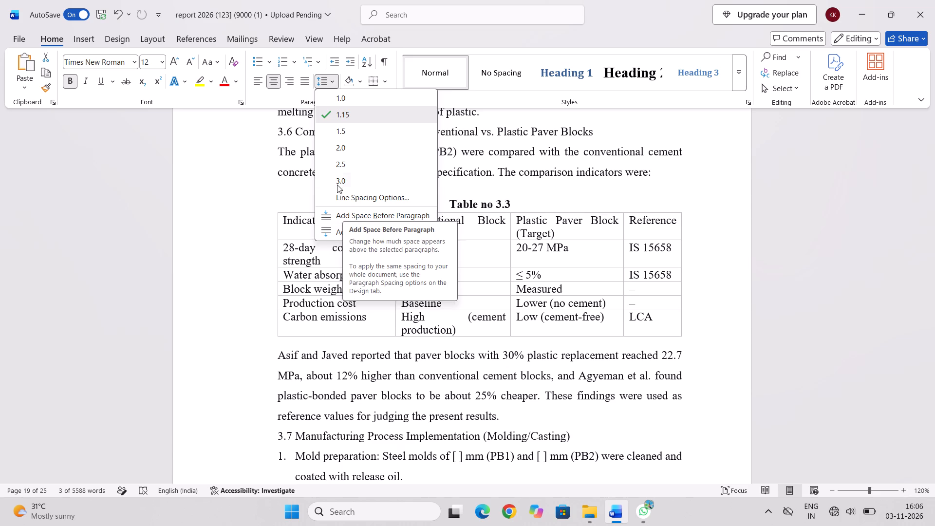
{"action": "left_click", "coordinate": [344, 129]}
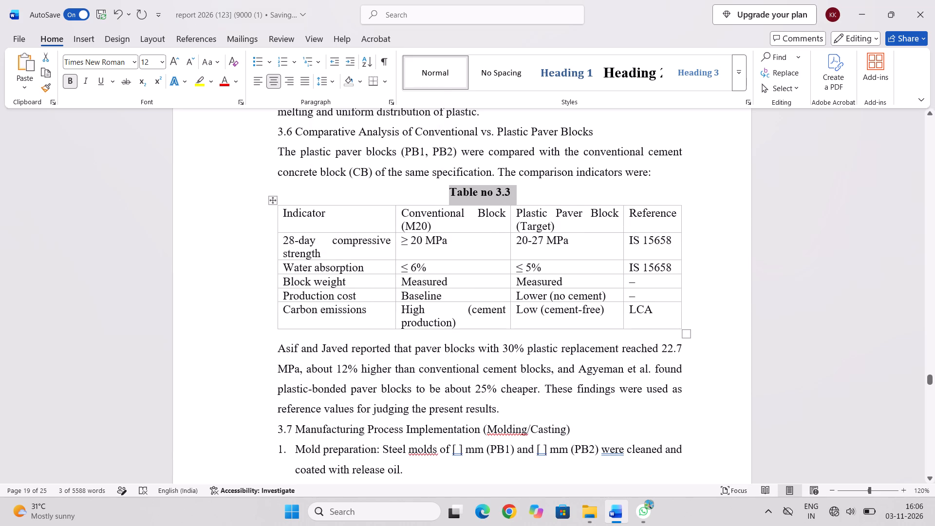
{"action": "left_click", "coordinate": [339, 356]}
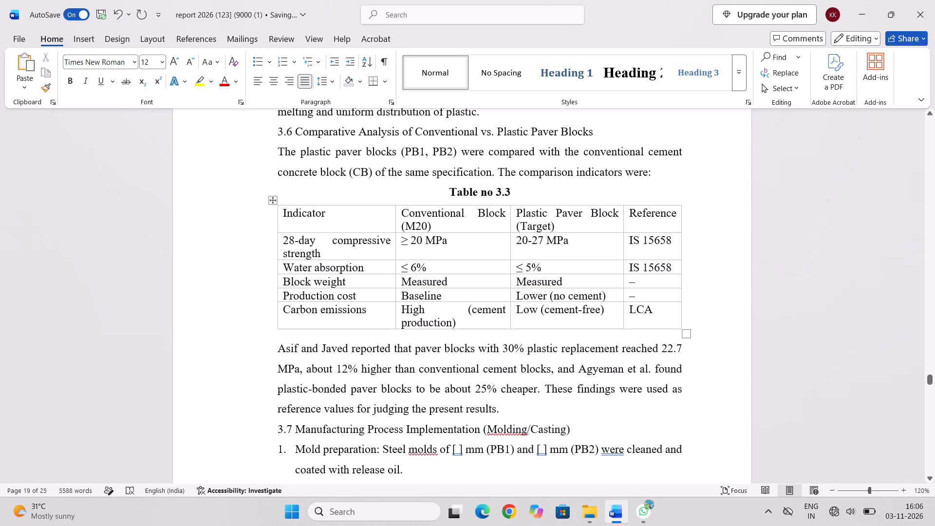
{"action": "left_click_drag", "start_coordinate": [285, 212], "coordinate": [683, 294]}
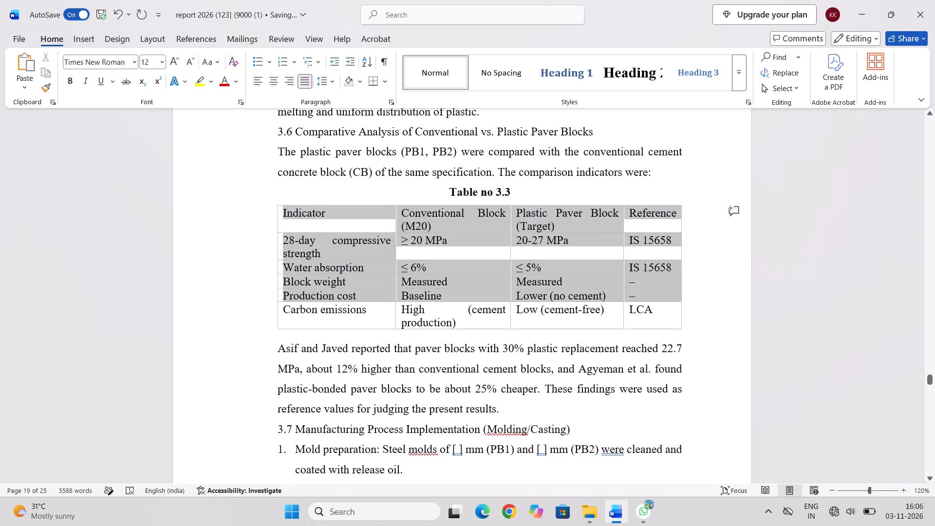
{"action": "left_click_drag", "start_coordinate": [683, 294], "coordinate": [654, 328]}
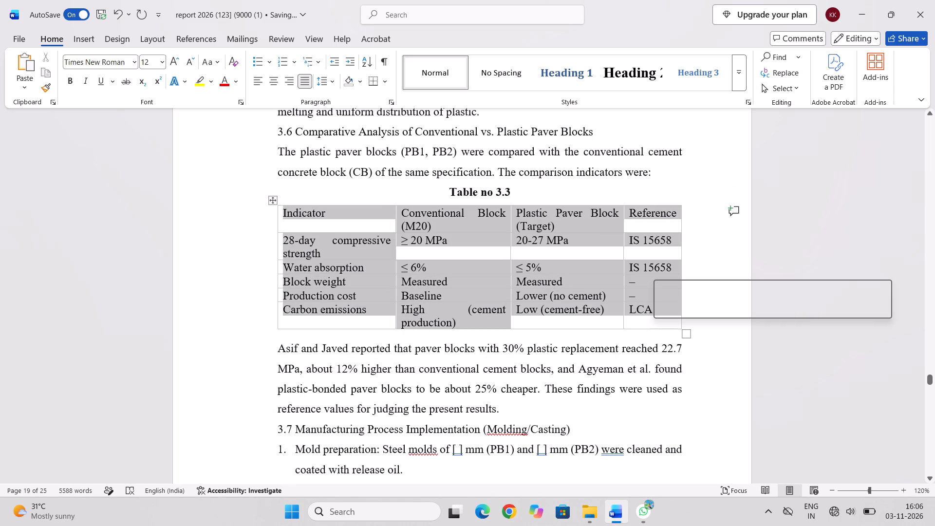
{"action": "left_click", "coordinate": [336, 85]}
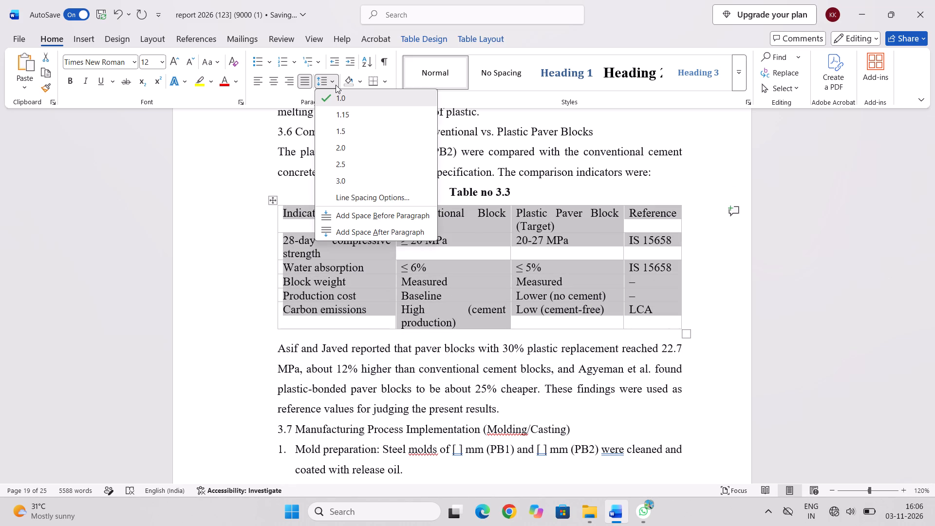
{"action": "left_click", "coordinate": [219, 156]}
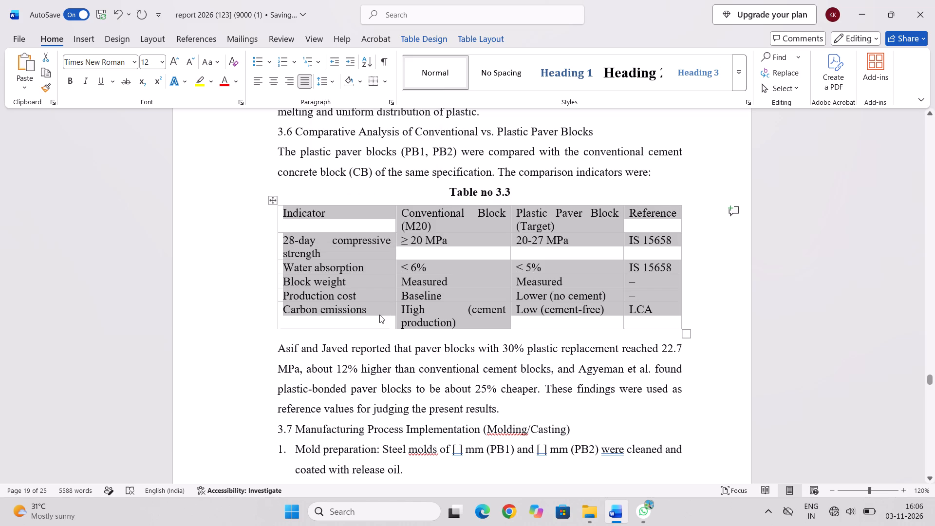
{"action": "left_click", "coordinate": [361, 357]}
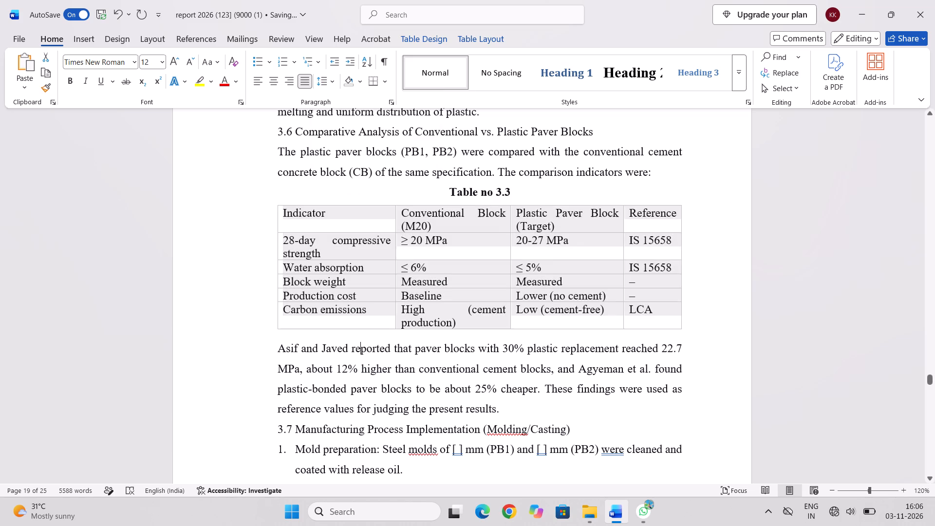
Review the layout of the remaining pages from section 3.7 through the results tables, figures, conclusion and Future Scope.
{"action": "scroll", "coordinate": [361, 357], "scroll_direction": "down", "scroll_amount": 5}
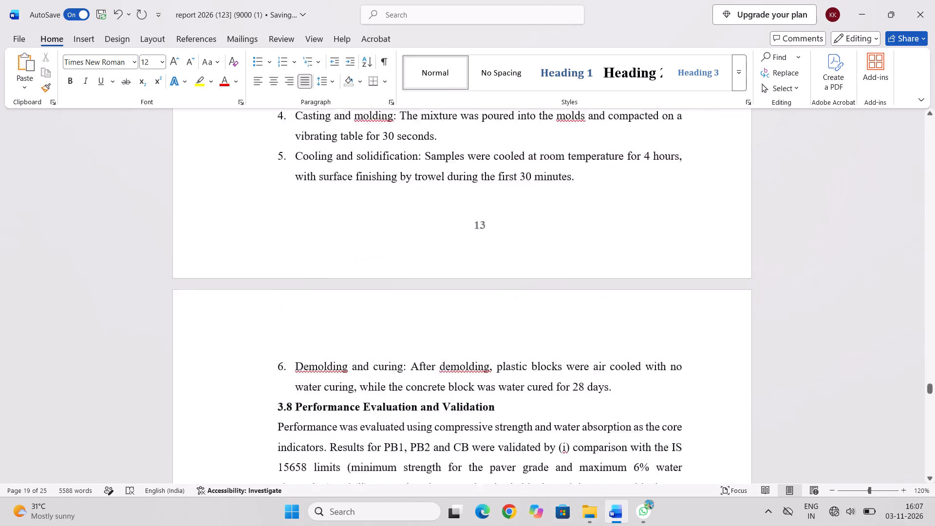
{"action": "scroll", "coordinate": [361, 357], "scroll_direction": "down", "scroll_amount": 2}
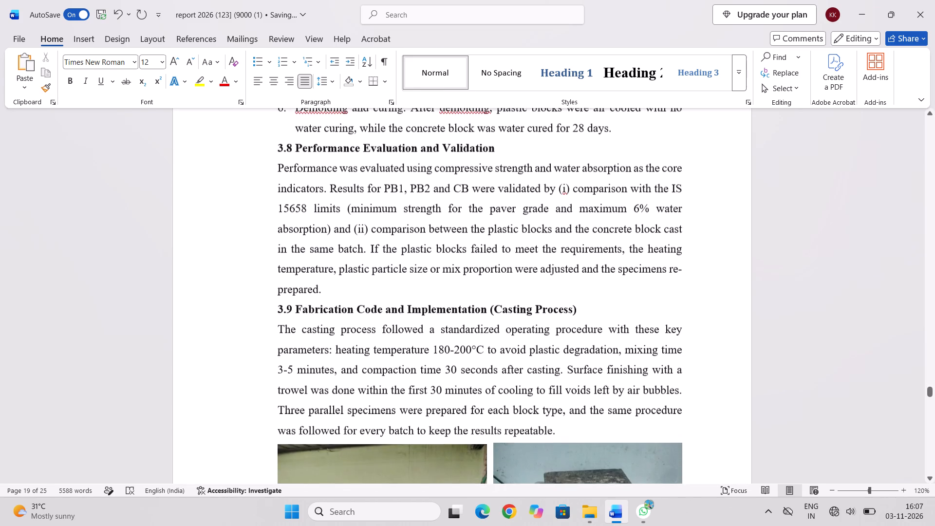
{"action": "scroll", "coordinate": [361, 357], "scroll_direction": "down", "scroll_amount": 1}
{"action": "scroll", "coordinate": [361, 357], "scroll_direction": "up", "scroll_amount": 1, "text": "ctrl"}
{"action": "scroll", "coordinate": [361, 357], "scroll_direction": "down", "scroll_amount": 4}
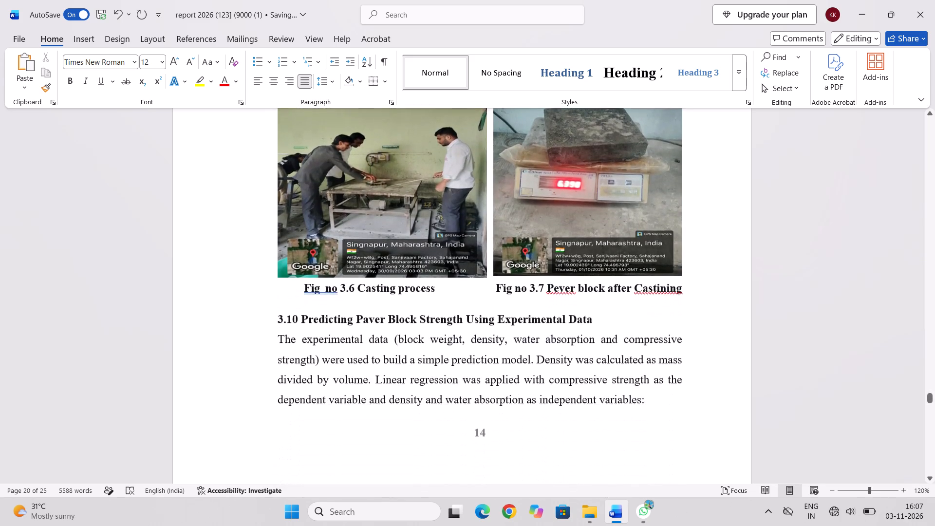
{"action": "scroll", "coordinate": [361, 357], "scroll_direction": "down", "scroll_amount": 5}
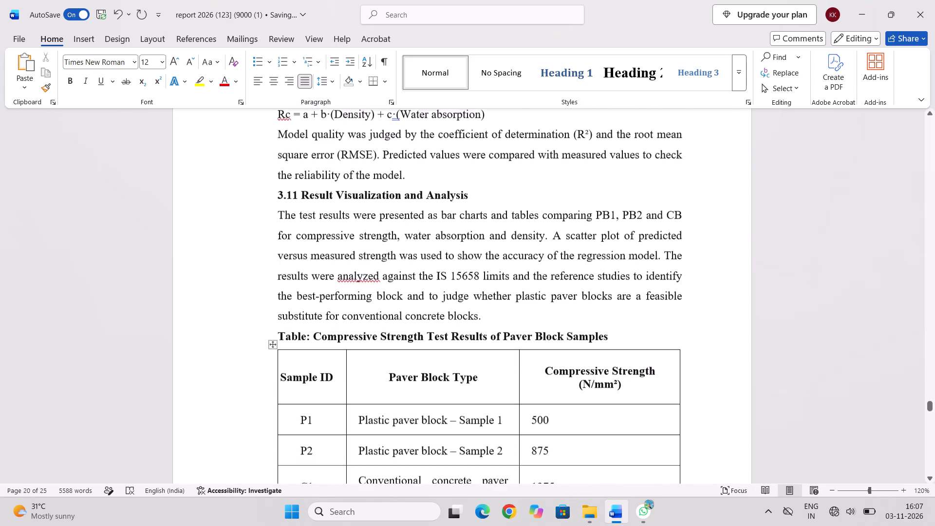
{"action": "scroll", "coordinate": [361, 357], "scroll_direction": "down", "scroll_amount": 4}
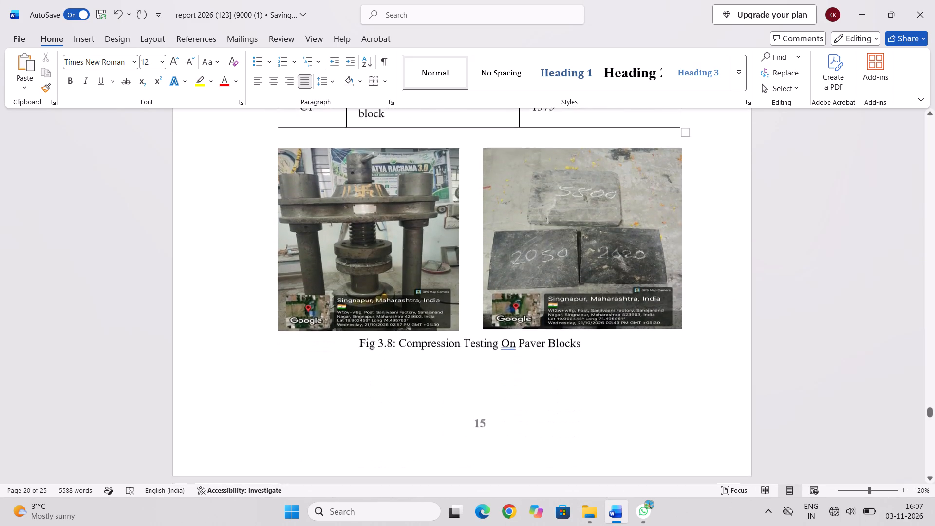
{"action": "scroll", "coordinate": [361, 357], "scroll_direction": "down", "scroll_amount": 5}
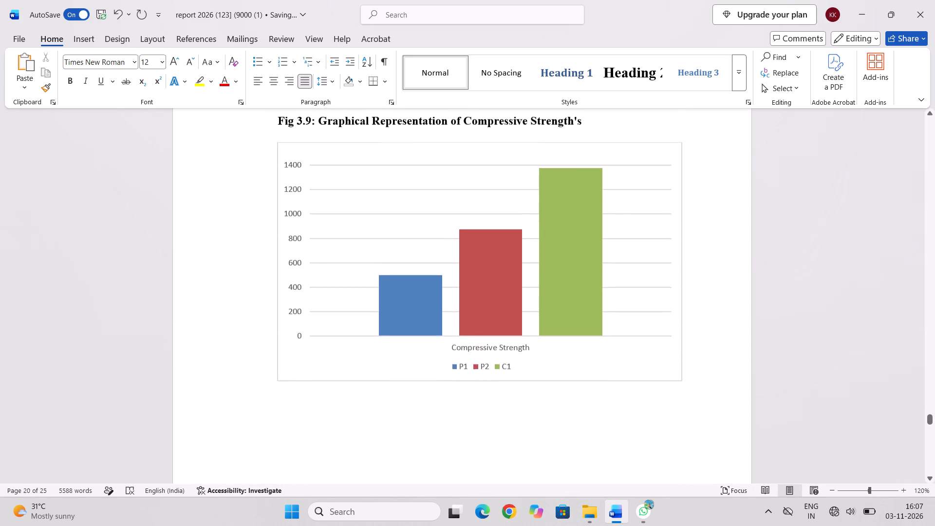
{"action": "scroll", "coordinate": [361, 357], "scroll_direction": "down", "scroll_amount": 4}
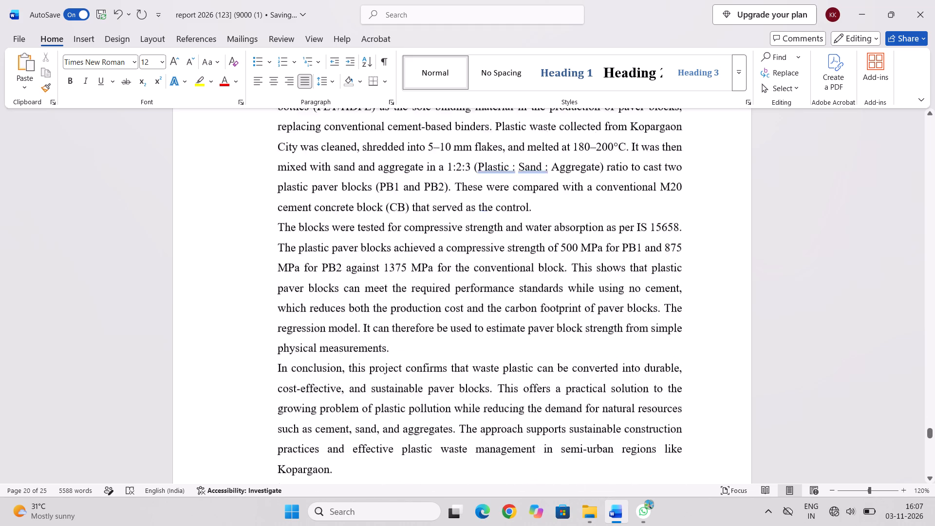
{"action": "scroll", "coordinate": [361, 357], "scroll_direction": "down", "scroll_amount": 2}
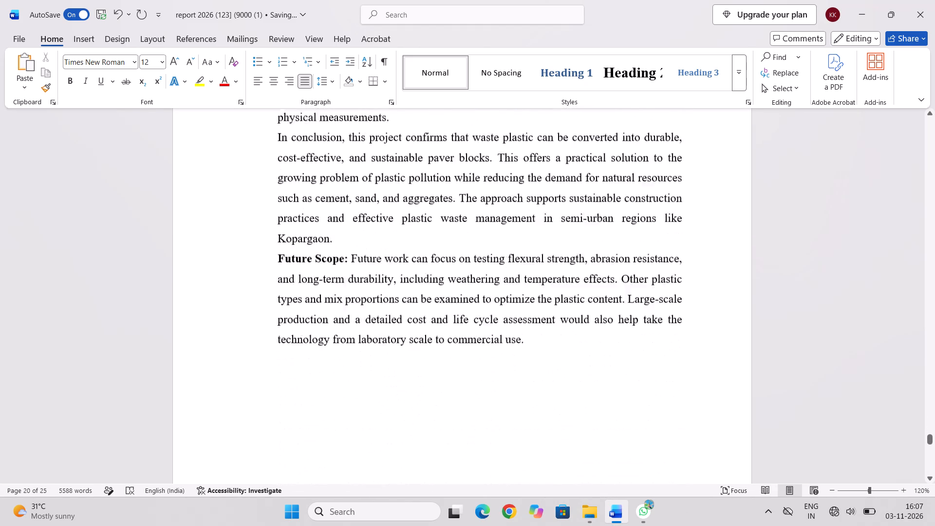
Insert a blank line above the "References" heading so that it starts on the following page.
{"action": "scroll", "coordinate": [361, 357], "scroll_direction": "down", "scroll_amount": 2}
{"action": "left_click", "coordinate": [484, 307]}
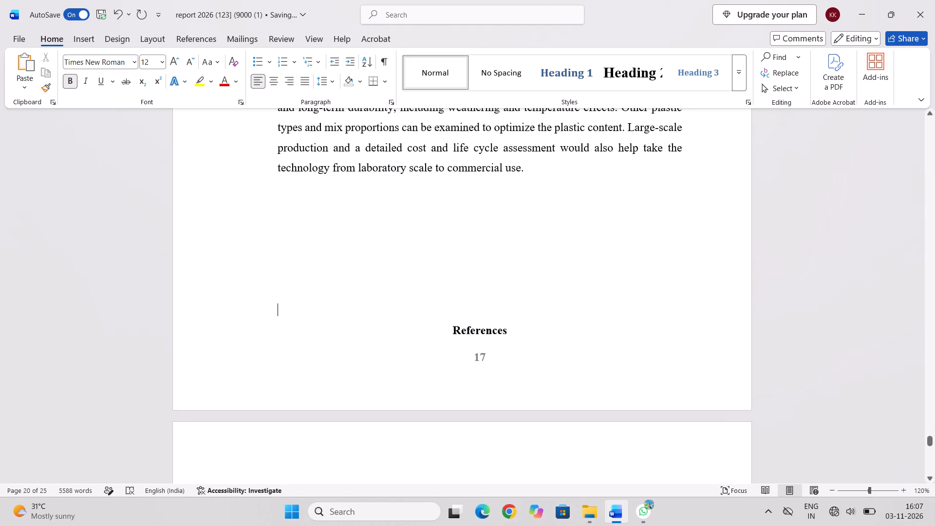
{"action": "key", "text": "Return"}
{"action": "scroll", "coordinate": [484, 307], "scroll_direction": "down", "scroll_amount": 1}
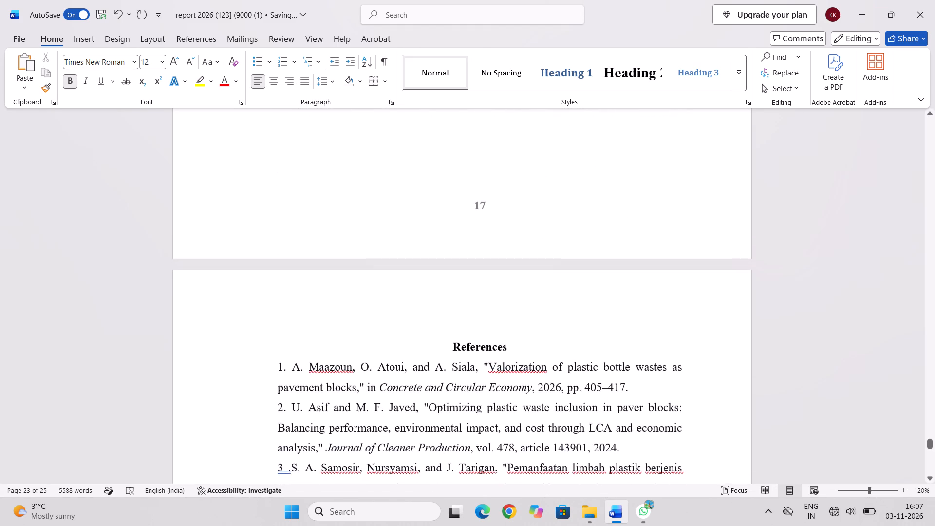
Review the page layout of the Conclusions chapter and its Future Scope paragraph.
{"action": "scroll", "coordinate": [484, 307], "scroll_direction": "up", "scroll_amount": 3}
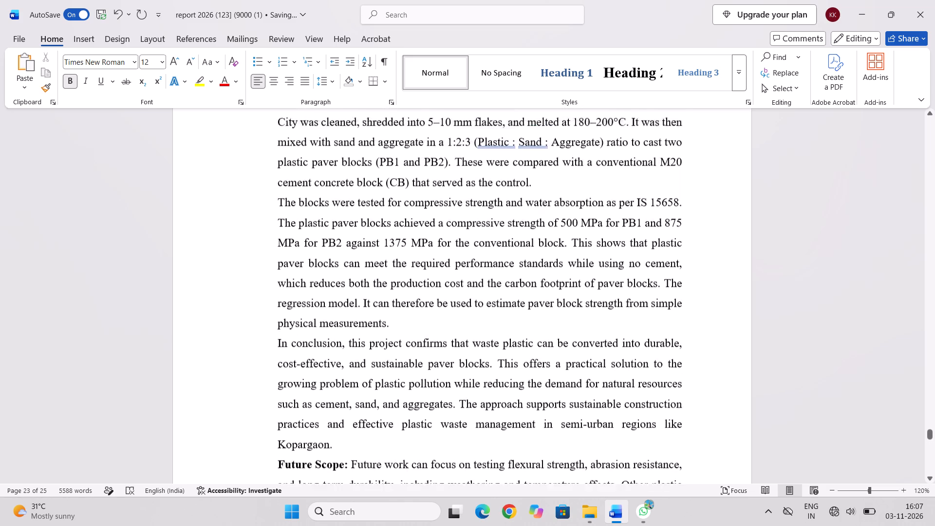
{"action": "scroll", "coordinate": [484, 307], "scroll_direction": "up", "scroll_amount": 1}
{"action": "scroll", "coordinate": [484, 307], "scroll_direction": "down", "scroll_amount": 4}
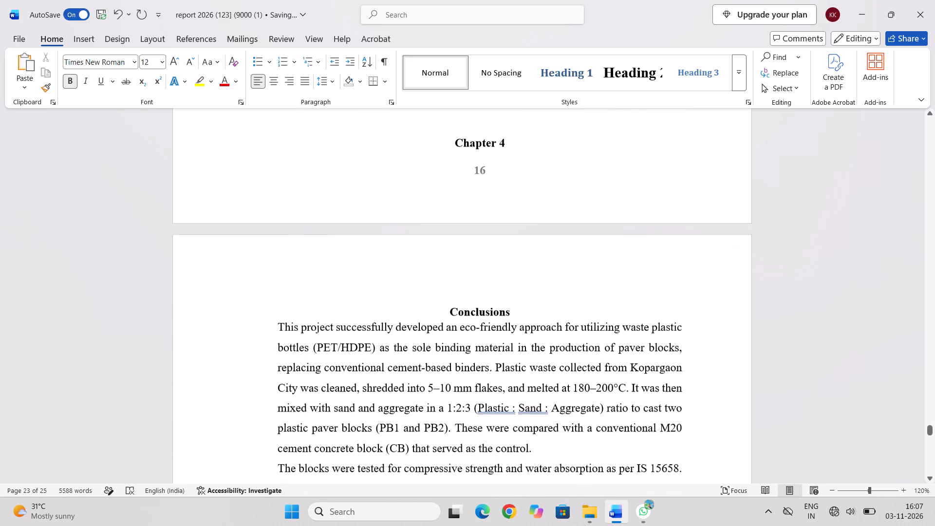
{"action": "scroll", "coordinate": [484, 307], "scroll_direction": "down", "scroll_amount": 2}
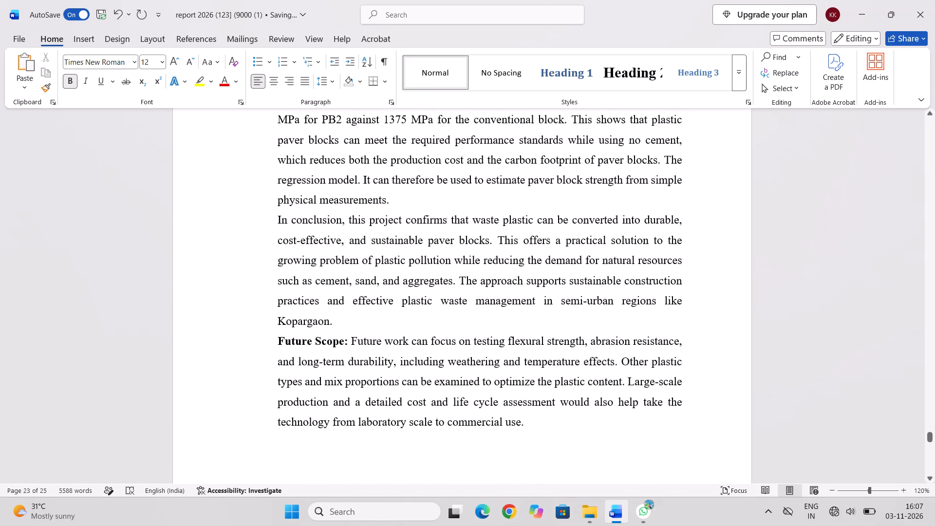
Set the line spacing of the "Acknowledgement" heading on the first page to 1.5.
{"action": "scroll", "coordinate": [411, 264], "scroll_direction": "up", "scroll_amount": 19}
{"action": "scroll", "coordinate": [411, 264], "scroll_direction": "up", "scroll_amount": 20}
{"action": "scroll", "coordinate": [411, 264], "scroll_direction": "up", "scroll_amount": 2}
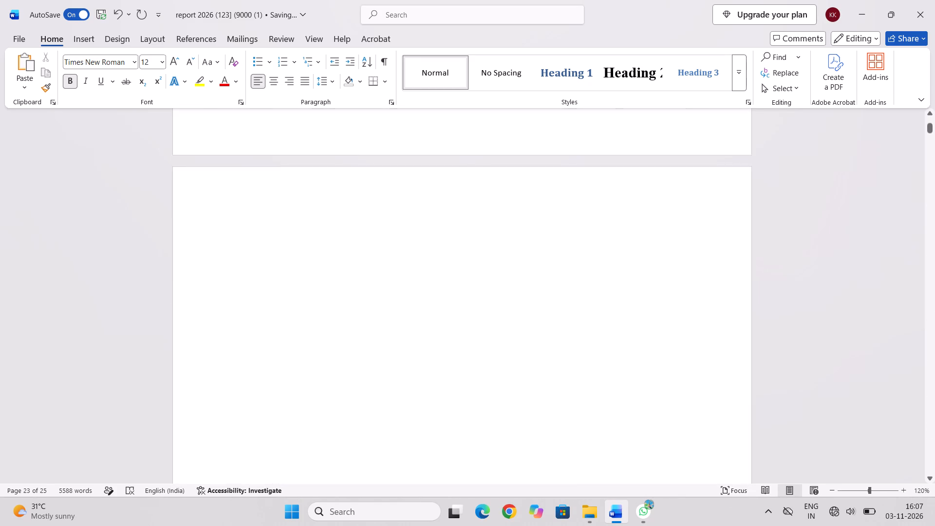
{"action": "scroll", "coordinate": [411, 264], "scroll_direction": "up", "scroll_amount": 5}
{"action": "scroll", "coordinate": [411, 264], "scroll_direction": "down", "scroll_amount": 1}
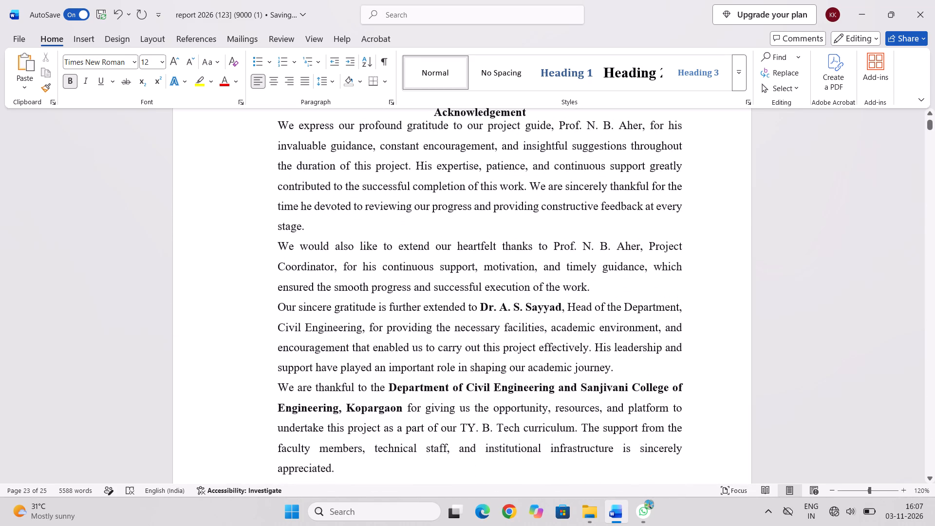
{"action": "scroll", "coordinate": [411, 264], "scroll_direction": "up", "scroll_amount": 1}
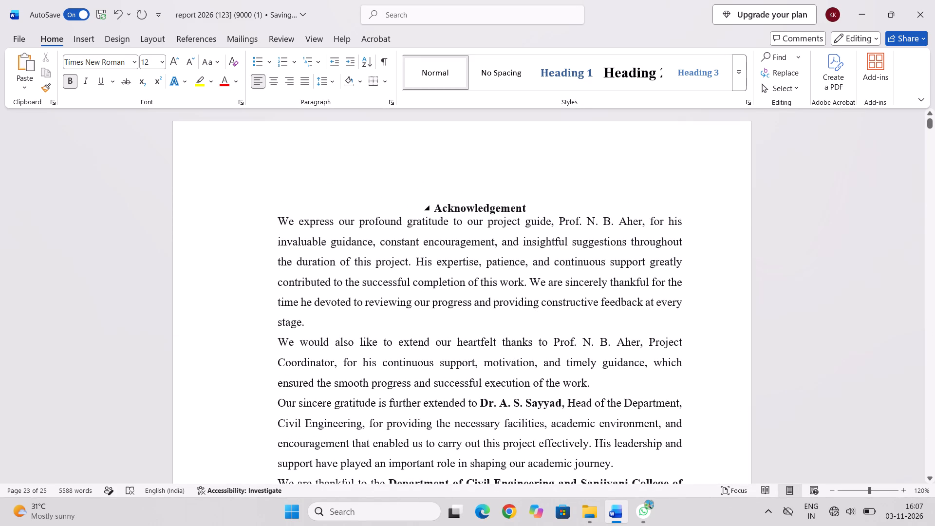
{"action": "left_click_drag", "start_coordinate": [435, 208], "coordinate": [547, 211]}
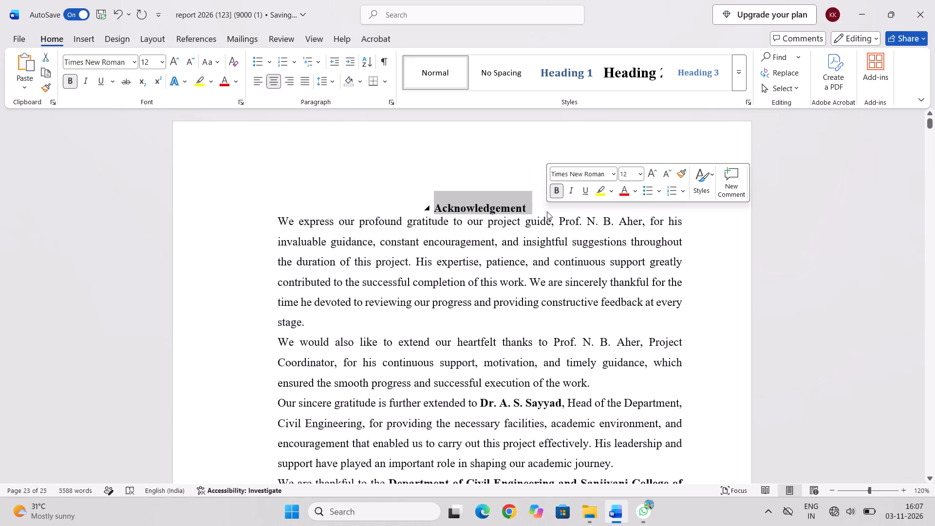
{"action": "left_click", "coordinate": [335, 82]}
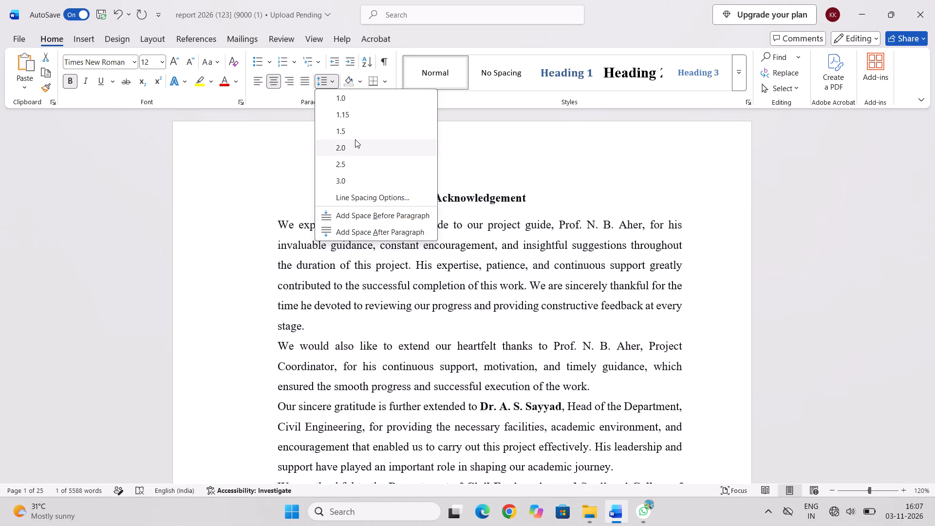
{"action": "left_click", "coordinate": [350, 130]}
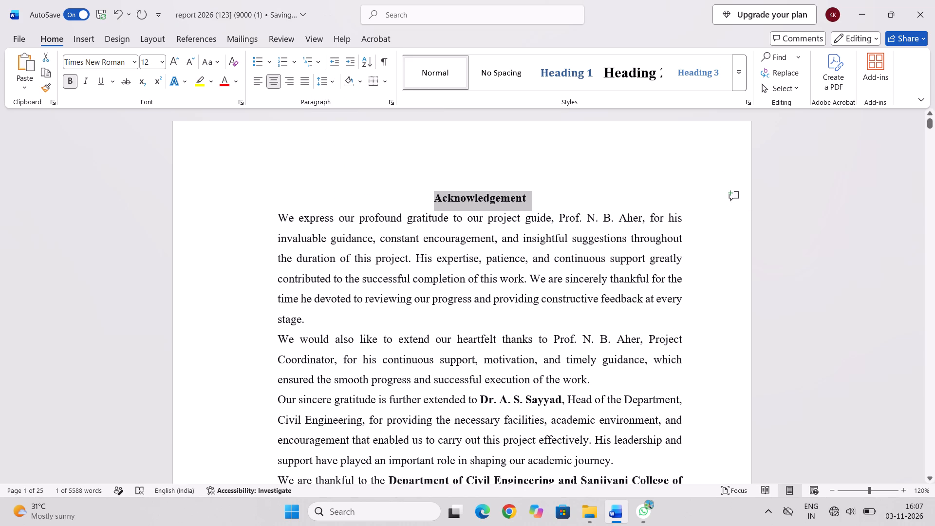
Check the line spacing of the opening body paragraphs of the Acknowledgement.
{"action": "left_click_drag", "start_coordinate": [278, 218], "coordinate": [448, 333]}
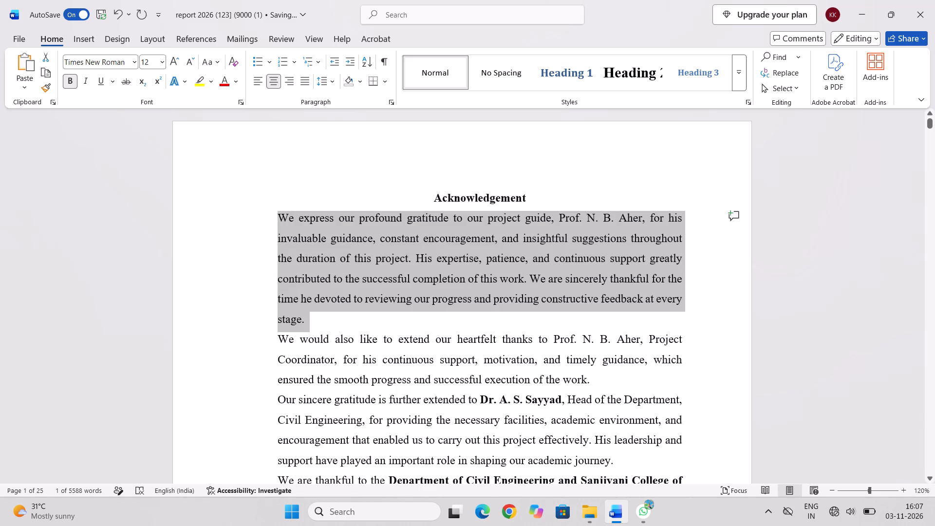
{"action": "left_click_drag", "start_coordinate": [448, 333], "coordinate": [449, 352]}
{"action": "left_click", "coordinate": [335, 84]}
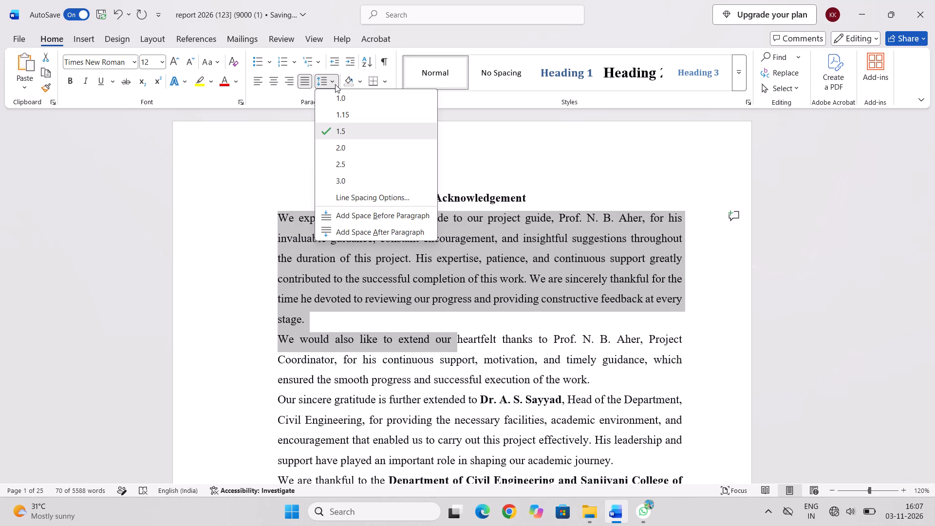
{"action": "left_click", "coordinate": [269, 173]}
{"action": "left_click", "coordinate": [384, 180]}
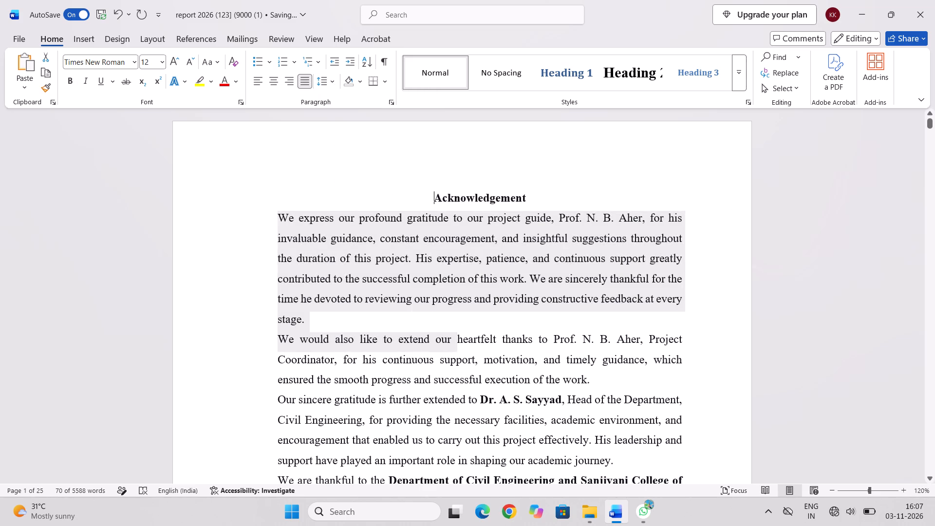
Remove the surplus blank lines before the "Contents" heading, keeping the heading at the start of the page with its table.
{"action": "scroll", "coordinate": [384, 180], "scroll_direction": "down", "scroll_amount": 3}
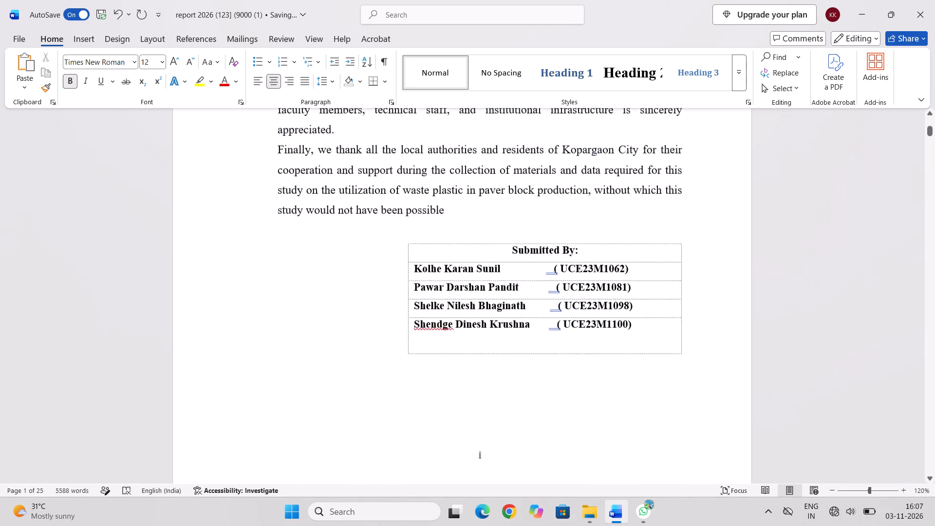
{"action": "scroll", "coordinate": [384, 180], "scroll_direction": "down", "scroll_amount": 4}
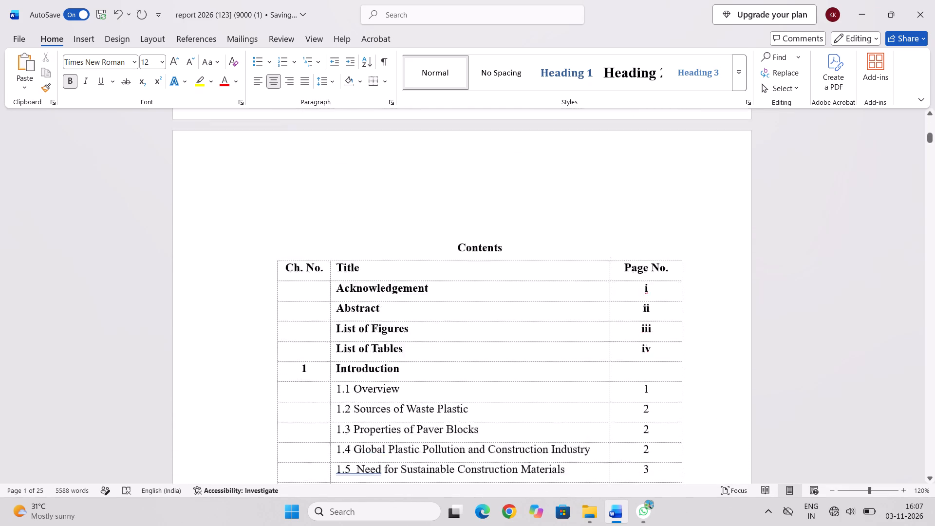
{"action": "scroll", "coordinate": [384, 180], "scroll_direction": "down", "scroll_amount": 1}
{"action": "scroll", "coordinate": [384, 180], "scroll_direction": "up", "scroll_amount": 1}
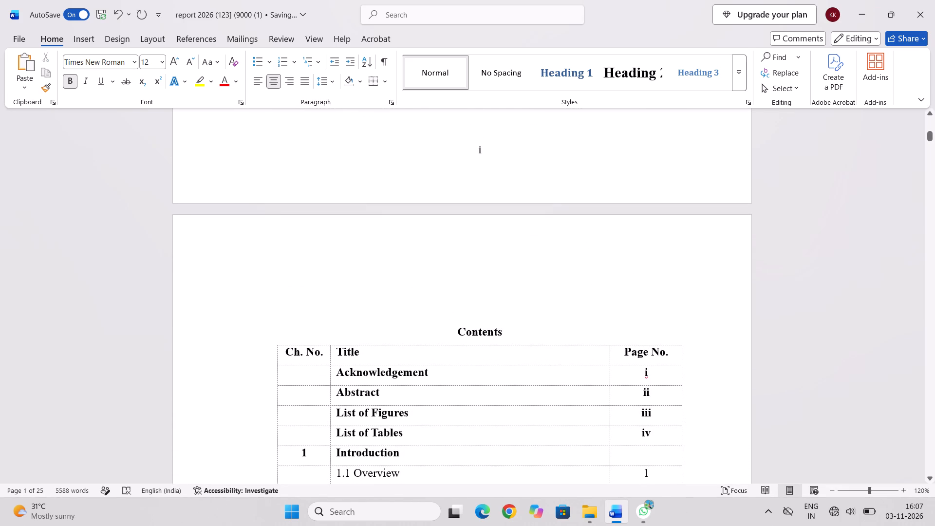
{"action": "left_click", "coordinate": [464, 320]}
{"action": "left_click", "coordinate": [464, 320]}
{"action": "key", "text": "BackSpace"}
{"action": "key", "text": "BackSpace"}
{"action": "key", "text": "BackSpace"}
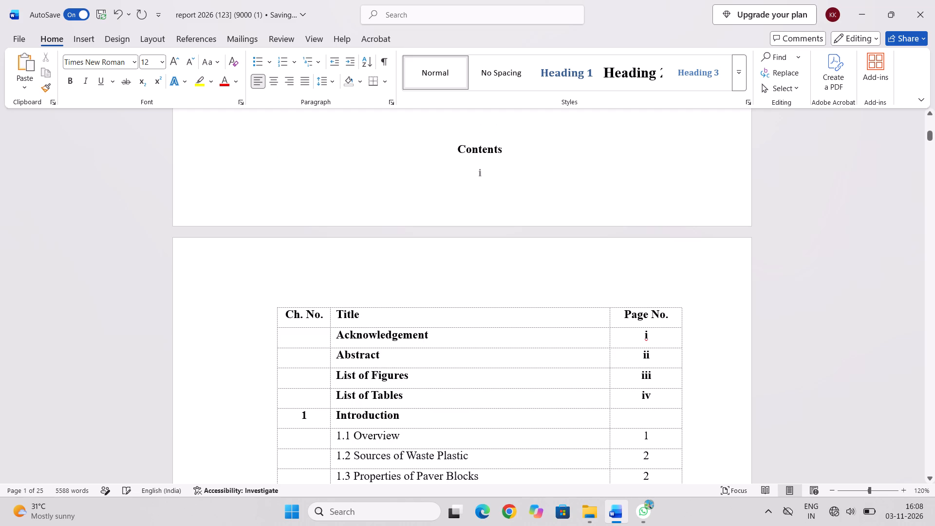
{"action": "key", "text": "Return"}
{"action": "scroll", "coordinate": [464, 320], "scroll_direction": "down", "scroll_amount": 2}
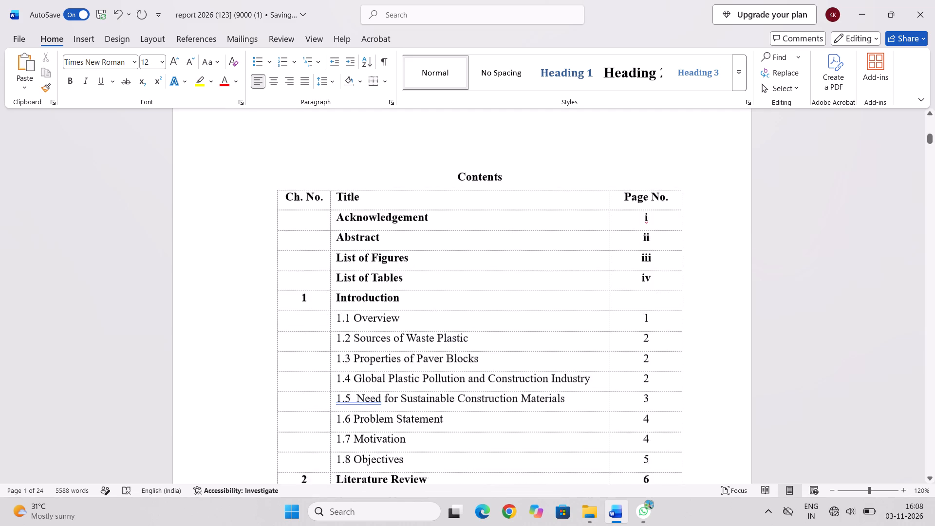
Check the custom page margins of the section containing the Abstract.
{"action": "scroll", "coordinate": [464, 320], "scroll_direction": "down", "scroll_amount": 4}
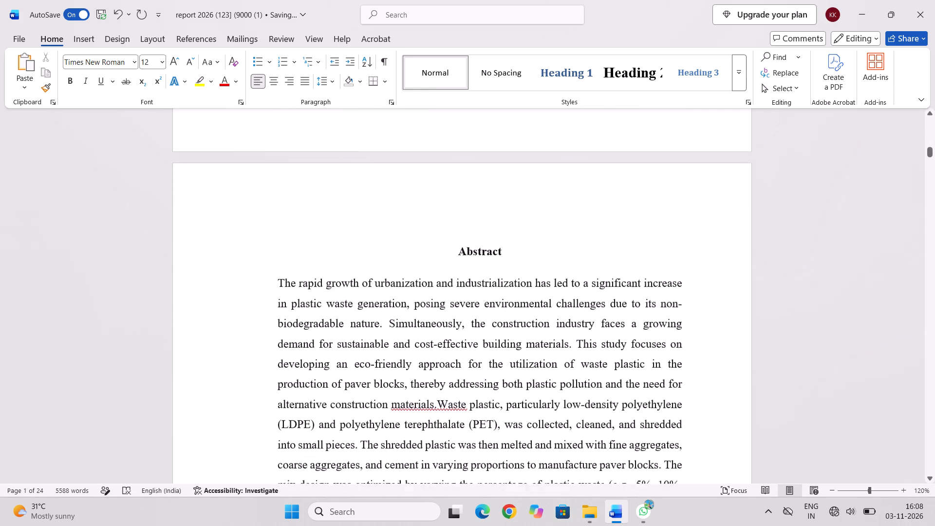
{"action": "scroll", "coordinate": [464, 320], "scroll_direction": "down", "scroll_amount": 1}
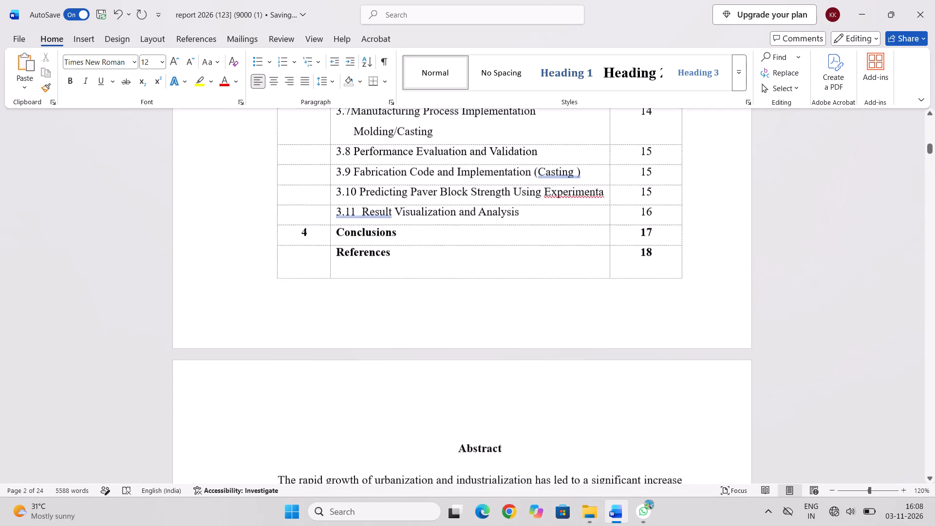
{"action": "scroll", "coordinate": [464, 320], "scroll_direction": "down", "scroll_amount": 2}
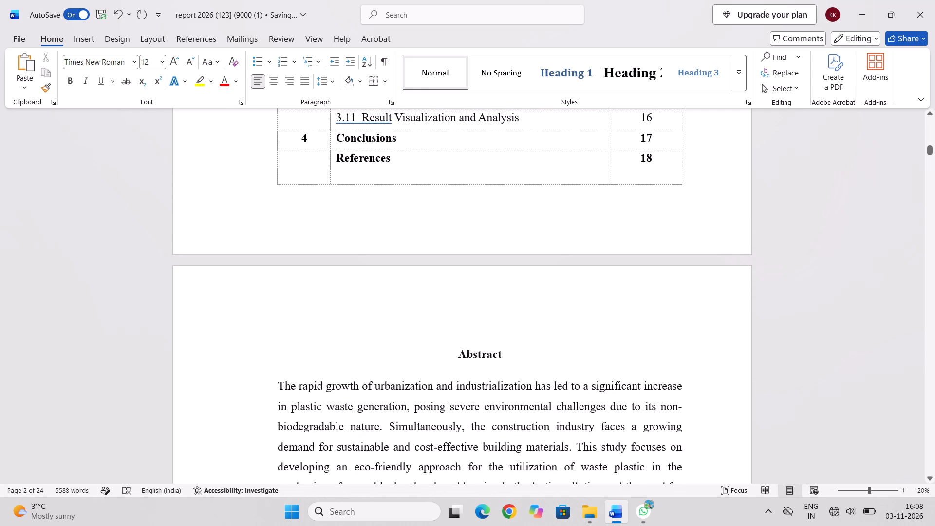
{"action": "left_click", "coordinate": [490, 332]}
{"action": "left_click", "coordinate": [445, 338]}
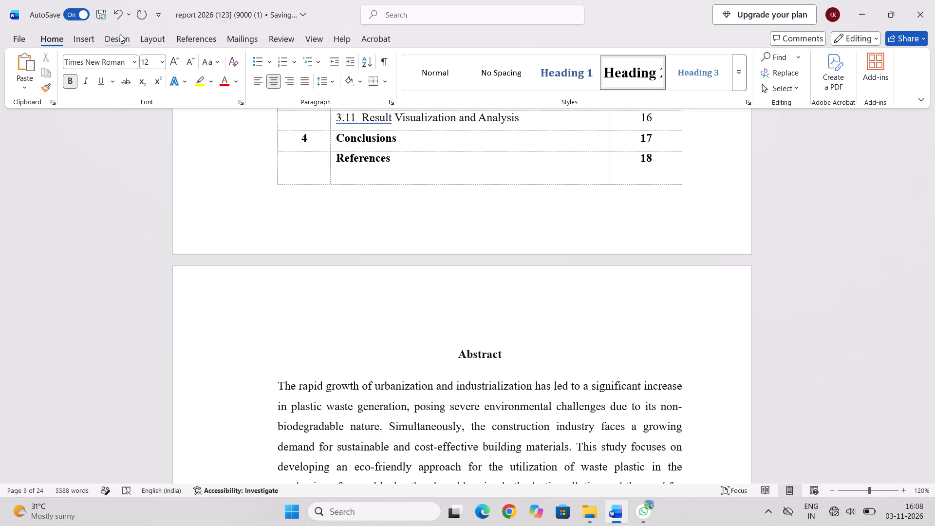
{"action": "left_click", "coordinate": [150, 38]}
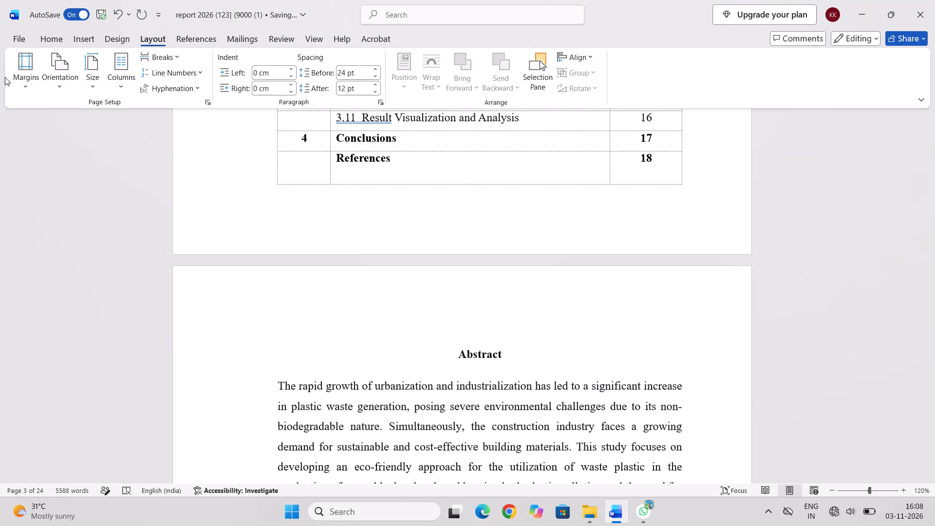
{"action": "left_click", "coordinate": [25, 81]}
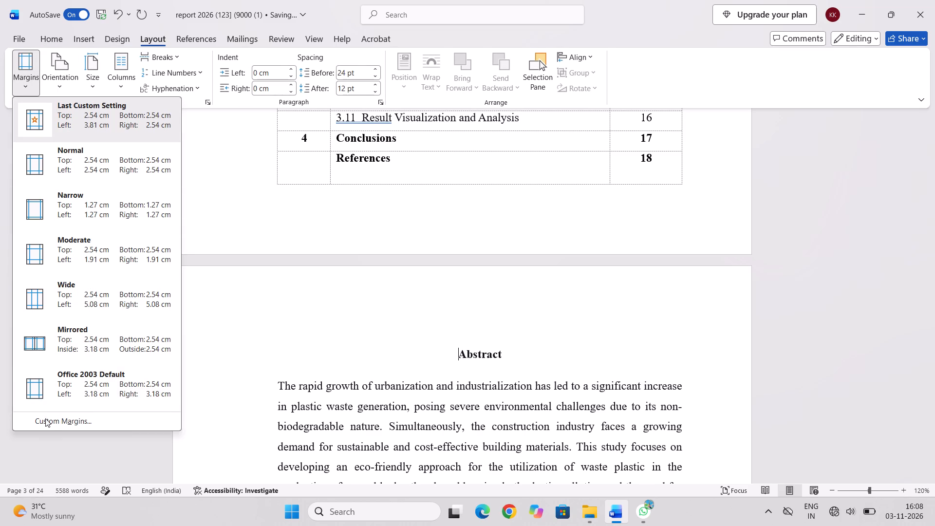
{"action": "left_click", "coordinate": [48, 426]}
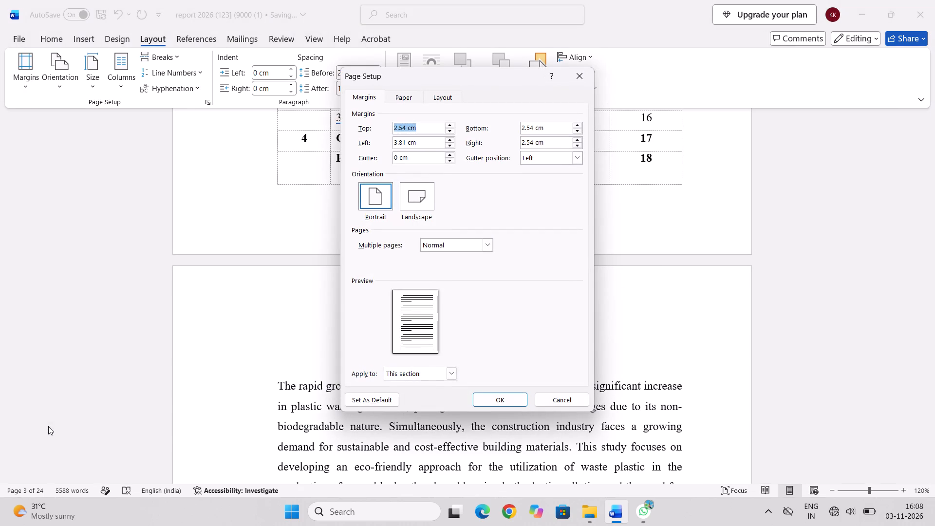
{"action": "left_click", "coordinate": [224, 348]}
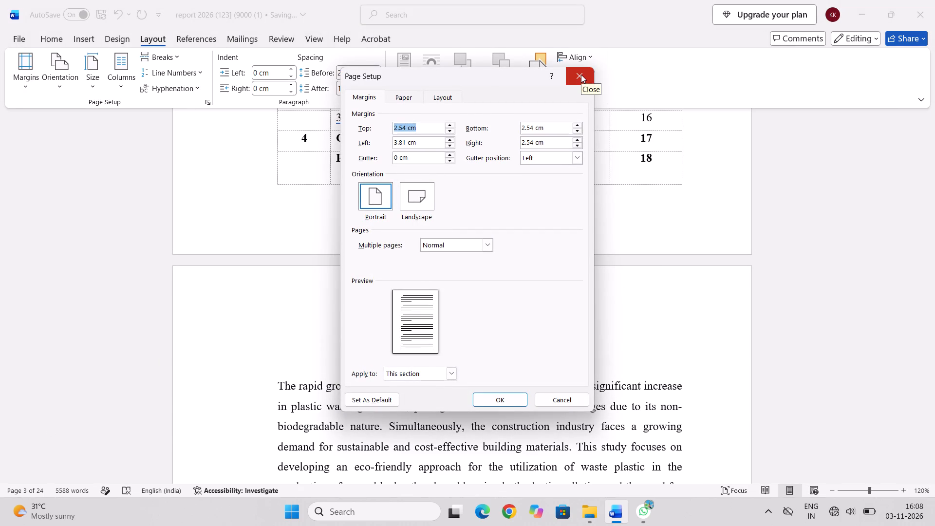
{"action": "left_click", "coordinate": [581, 75]}
Review the layout of the front matter from the Abstract through the figure and table lists to the start of Chapter 1.
{"action": "scroll", "coordinate": [500, 302], "scroll_direction": "down", "scroll_amount": 3}
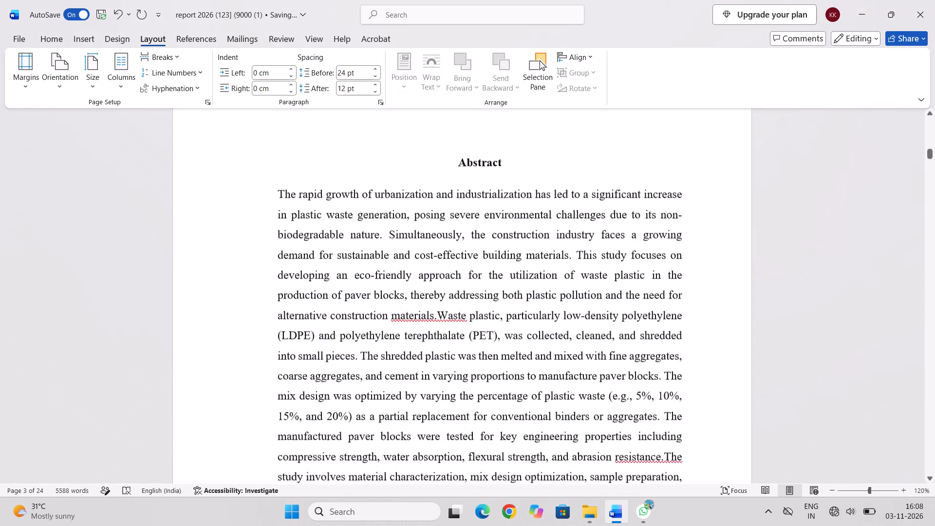
{"action": "scroll", "coordinate": [500, 302], "scroll_direction": "down", "scroll_amount": 7}
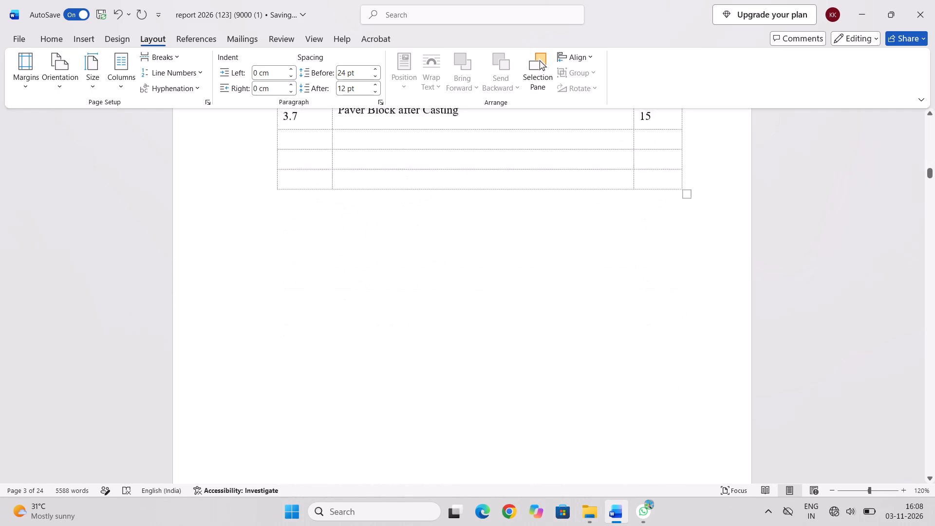
{"action": "scroll", "coordinate": [500, 302], "scroll_direction": "down", "scroll_amount": 3}
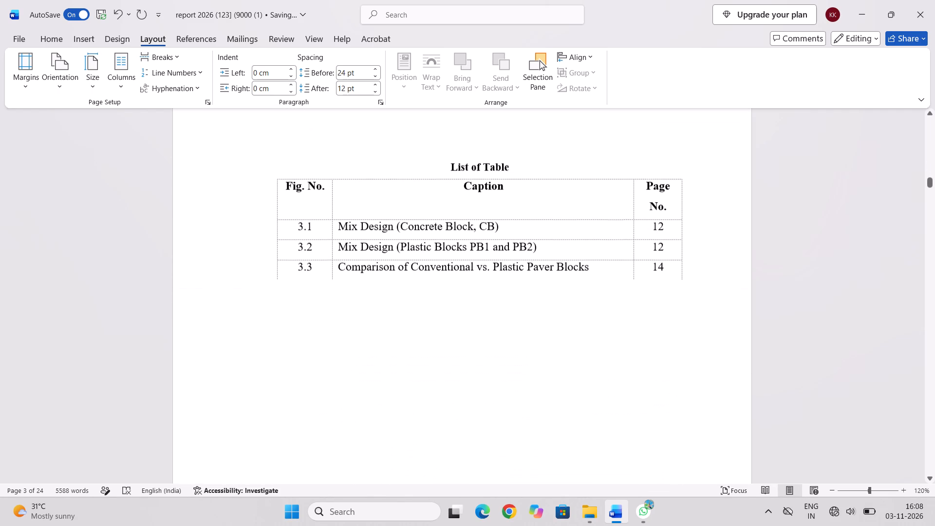
{"action": "scroll", "coordinate": [500, 302], "scroll_direction": "down", "scroll_amount": 7}
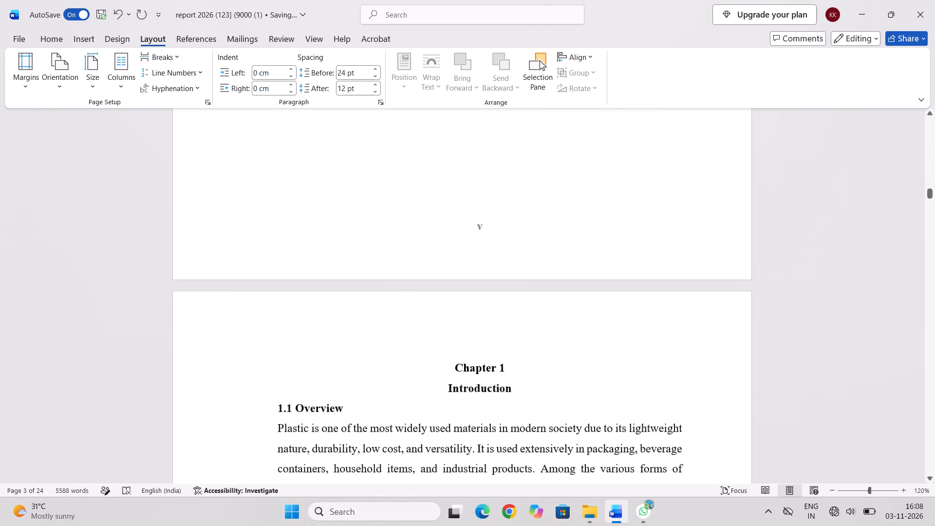
{"action": "scroll", "coordinate": [500, 302], "scroll_direction": "up", "scroll_amount": 2}
{"action": "scroll", "coordinate": [500, 302], "scroll_direction": "down", "scroll_amount": 1}
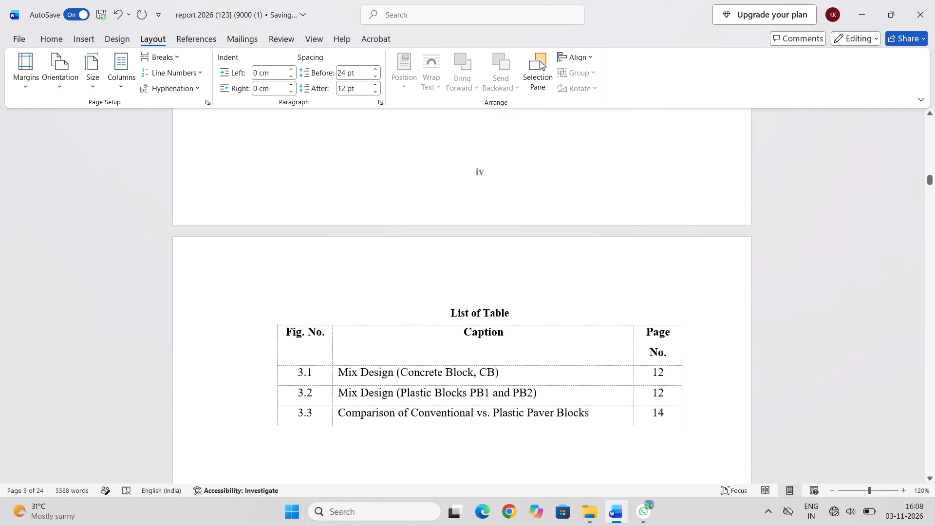
{"action": "scroll", "coordinate": [500, 302], "scroll_direction": "down", "scroll_amount": 1}
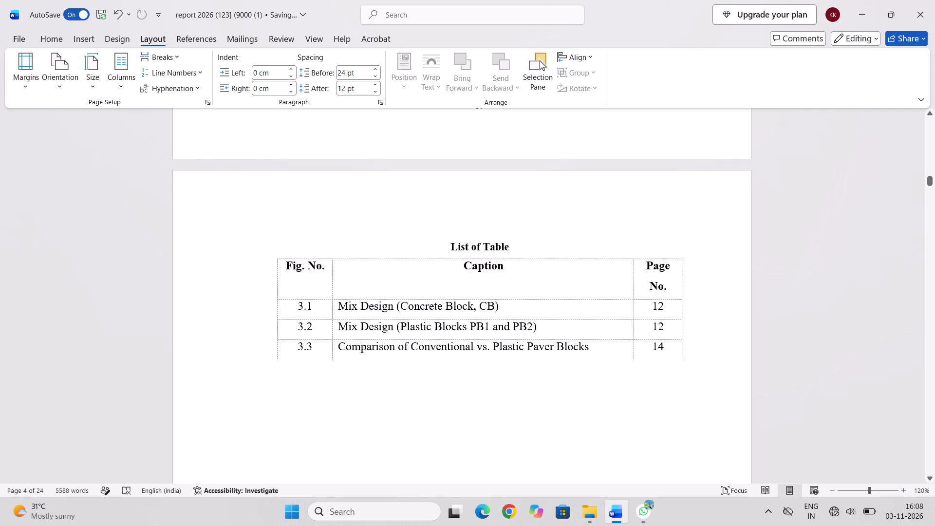
{"action": "scroll", "coordinate": [500, 302], "scroll_direction": "up", "scroll_amount": 1}
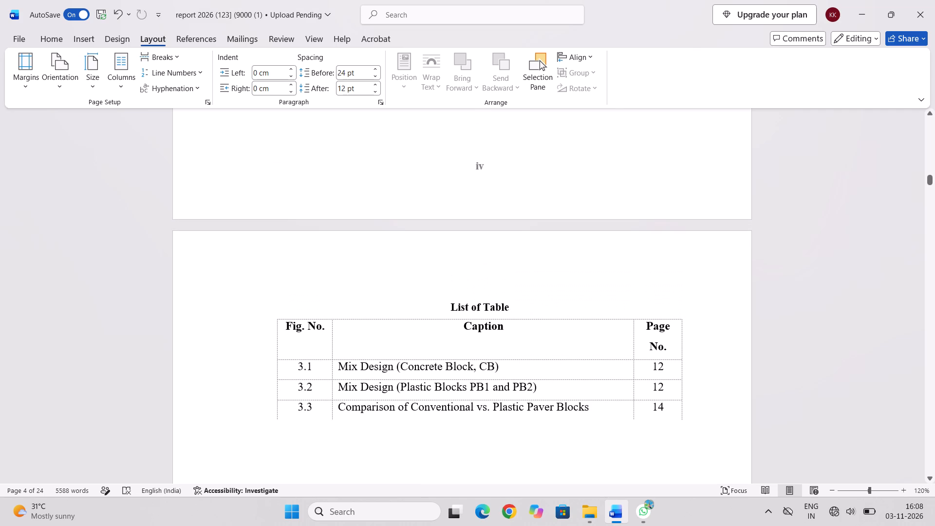
Examine the List of Figures and List of Table pages up to the start of Chapter 1.
{"action": "scroll", "coordinate": [500, 302], "scroll_direction": "down", "scroll_amount": 6}
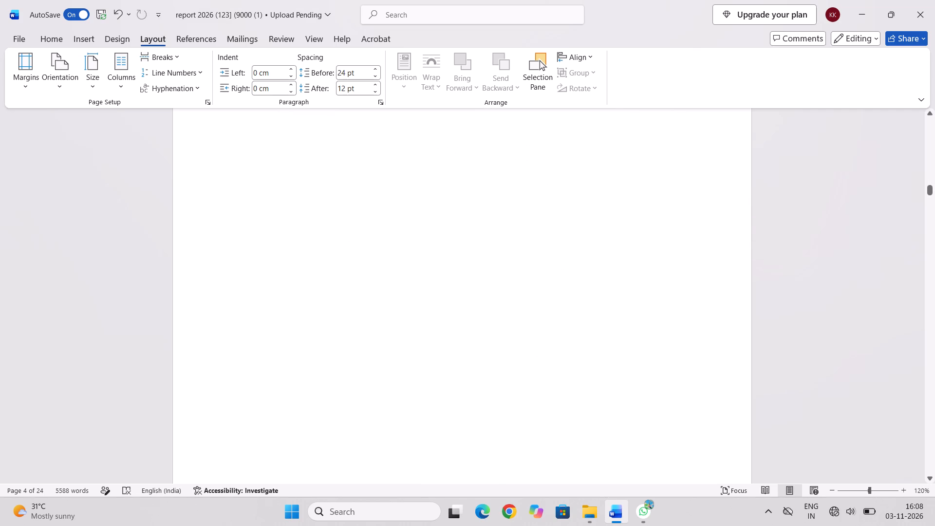
{"action": "scroll", "coordinate": [500, 302], "scroll_direction": "down", "scroll_amount": 4}
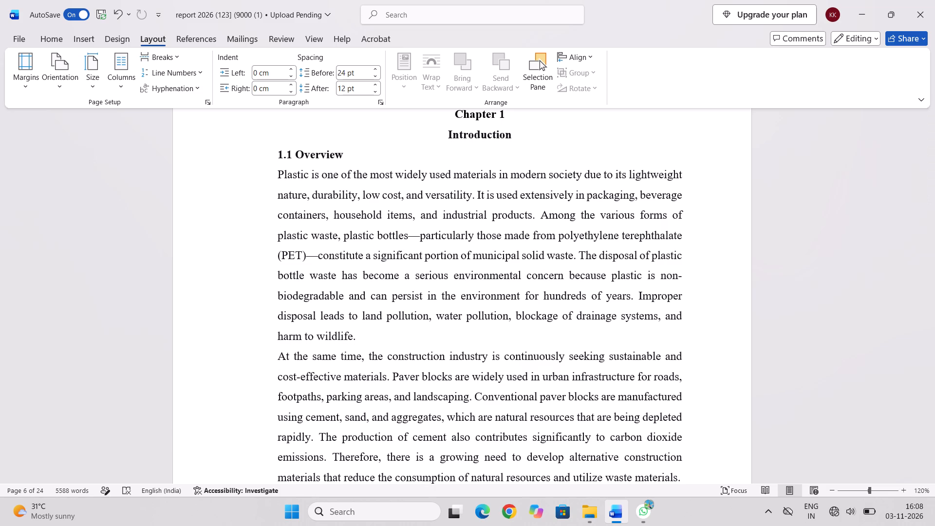
{"action": "scroll", "coordinate": [500, 302], "scroll_direction": "up", "scroll_amount": 1}
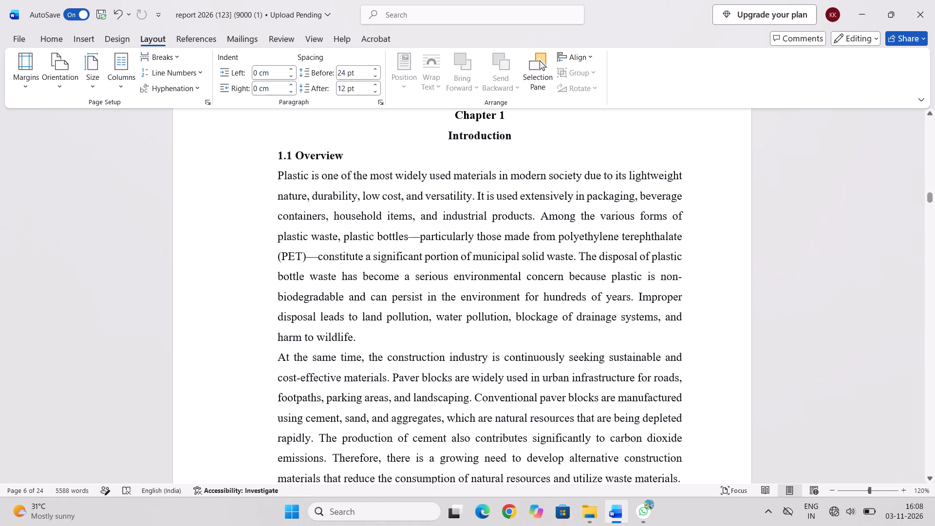
{"action": "scroll", "coordinate": [500, 302], "scroll_direction": "up", "scroll_amount": 7}
{"action": "scroll", "coordinate": [500, 302], "scroll_direction": "down", "scroll_amount": 1}
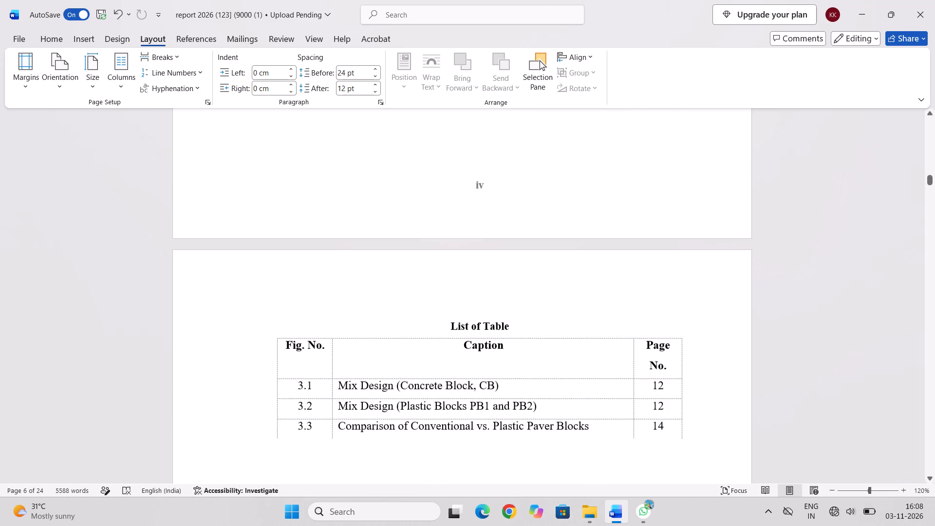
{"action": "scroll", "coordinate": [500, 302], "scroll_direction": "down", "scroll_amount": 1}
{"action": "scroll", "coordinate": [500, 302], "scroll_direction": "up", "scroll_amount": 3}
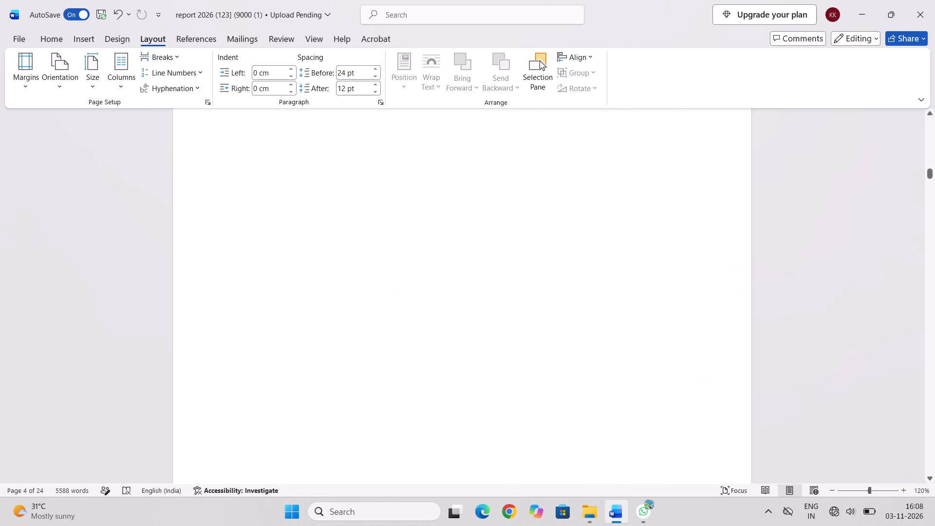
{"action": "scroll", "coordinate": [500, 302], "scroll_direction": "up", "scroll_amount": 3}
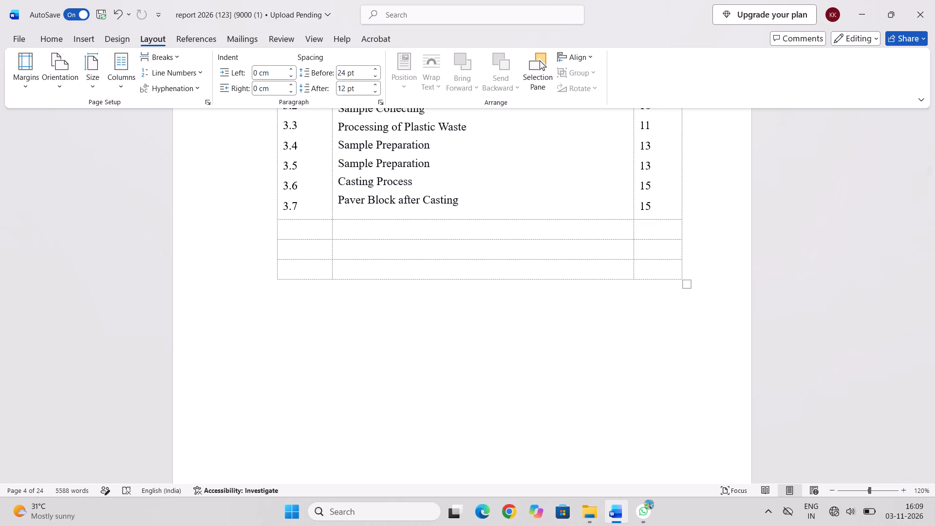
Look through the chapters for figure captions not yet in the List of Figures, up to the compression testing photos.
{"action": "scroll", "coordinate": [500, 302], "scroll_direction": "down", "scroll_amount": 6}
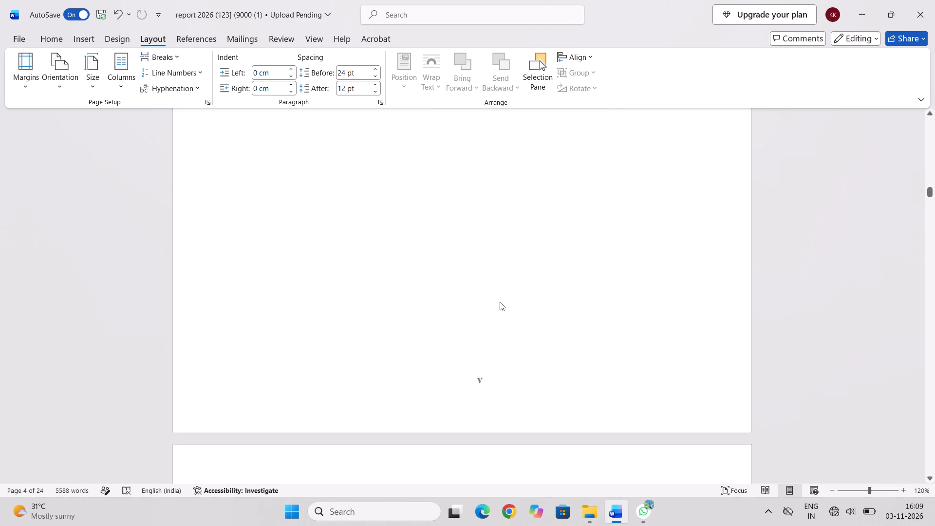
{"action": "scroll", "coordinate": [500, 302], "scroll_direction": "down", "scroll_amount": 14}
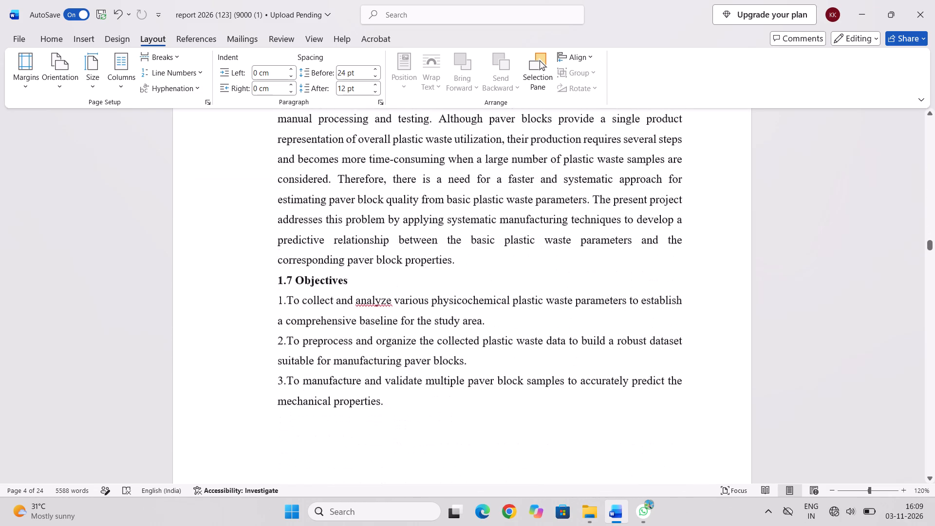
{"action": "scroll", "coordinate": [500, 302], "scroll_direction": "down", "scroll_amount": 10}
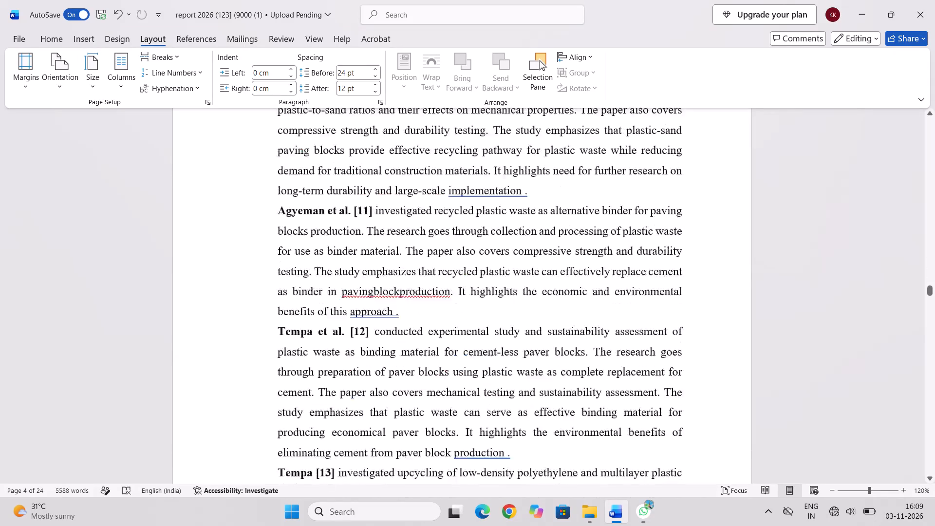
{"action": "scroll", "coordinate": [500, 302], "scroll_direction": "down", "scroll_amount": 11}
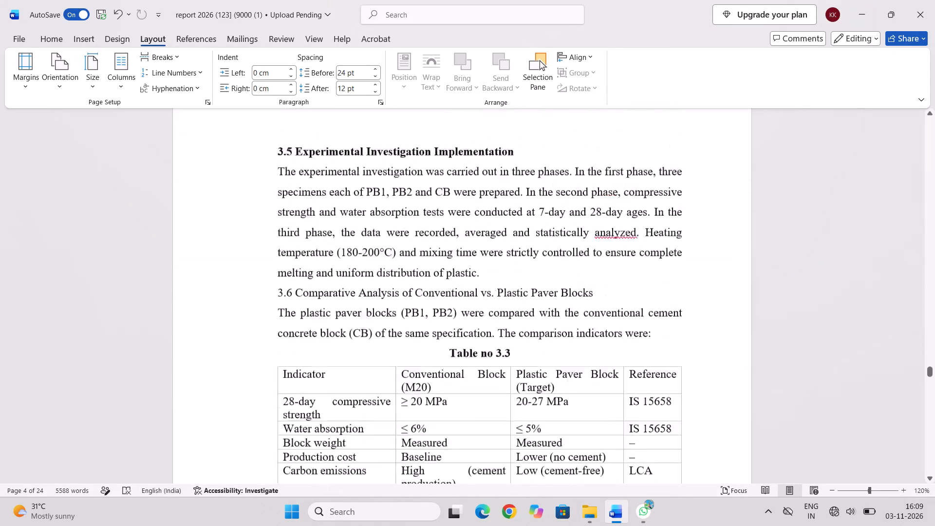
{"action": "scroll", "coordinate": [500, 302], "scroll_direction": "down", "scroll_amount": 1}
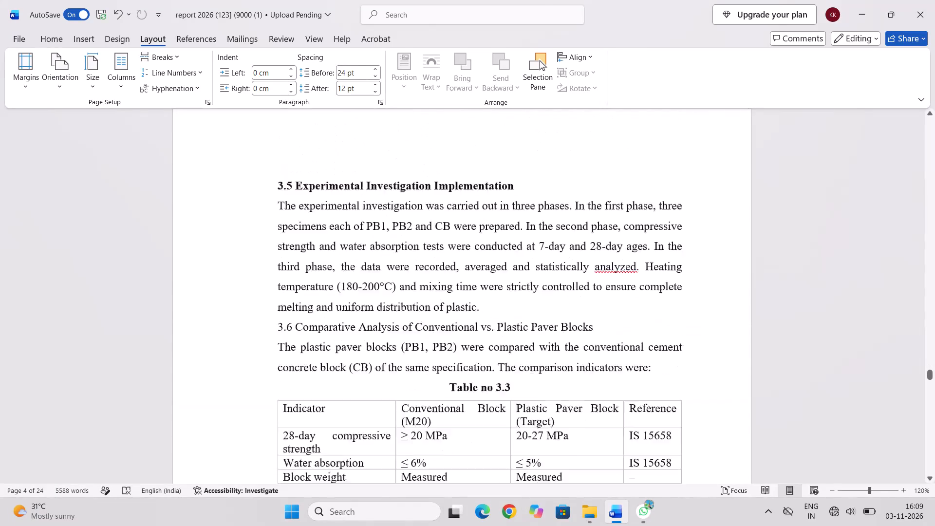
{"action": "scroll", "coordinate": [500, 302], "scroll_direction": "down", "scroll_amount": 5}
{"action": "scroll", "coordinate": [500, 302], "scroll_direction": "up", "scroll_amount": 4}
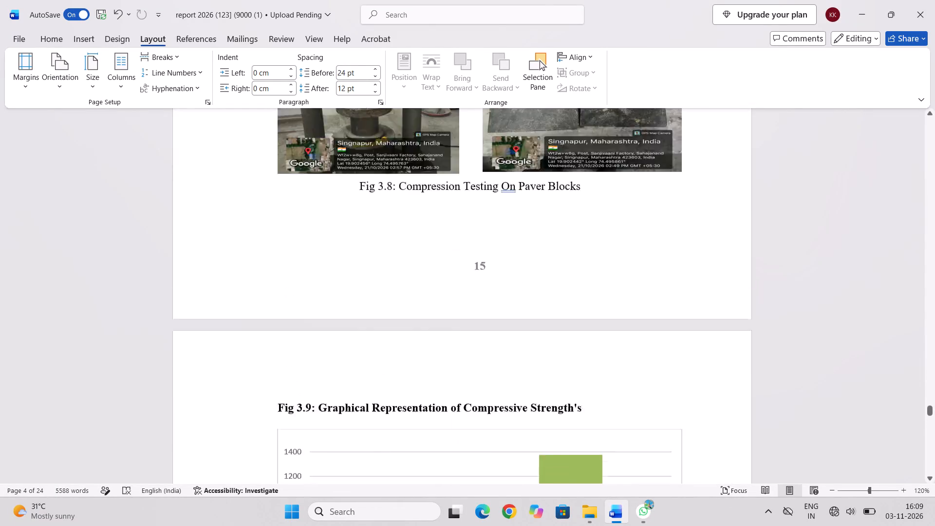
{"action": "scroll", "coordinate": [500, 302], "scroll_direction": "up", "scroll_amount": 1}
{"action": "scroll", "coordinate": [500, 302], "scroll_direction": "down", "scroll_amount": 1}
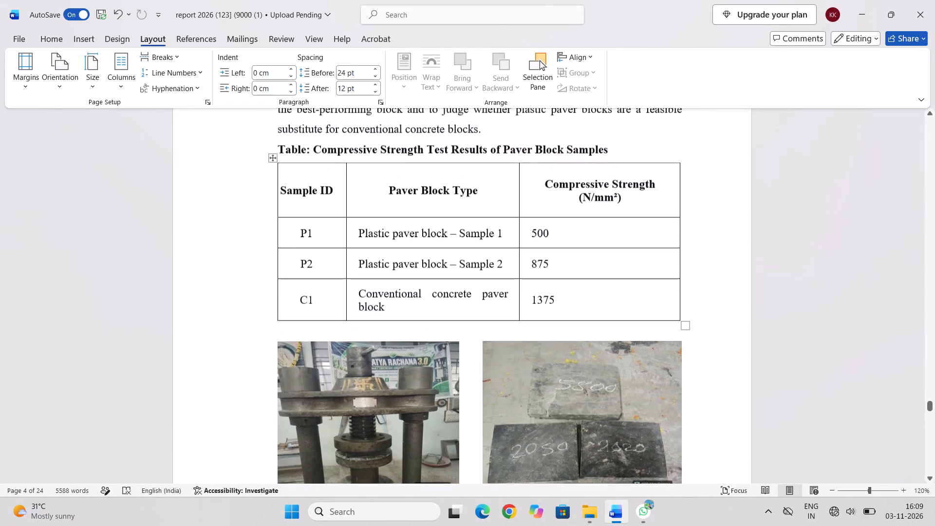
{"action": "scroll", "coordinate": [500, 302], "scroll_direction": "down", "scroll_amount": 1}
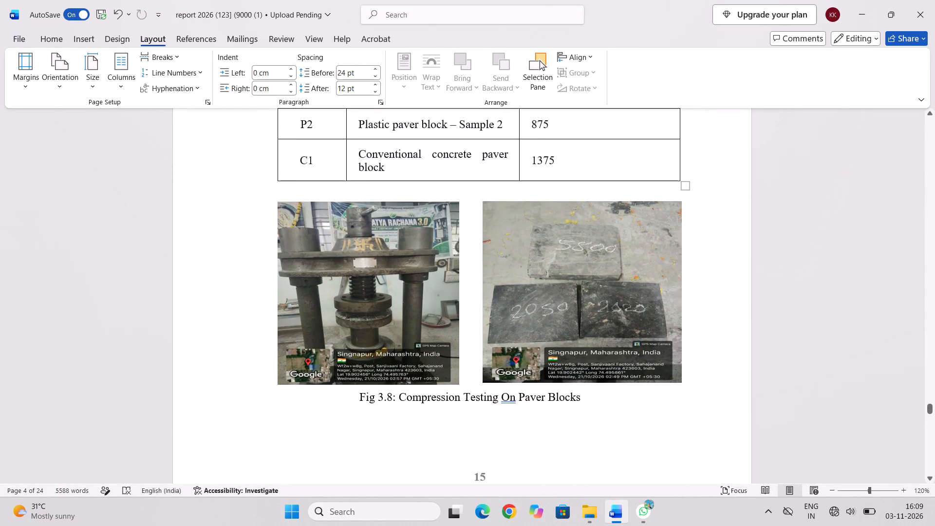
{"action": "scroll", "coordinate": [500, 302], "scroll_direction": "down", "scroll_amount": 1}
Copy the caption "Fig 3.8: Compression Testing On Paver Blocks" into the first empty Caption cell of the List of Figures.
{"action": "left_click_drag", "start_coordinate": [361, 398], "coordinate": [414, 402]}
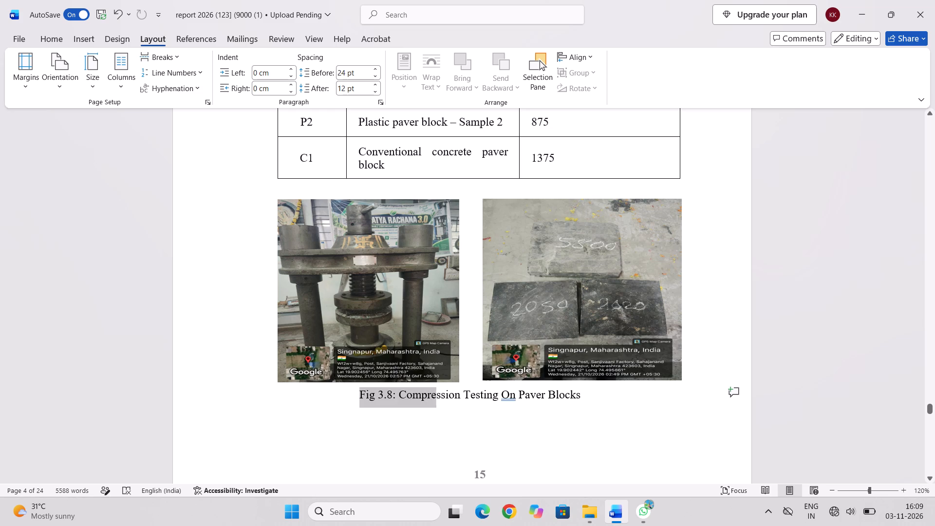
{"action": "left_click_drag", "start_coordinate": [414, 402], "coordinate": [581, 397]}
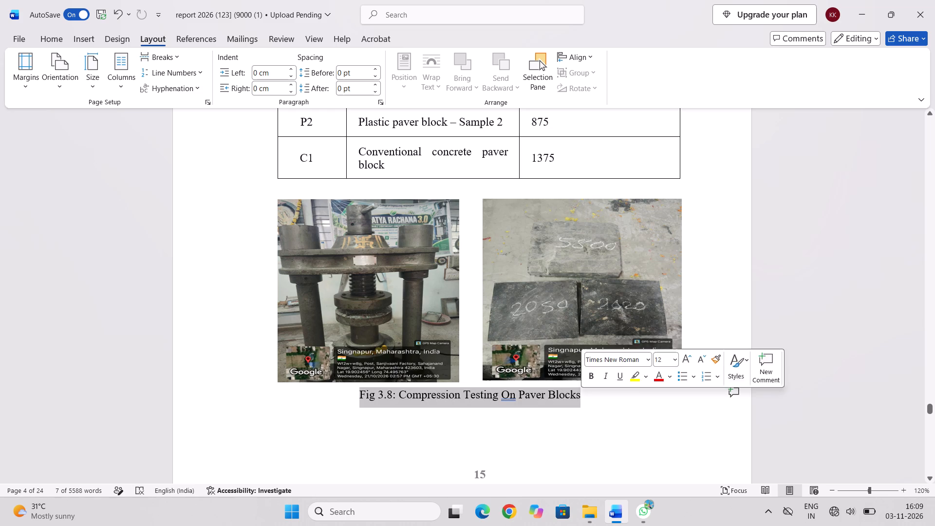
{"action": "key", "text": "ctrl+c"}
{"action": "key", "text": "ctrl+c"}
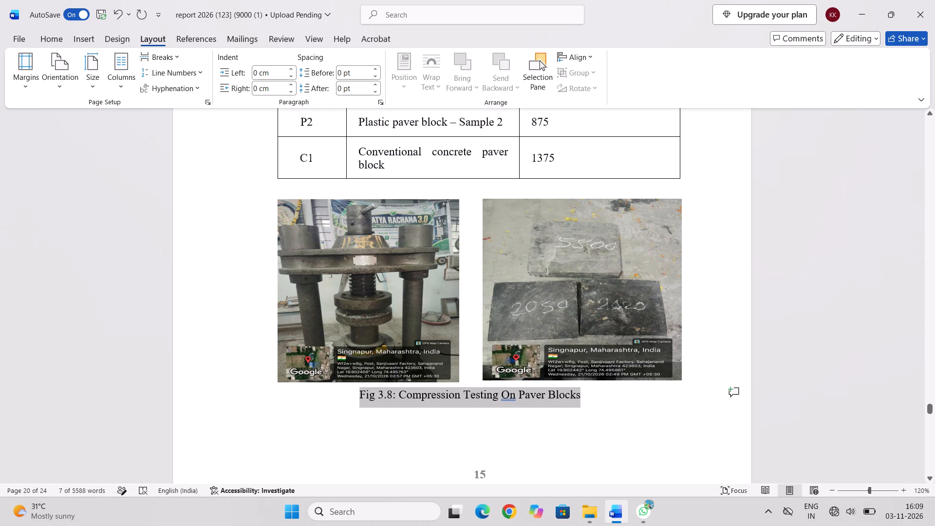
{"action": "scroll", "coordinate": [581, 397], "scroll_direction": "up", "scroll_amount": 10}
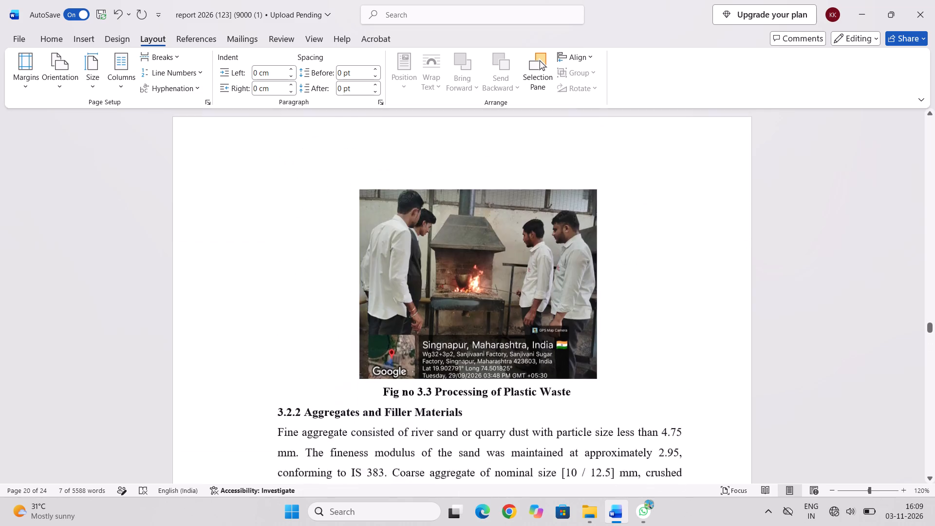
{"action": "scroll", "coordinate": [581, 397], "scroll_direction": "up", "scroll_amount": 6}
{"action": "scroll", "coordinate": [581, 397], "scroll_direction": "up", "scroll_amount": 20}
{"action": "scroll", "coordinate": [581, 397], "scroll_direction": "up", "scroll_amount": 11}
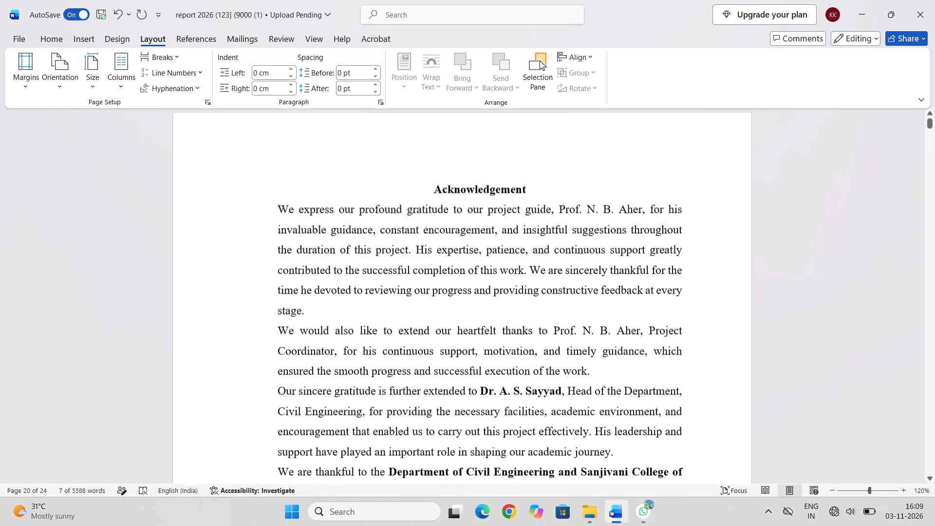
{"action": "scroll", "coordinate": [581, 397], "scroll_direction": "up", "scroll_amount": 9}
{"action": "scroll", "coordinate": [581, 397], "scroll_direction": "down", "scroll_amount": 6}
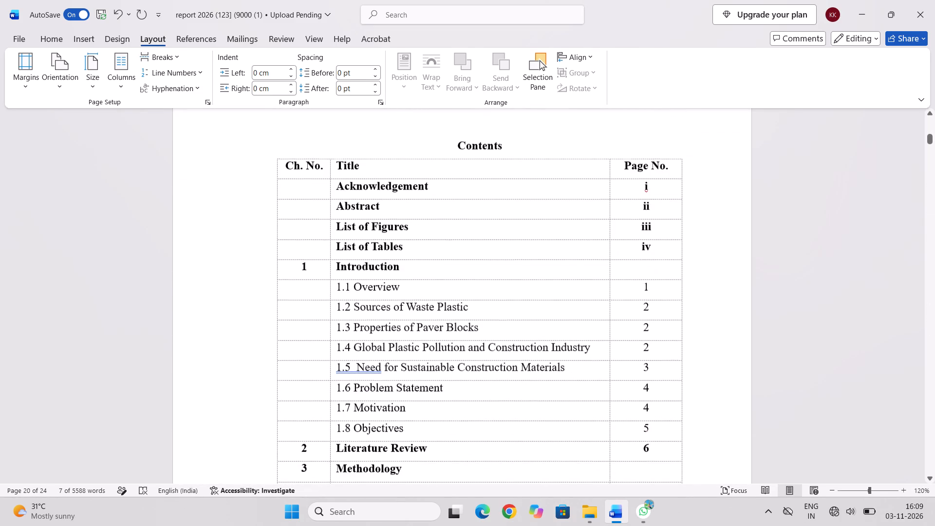
{"action": "scroll", "coordinate": [581, 397], "scroll_direction": "down", "scroll_amount": 7}
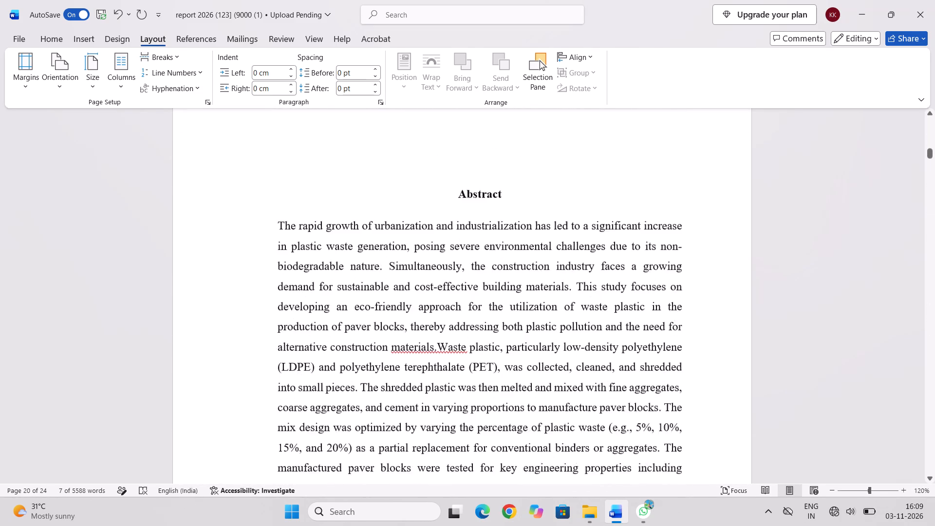
{"action": "scroll", "coordinate": [581, 397], "scroll_direction": "down", "scroll_amount": 4}
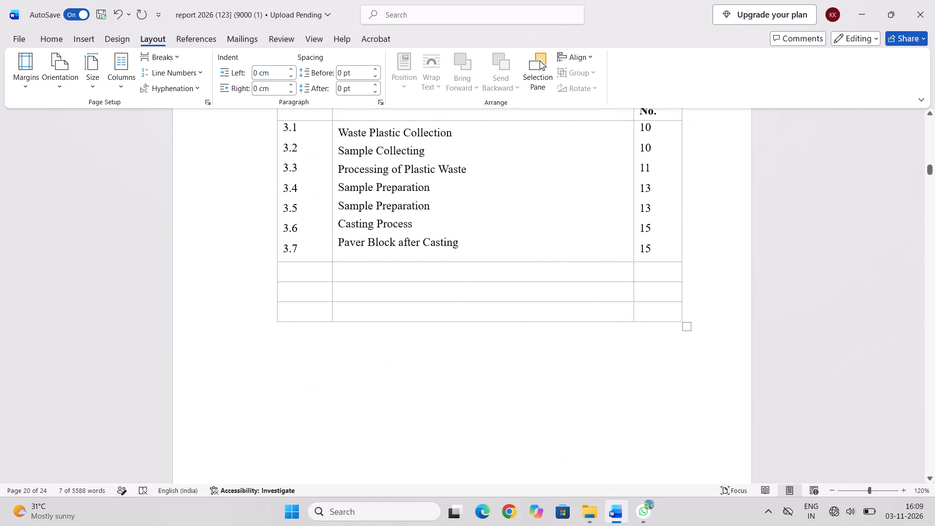
{"action": "left_click", "coordinate": [358, 272]}
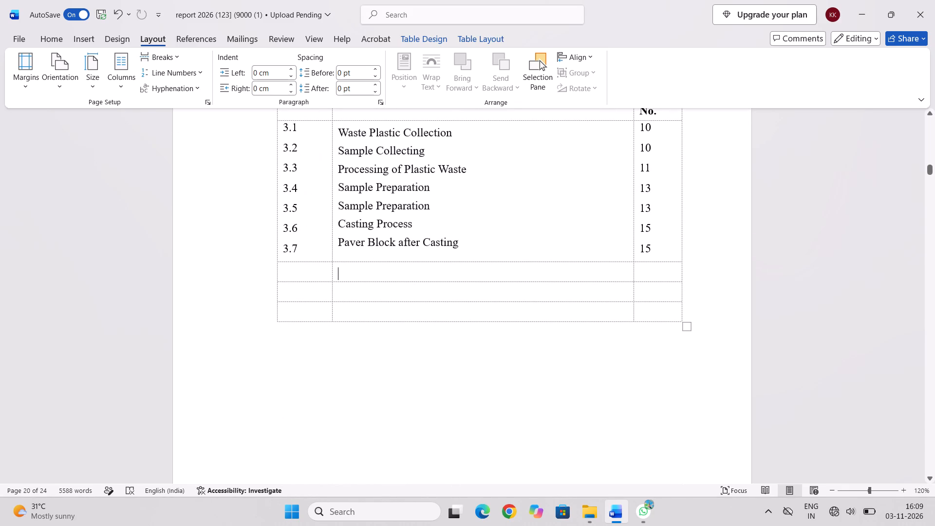
{"action": "key", "text": "ctrl+v"}
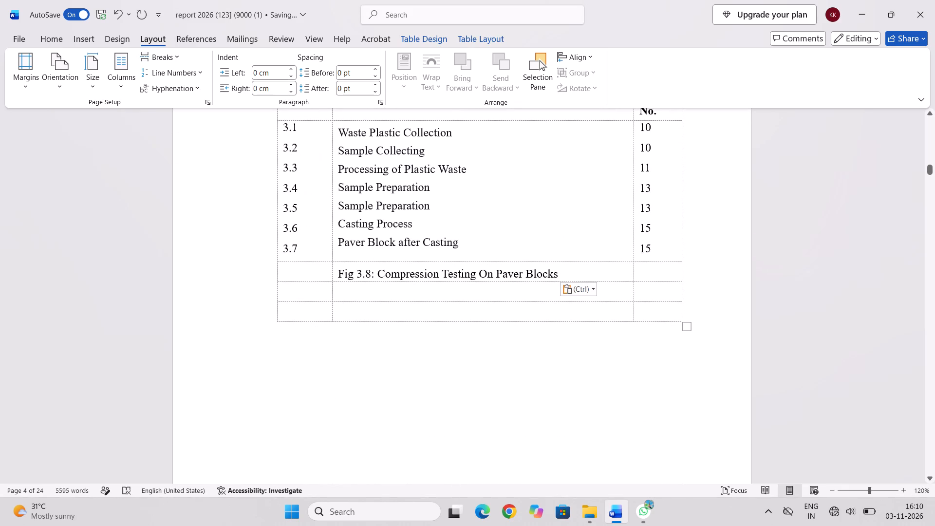
Remove the "Fig 3.8:" prefix from the copied caption, leaving only "Compression Testing On Paver Blocks".
{"action": "left_click", "coordinate": [374, 275]}
{"action": "left_click", "coordinate": [380, 274]}
{"action": "key", "text": "BackSpace"}
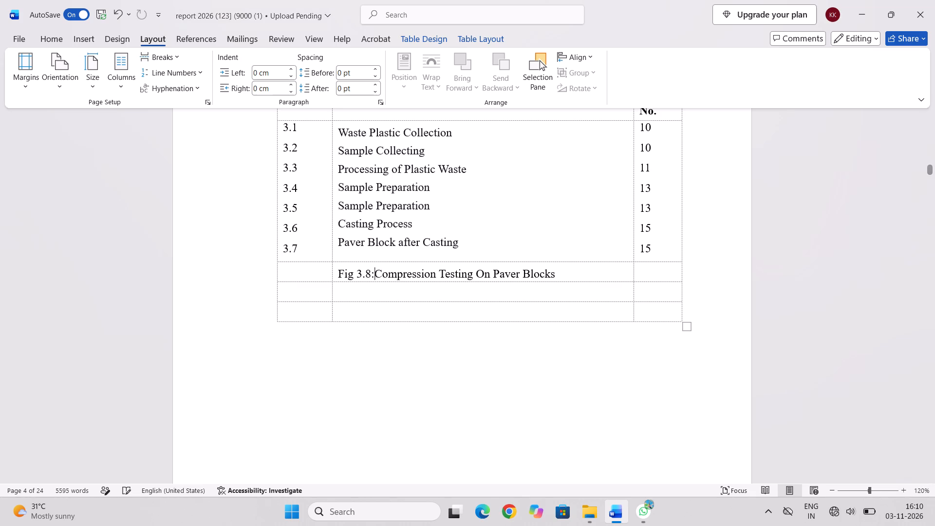
{"action": "key", "text": "BackSpace"}
{"action": "key", "text": "BackSpace"}
{"action": "key", "text": "BackSpace"}
{"action": "key", "text": "BackSpace"}
{"action": "key", "text": "BackSpace"}
{"action": "key", "text": "BackSpace"}
{"action": "key", "text": "BackSpace"}
{"action": "key", "text": "BackSpace"}
{"action": "key", "text": "BackSpace"}
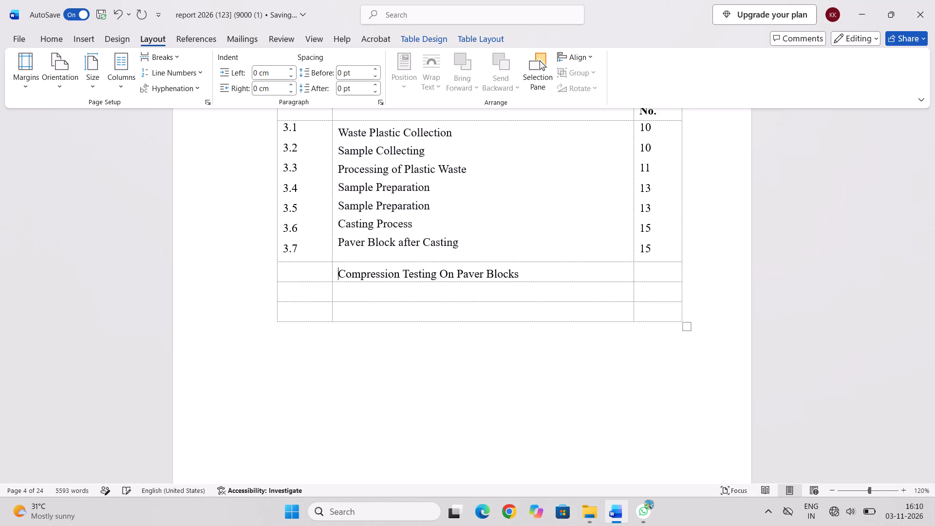
{"action": "key", "text": "BackSpace"}
{"action": "left_click", "coordinate": [337, 276]}
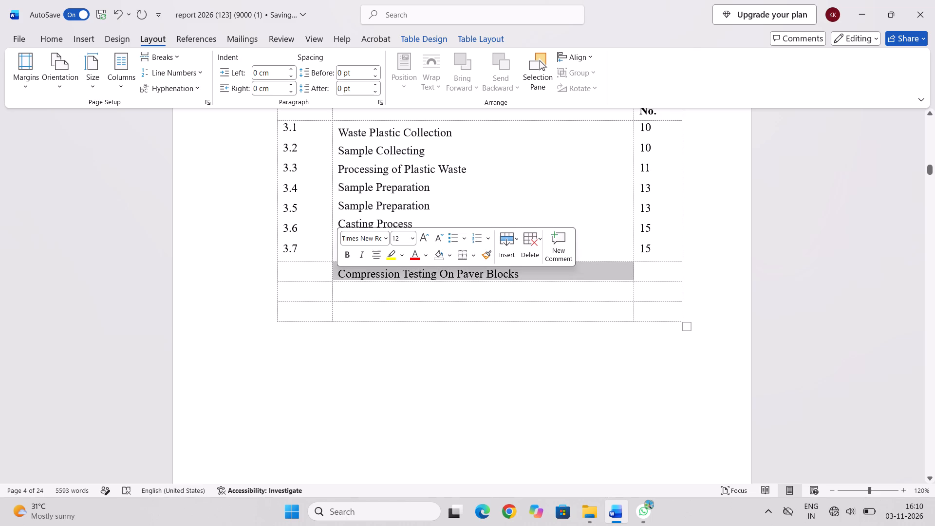
{"action": "double_click", "coordinate": [337, 276]}
{"action": "left_click", "coordinate": [299, 274]}
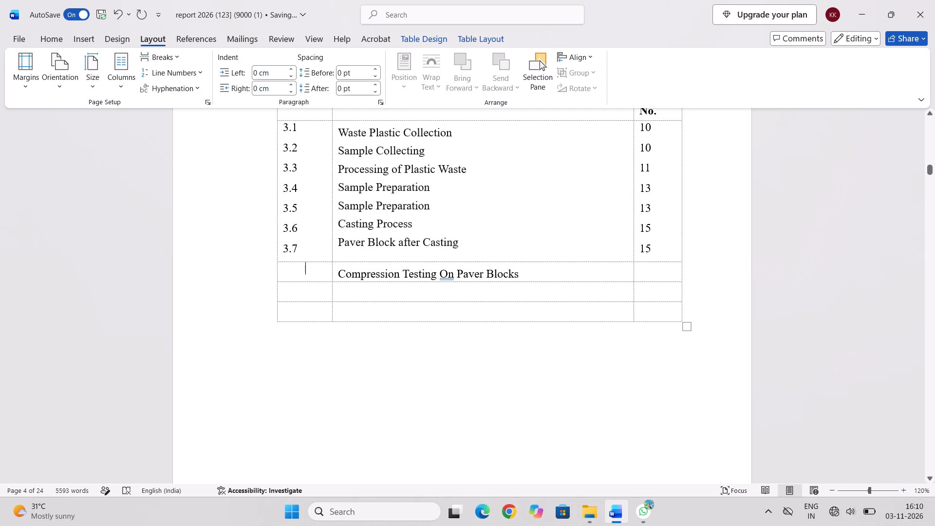
Copy "Compression Testing On Paver Blocks" onto a new line directly below "Paver Block after Casting" in the caption cell above.
{"action": "left_click_drag", "start_coordinate": [340, 273], "coordinate": [515, 273]}
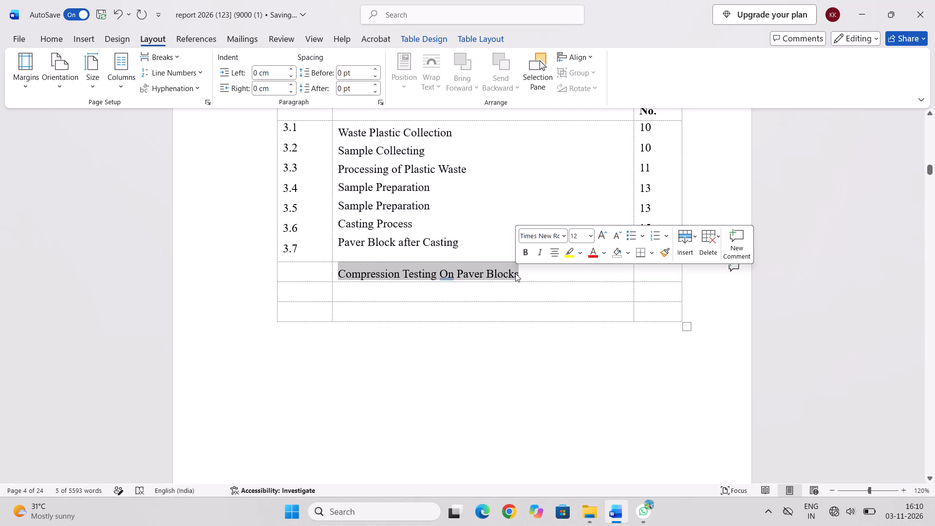
{"action": "key", "text": "ctrl+c"}
{"action": "key", "text": "ctrl+c"}
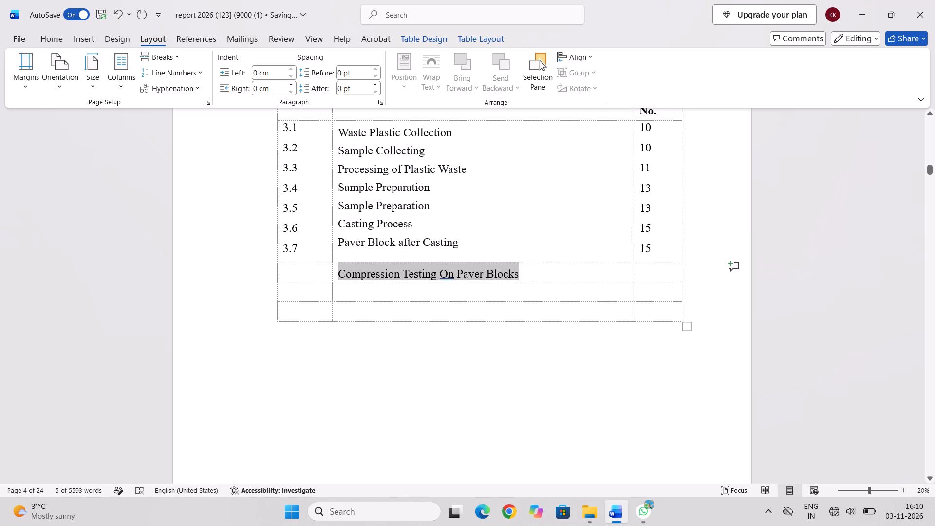
{"action": "left_click", "coordinate": [465, 244]}
{"action": "key", "text": "Return"}
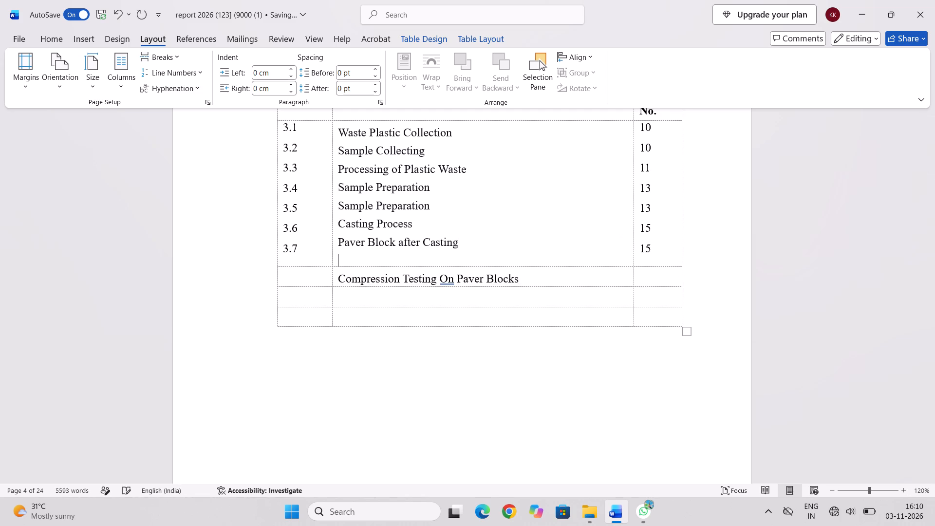
{"action": "key", "text": "ctrl+v"}
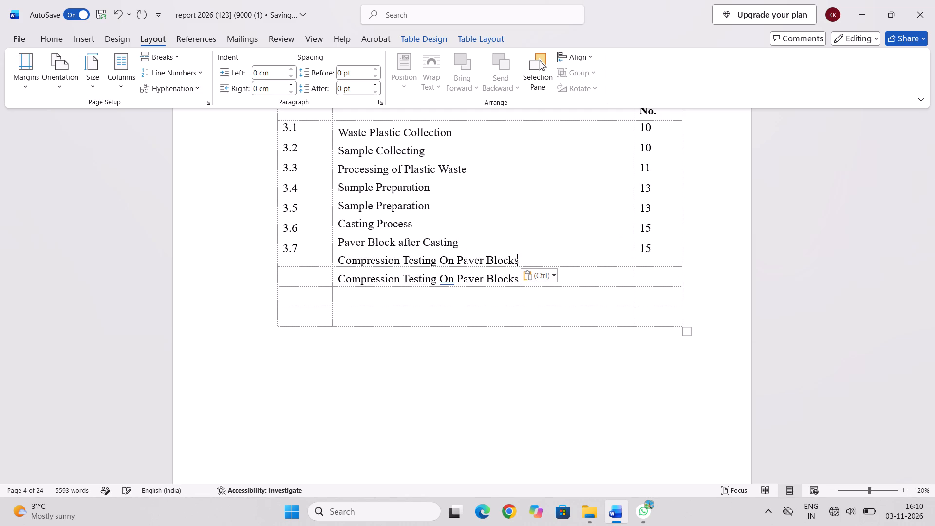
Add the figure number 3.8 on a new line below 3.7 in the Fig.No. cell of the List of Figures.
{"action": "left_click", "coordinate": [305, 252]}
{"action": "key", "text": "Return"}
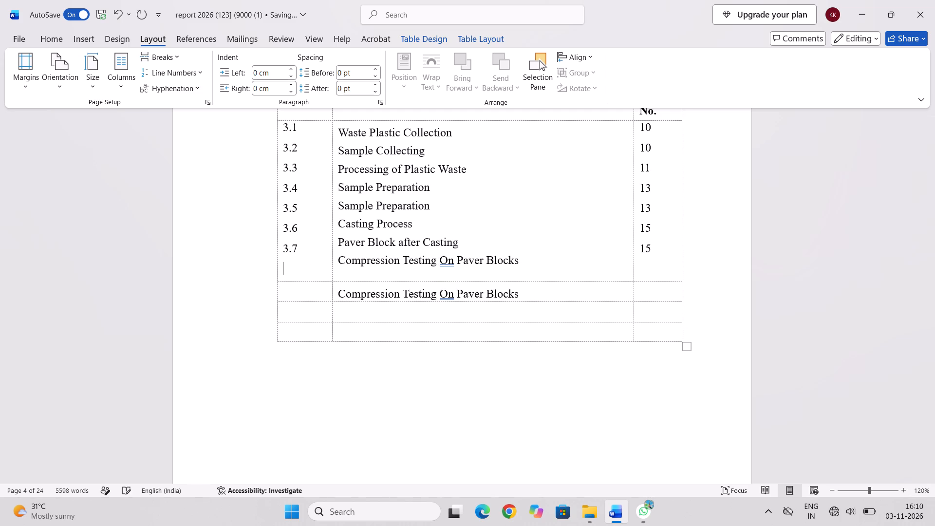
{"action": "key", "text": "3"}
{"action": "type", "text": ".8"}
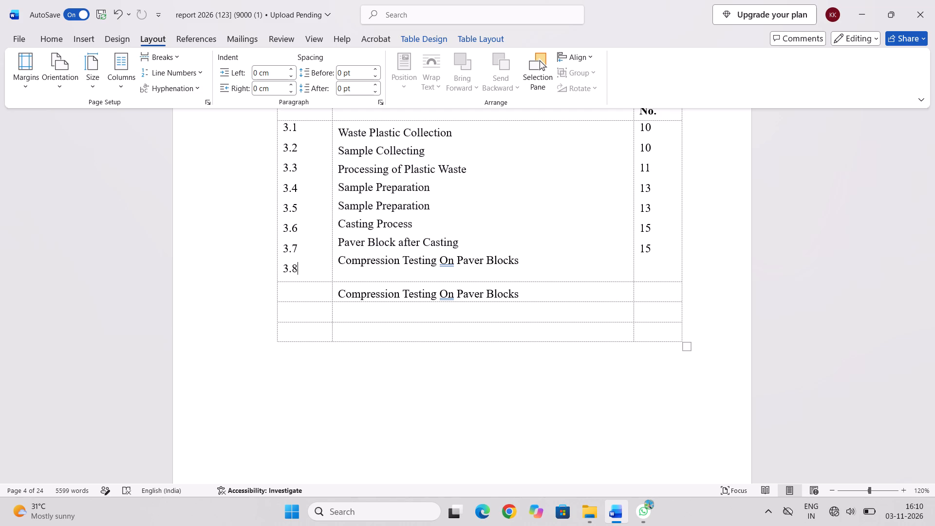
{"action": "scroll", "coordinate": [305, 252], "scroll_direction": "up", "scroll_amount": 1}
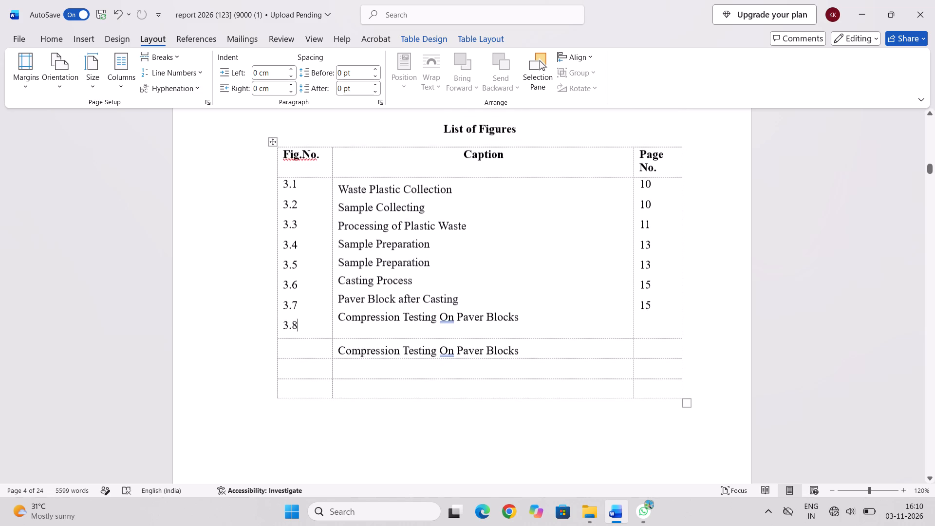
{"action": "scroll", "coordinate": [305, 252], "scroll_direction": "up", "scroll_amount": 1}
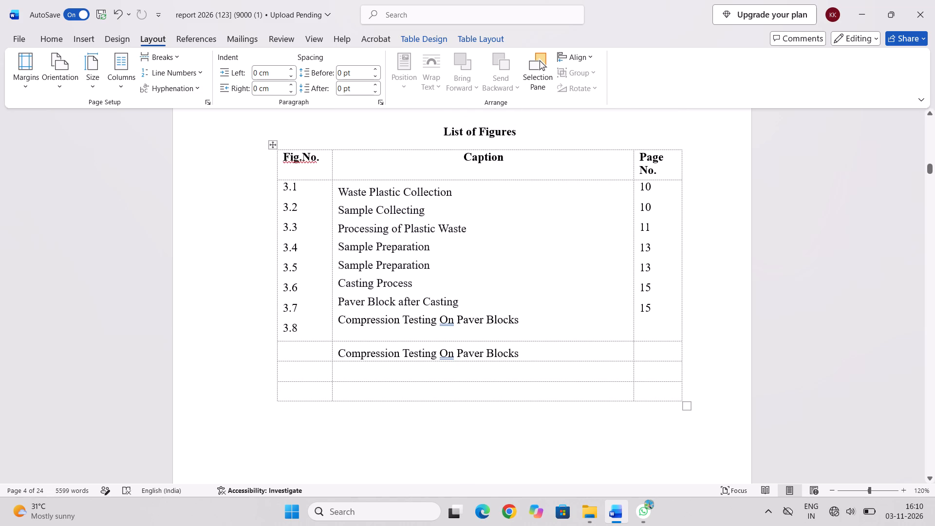
Undo the 3.8 number and both "Compression Testing On Paver Blocks" caption entries in the List of Figures.
{"action": "key", "text": "ctrl+z"}
{"action": "key", "text": "ctrl+z"}
{"action": "key", "text": "ctrl+z"}
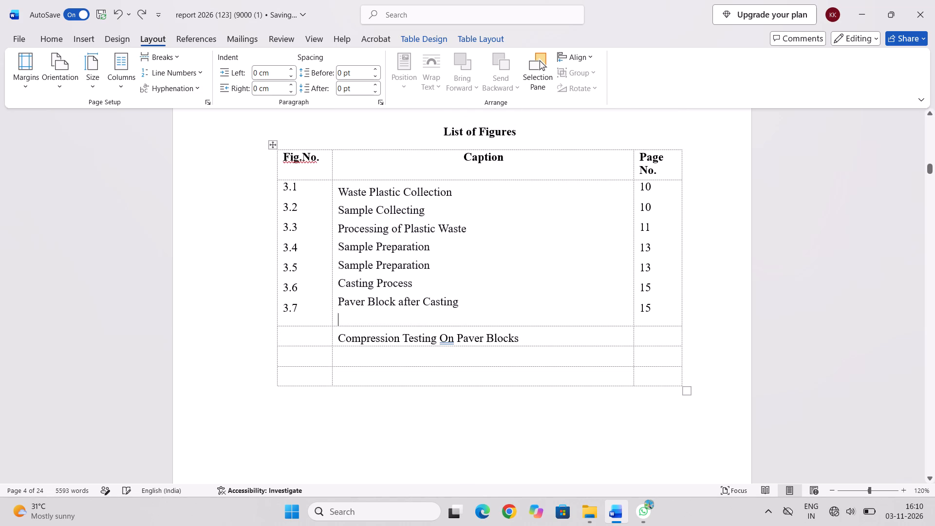
{"action": "key", "text": "ctrl+z"}
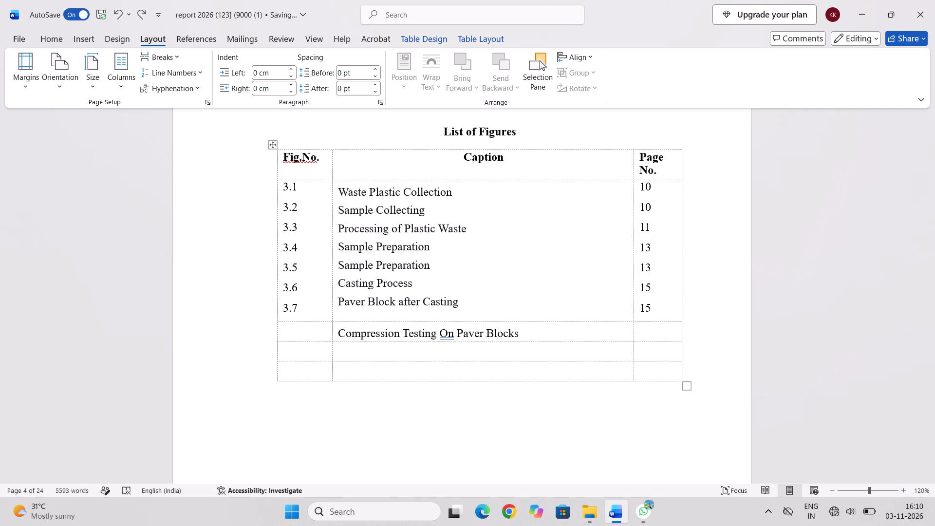
{"action": "key", "text": "ctrl+z"}
{"action": "key", "text": "ctrl+z"}
{"action": "key", "text": "ctrl+z"}
{"action": "key", "text": "ctrl+z"}
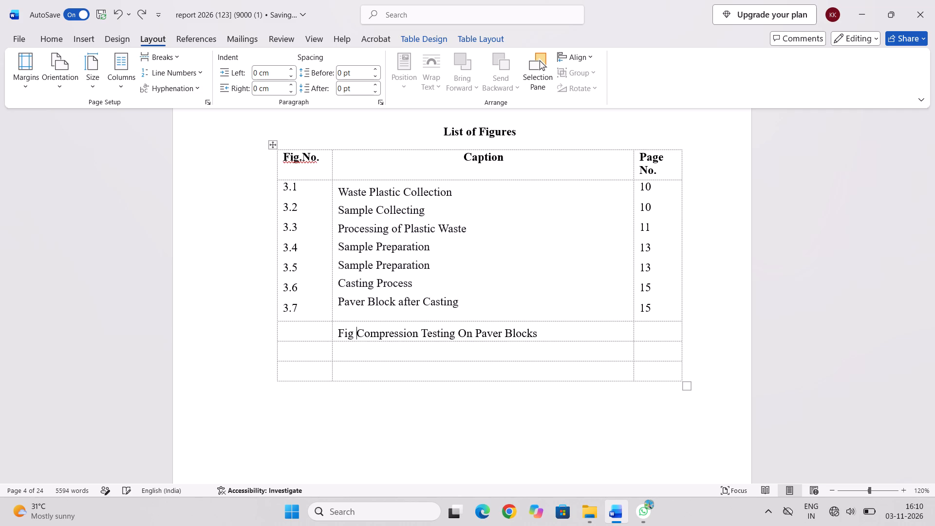
{"action": "key", "text": "ctrl+z"}
{"action": "key", "text": "ctrl+z"}
{"action": "key", "text": "ctrl+z"}
{"action": "key", "text": "ctrl+z"}
{"action": "key", "text": "ctrl+z"}
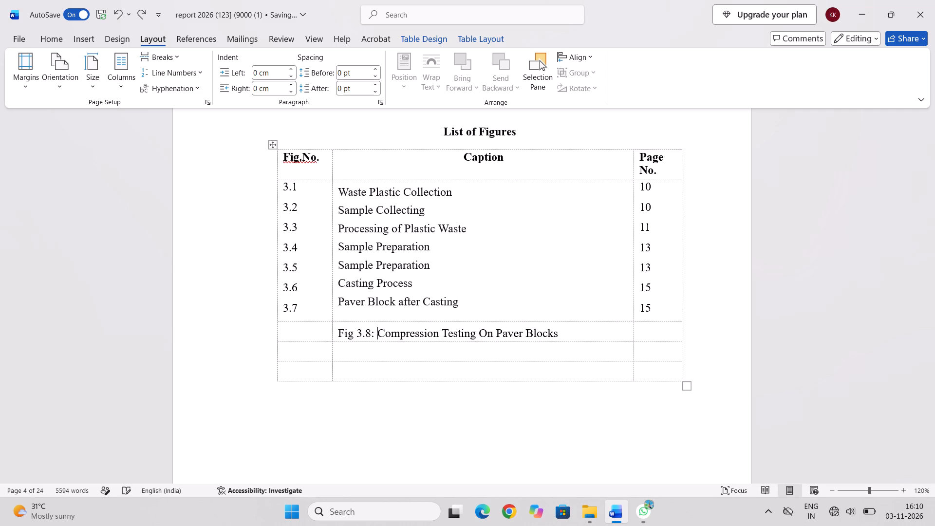
{"action": "key", "text": "ctrl+z"}
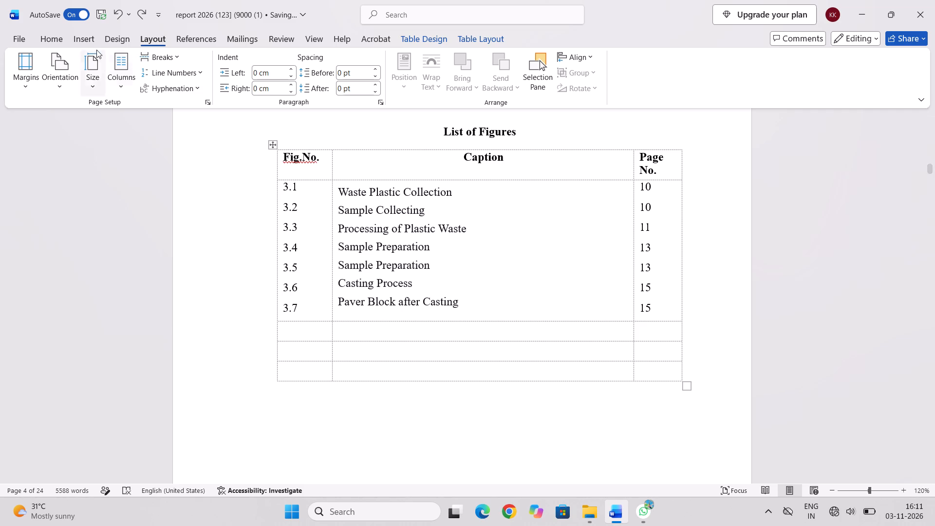
Use Draw Table to add solid vertical borders on both sides of the Fig.No. cell holding 3.1 to 3.7.
{"action": "left_click", "coordinate": [50, 37]}
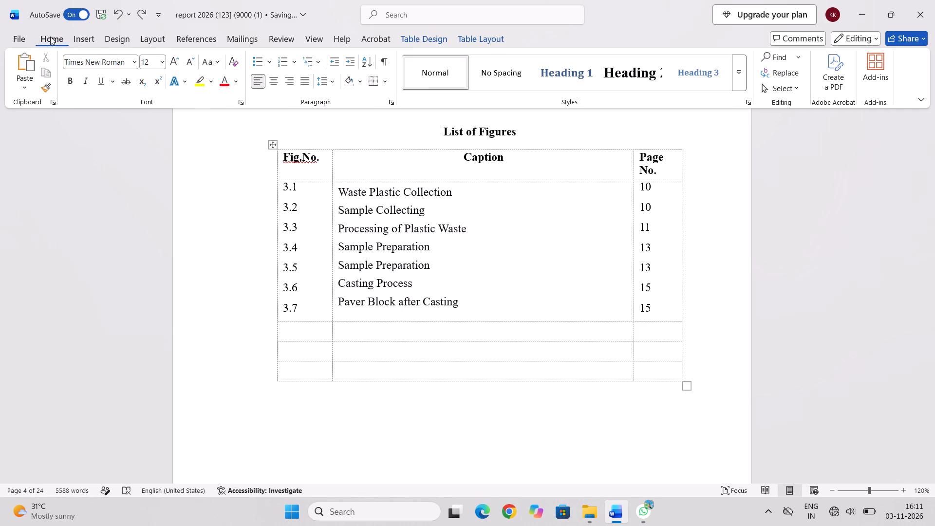
{"action": "left_click", "coordinate": [74, 46]}
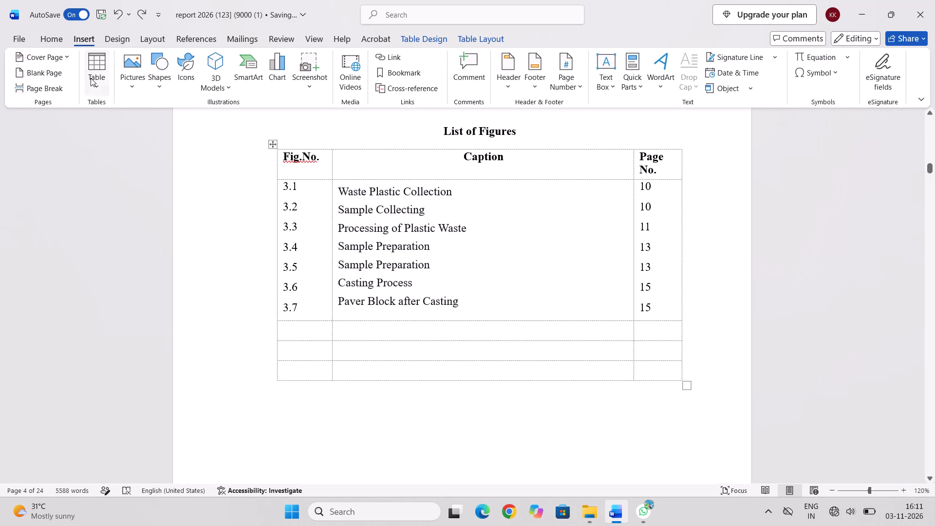
{"action": "left_click", "coordinate": [97, 82]}
{"action": "left_click", "coordinate": [117, 250]}
{"action": "left_click", "coordinate": [279, 197]}
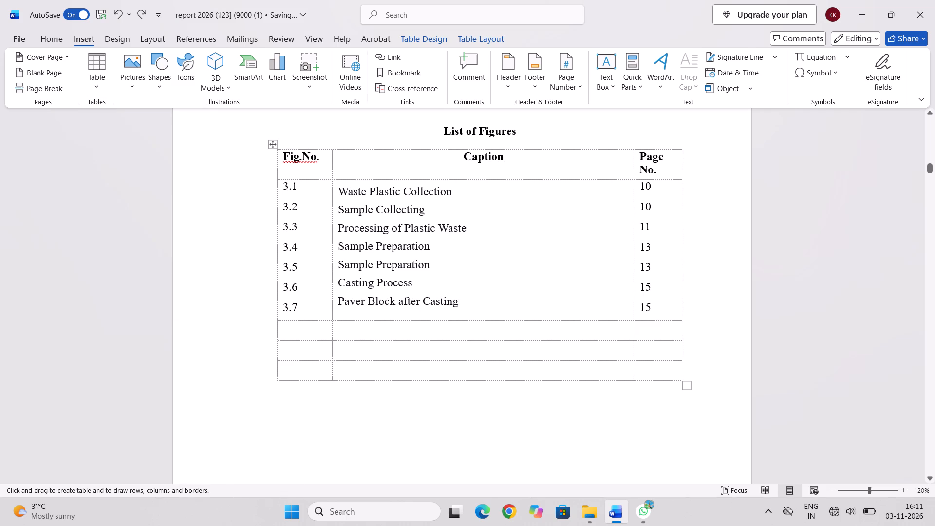
{"action": "left_click", "coordinate": [330, 201]}
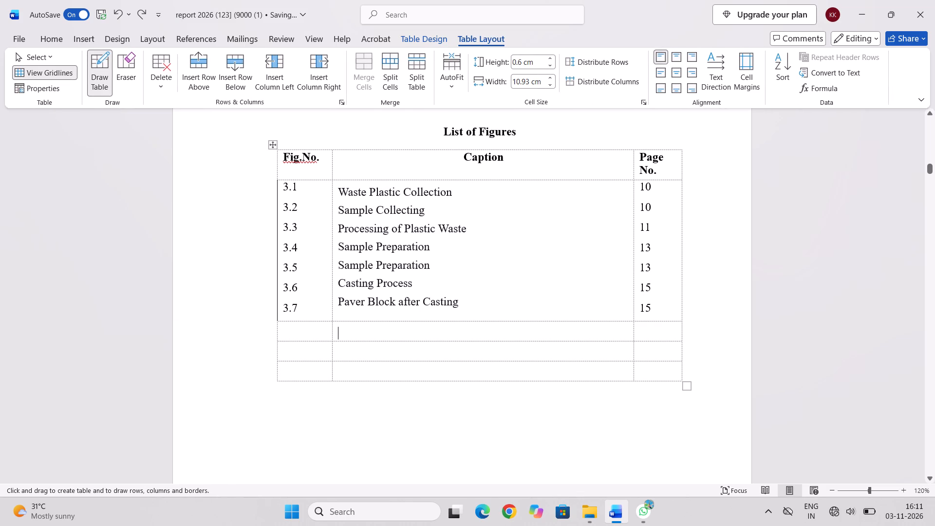
{"action": "left_click", "coordinate": [278, 200]}
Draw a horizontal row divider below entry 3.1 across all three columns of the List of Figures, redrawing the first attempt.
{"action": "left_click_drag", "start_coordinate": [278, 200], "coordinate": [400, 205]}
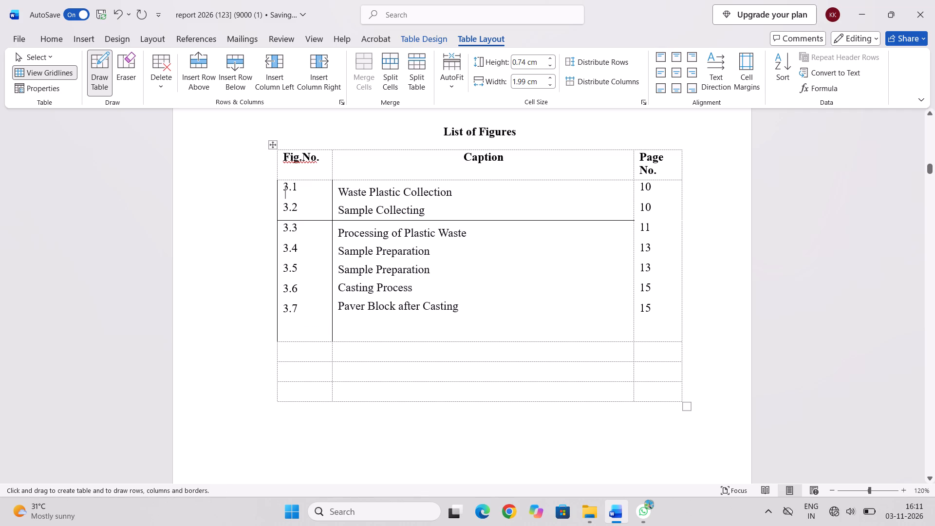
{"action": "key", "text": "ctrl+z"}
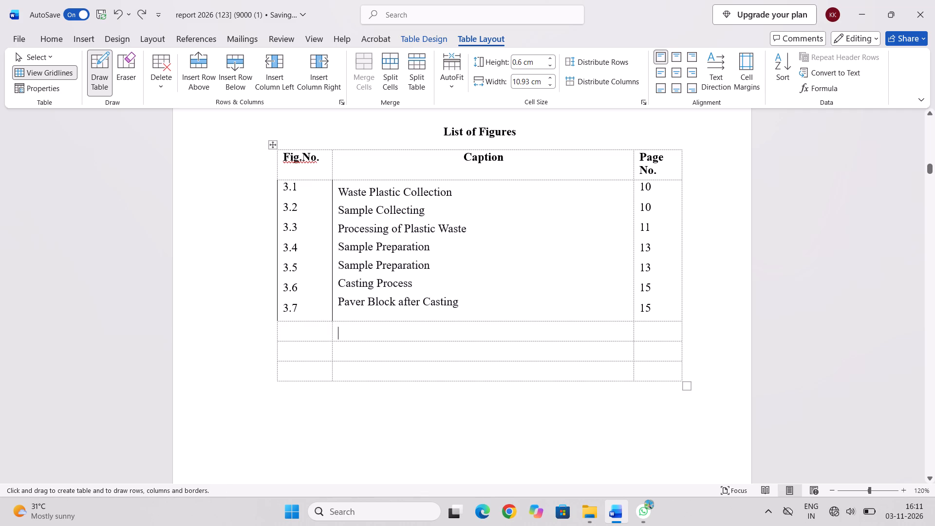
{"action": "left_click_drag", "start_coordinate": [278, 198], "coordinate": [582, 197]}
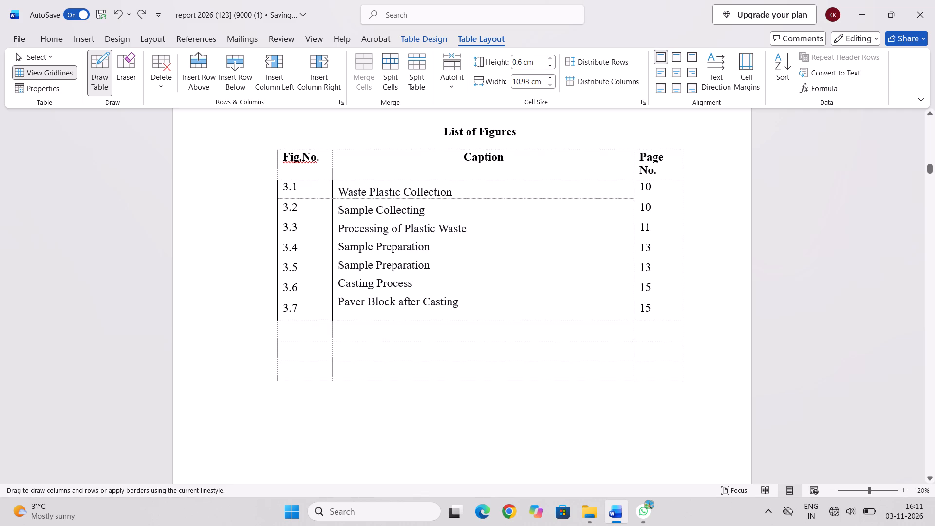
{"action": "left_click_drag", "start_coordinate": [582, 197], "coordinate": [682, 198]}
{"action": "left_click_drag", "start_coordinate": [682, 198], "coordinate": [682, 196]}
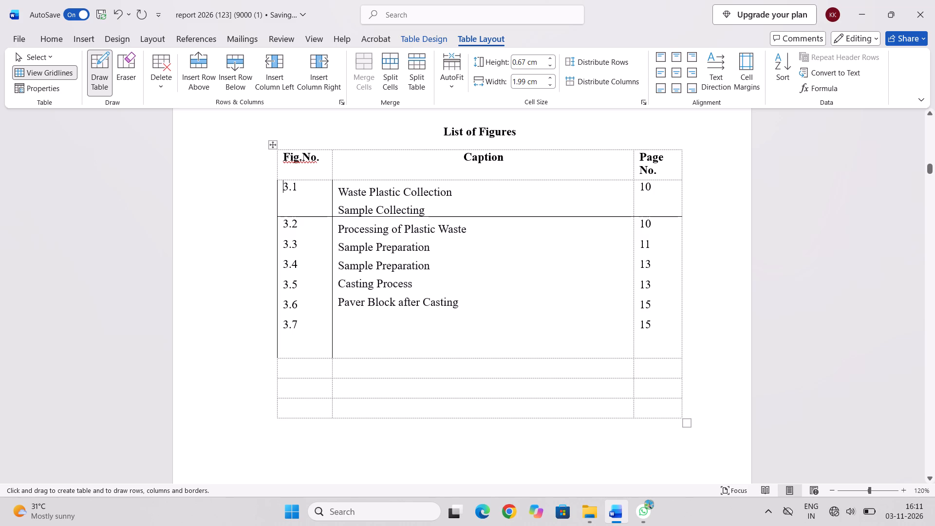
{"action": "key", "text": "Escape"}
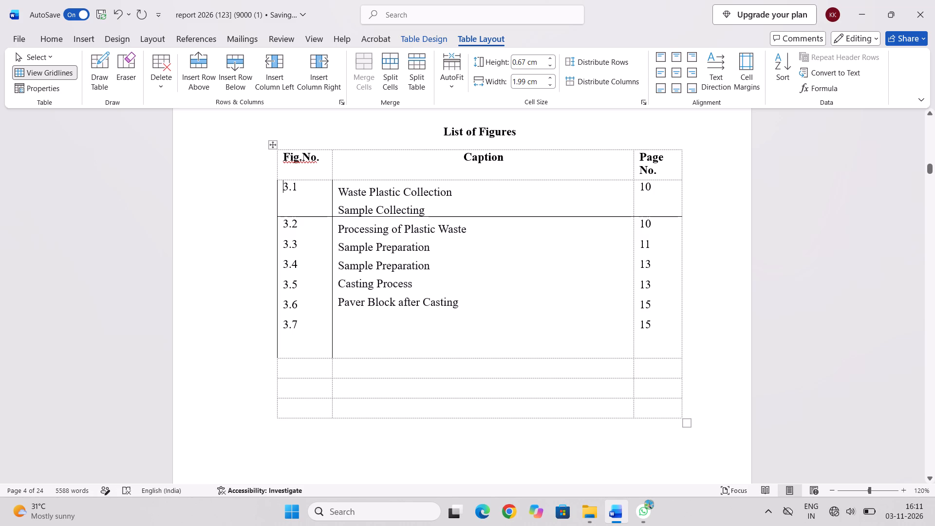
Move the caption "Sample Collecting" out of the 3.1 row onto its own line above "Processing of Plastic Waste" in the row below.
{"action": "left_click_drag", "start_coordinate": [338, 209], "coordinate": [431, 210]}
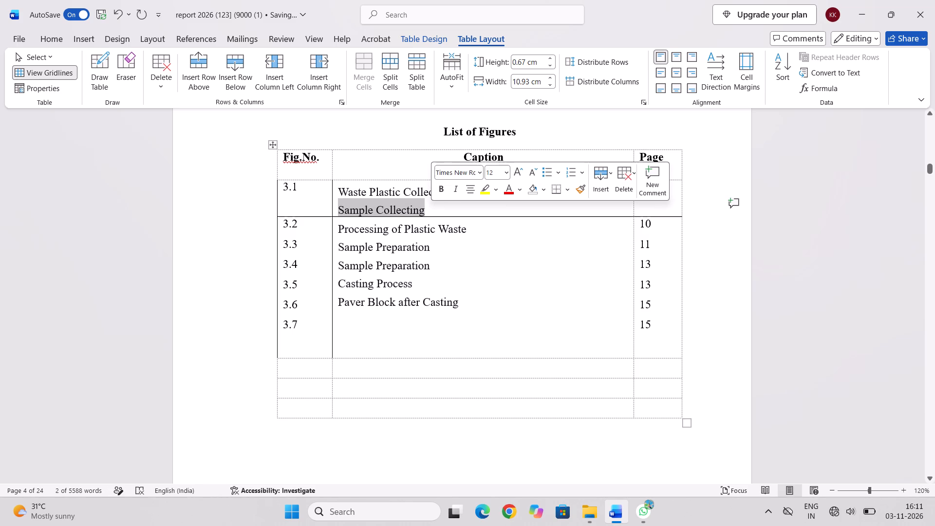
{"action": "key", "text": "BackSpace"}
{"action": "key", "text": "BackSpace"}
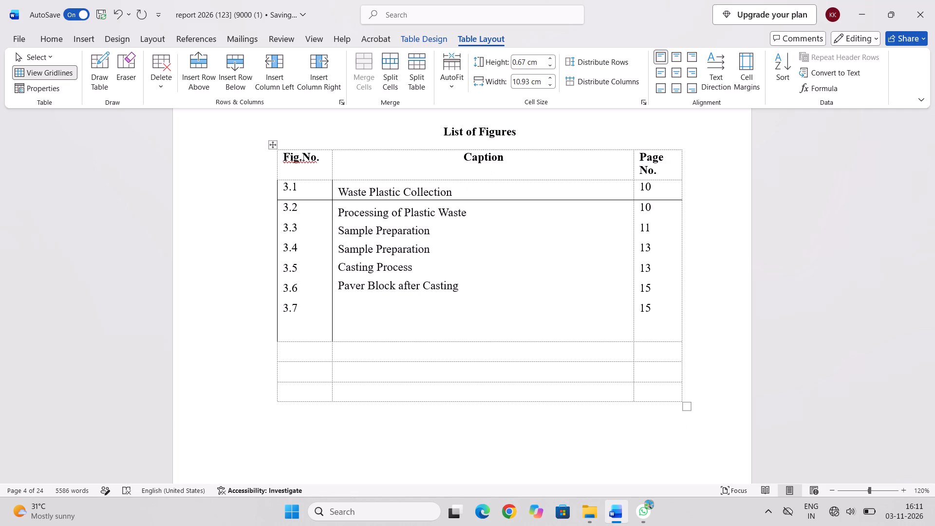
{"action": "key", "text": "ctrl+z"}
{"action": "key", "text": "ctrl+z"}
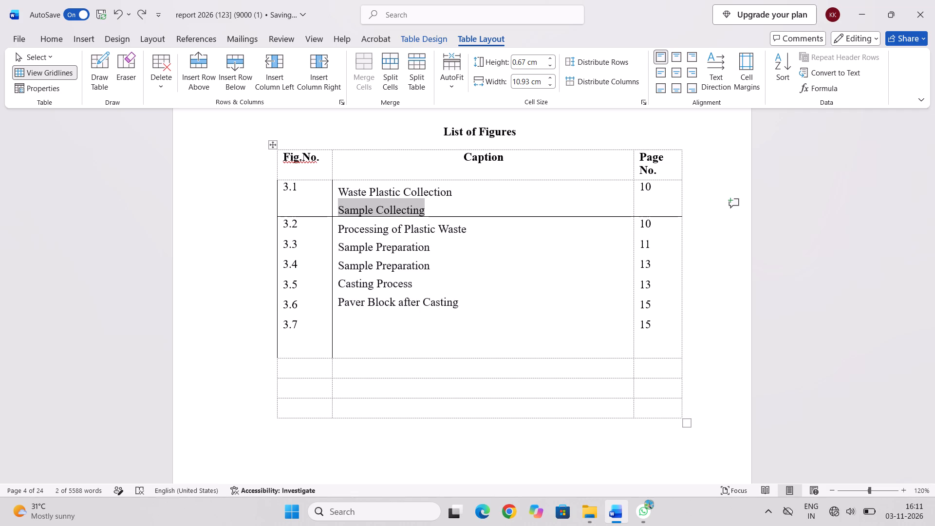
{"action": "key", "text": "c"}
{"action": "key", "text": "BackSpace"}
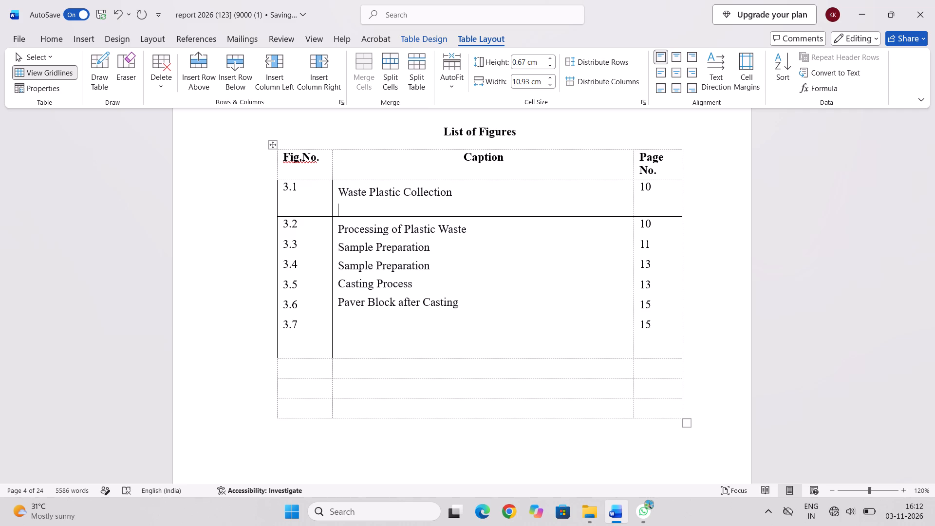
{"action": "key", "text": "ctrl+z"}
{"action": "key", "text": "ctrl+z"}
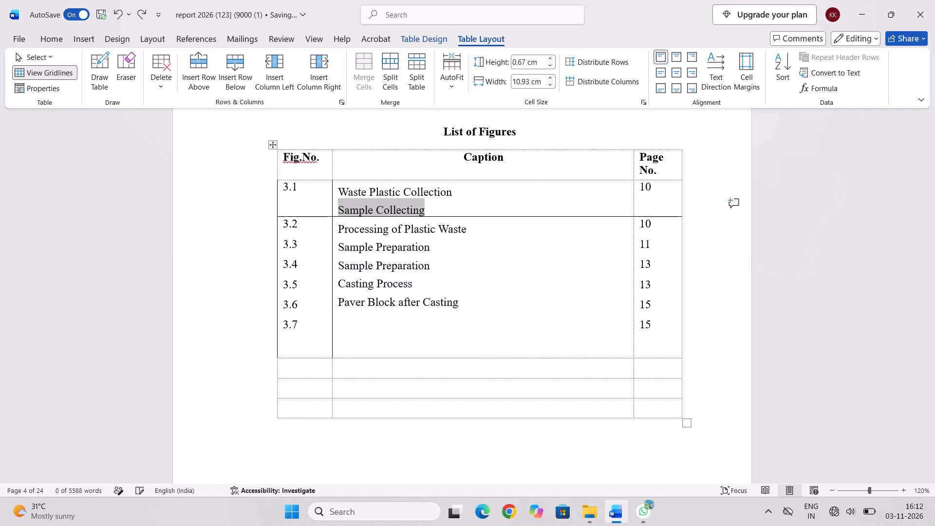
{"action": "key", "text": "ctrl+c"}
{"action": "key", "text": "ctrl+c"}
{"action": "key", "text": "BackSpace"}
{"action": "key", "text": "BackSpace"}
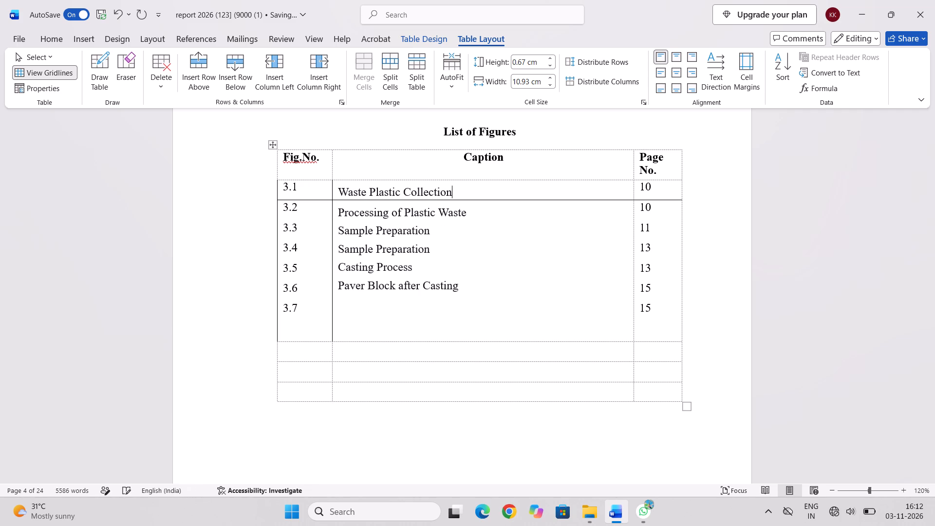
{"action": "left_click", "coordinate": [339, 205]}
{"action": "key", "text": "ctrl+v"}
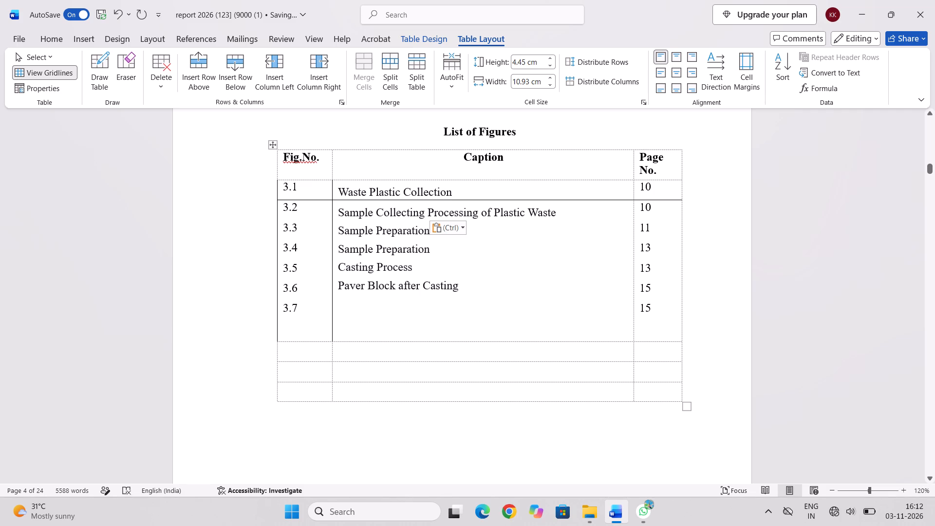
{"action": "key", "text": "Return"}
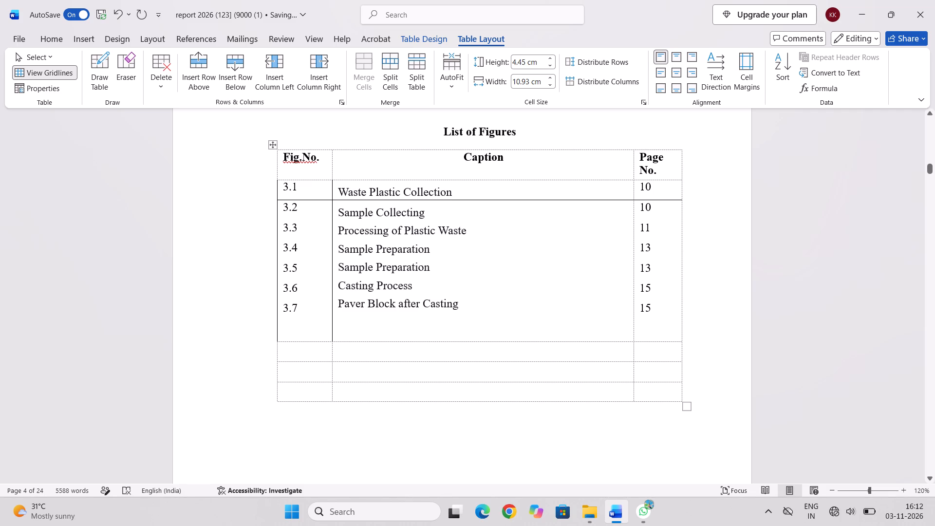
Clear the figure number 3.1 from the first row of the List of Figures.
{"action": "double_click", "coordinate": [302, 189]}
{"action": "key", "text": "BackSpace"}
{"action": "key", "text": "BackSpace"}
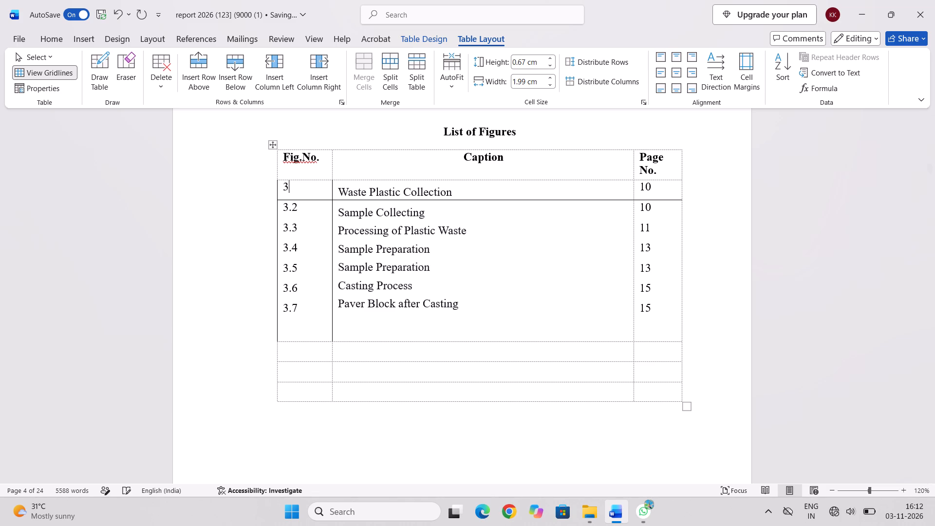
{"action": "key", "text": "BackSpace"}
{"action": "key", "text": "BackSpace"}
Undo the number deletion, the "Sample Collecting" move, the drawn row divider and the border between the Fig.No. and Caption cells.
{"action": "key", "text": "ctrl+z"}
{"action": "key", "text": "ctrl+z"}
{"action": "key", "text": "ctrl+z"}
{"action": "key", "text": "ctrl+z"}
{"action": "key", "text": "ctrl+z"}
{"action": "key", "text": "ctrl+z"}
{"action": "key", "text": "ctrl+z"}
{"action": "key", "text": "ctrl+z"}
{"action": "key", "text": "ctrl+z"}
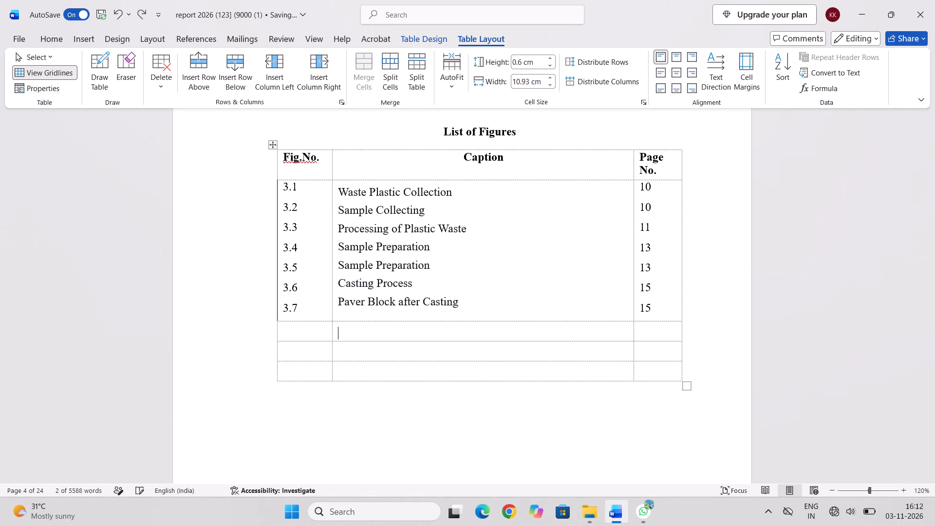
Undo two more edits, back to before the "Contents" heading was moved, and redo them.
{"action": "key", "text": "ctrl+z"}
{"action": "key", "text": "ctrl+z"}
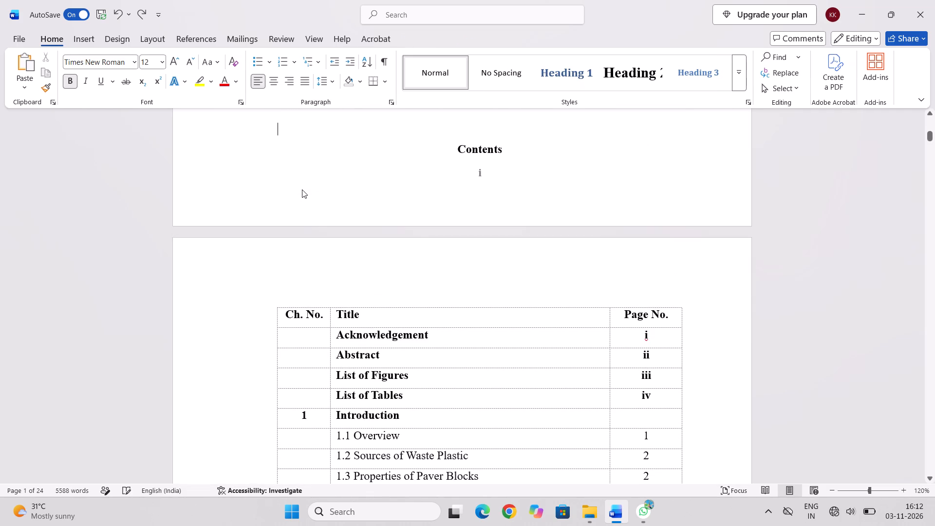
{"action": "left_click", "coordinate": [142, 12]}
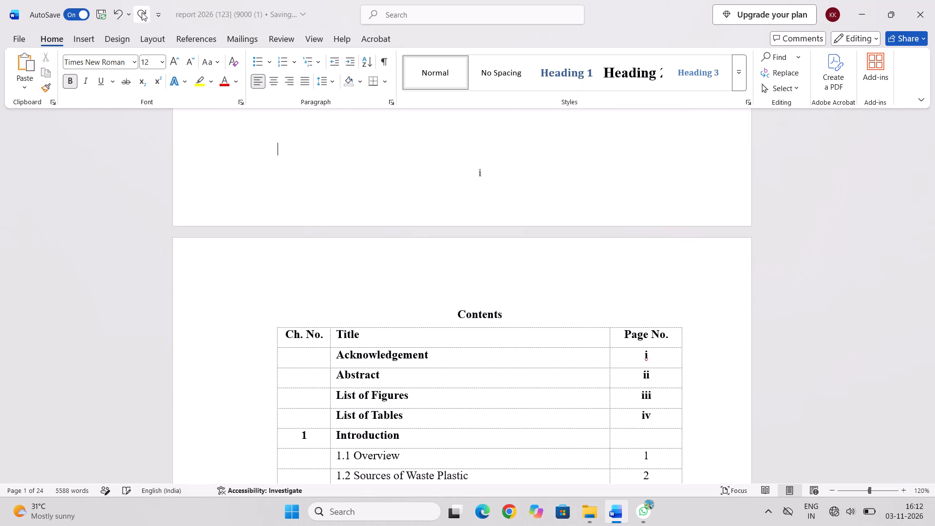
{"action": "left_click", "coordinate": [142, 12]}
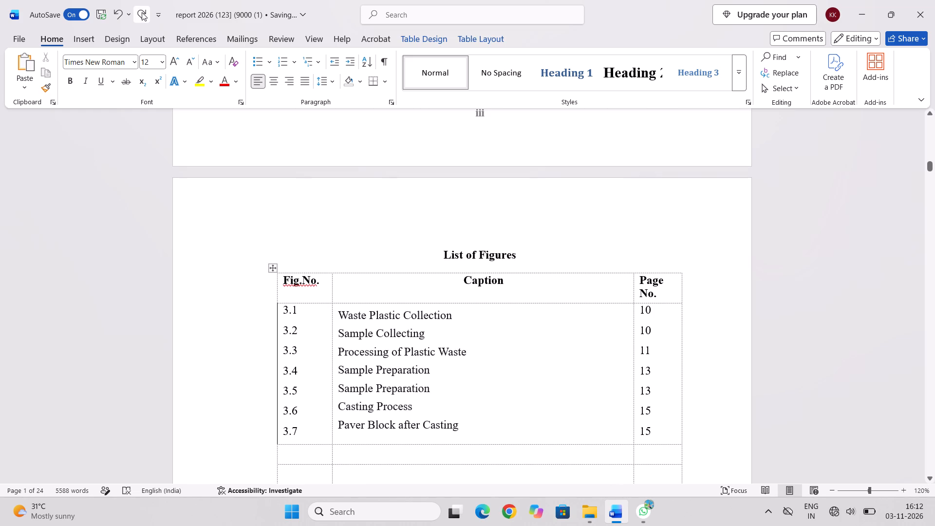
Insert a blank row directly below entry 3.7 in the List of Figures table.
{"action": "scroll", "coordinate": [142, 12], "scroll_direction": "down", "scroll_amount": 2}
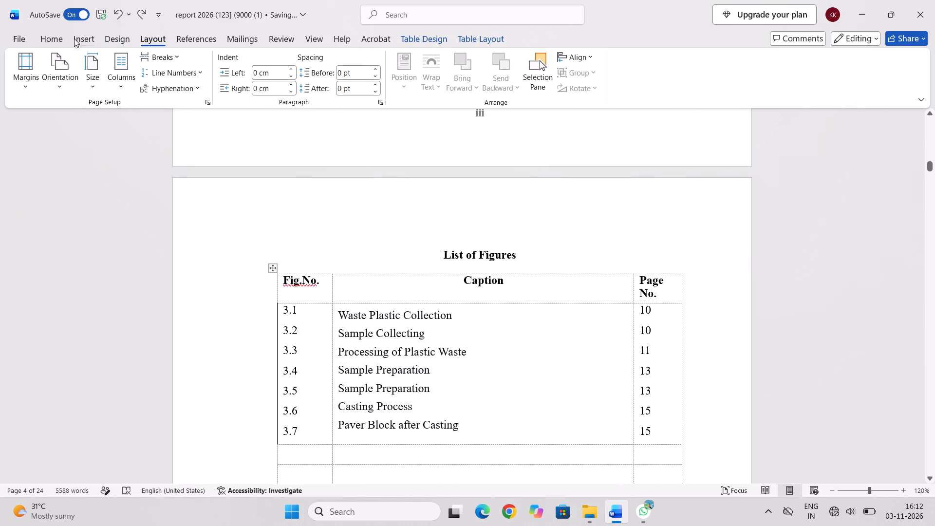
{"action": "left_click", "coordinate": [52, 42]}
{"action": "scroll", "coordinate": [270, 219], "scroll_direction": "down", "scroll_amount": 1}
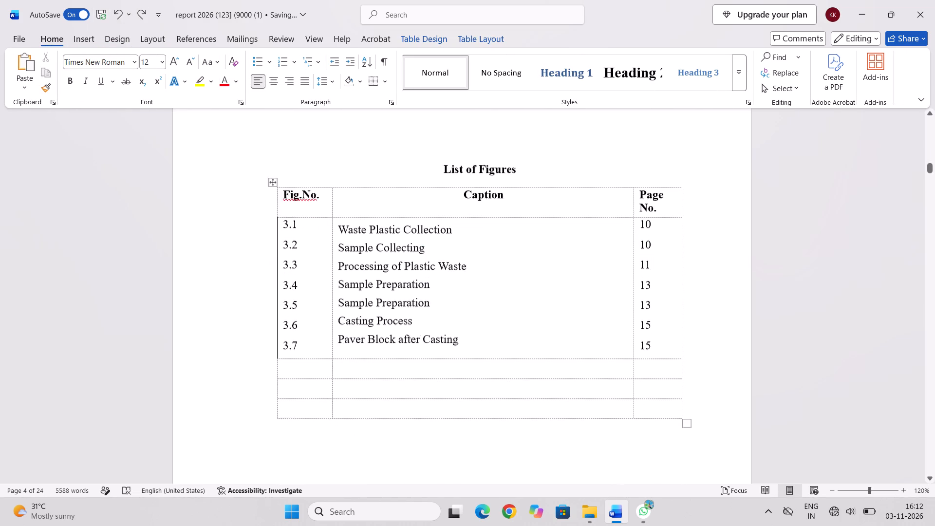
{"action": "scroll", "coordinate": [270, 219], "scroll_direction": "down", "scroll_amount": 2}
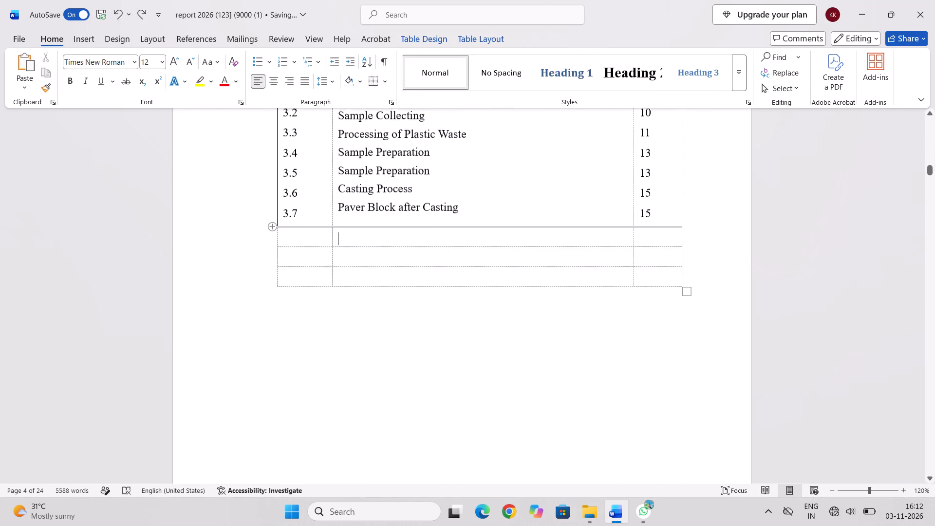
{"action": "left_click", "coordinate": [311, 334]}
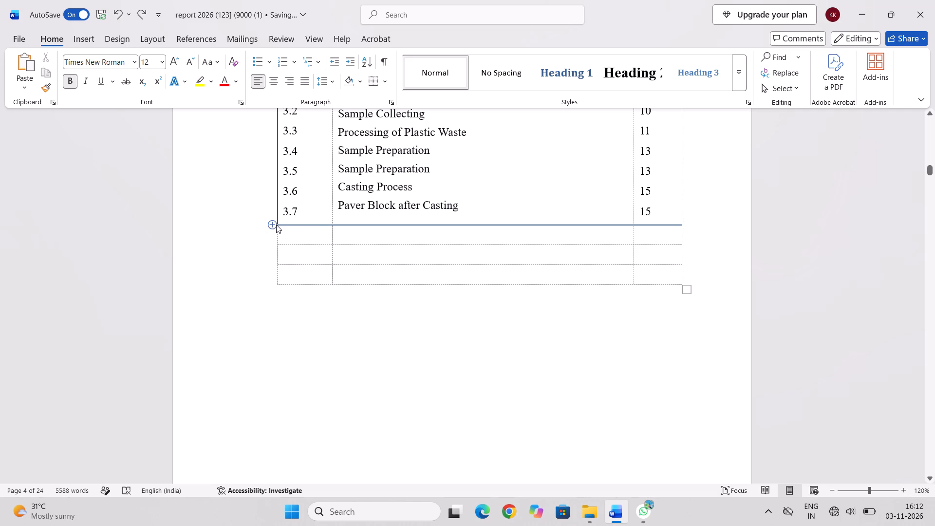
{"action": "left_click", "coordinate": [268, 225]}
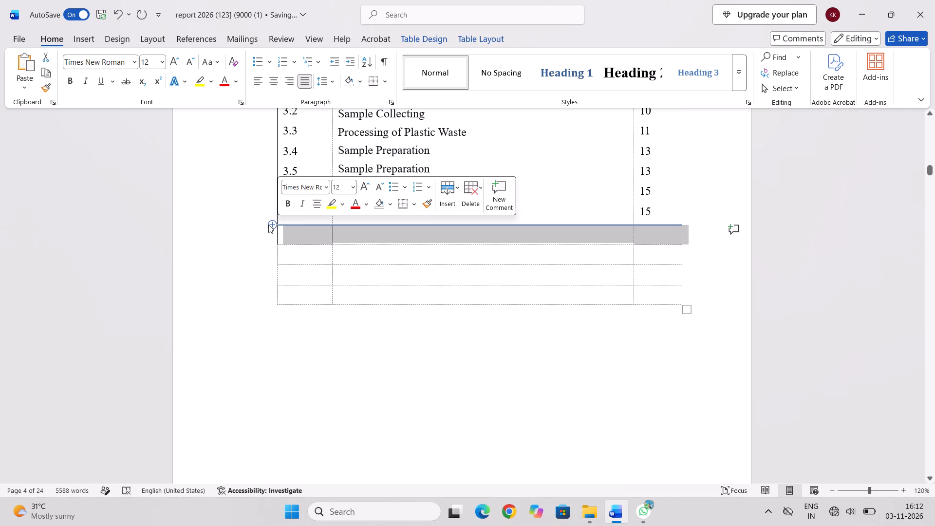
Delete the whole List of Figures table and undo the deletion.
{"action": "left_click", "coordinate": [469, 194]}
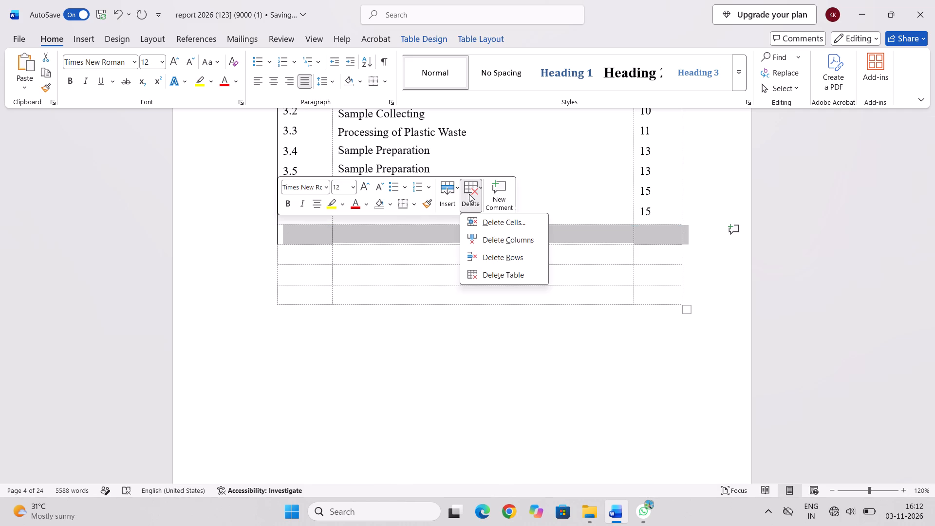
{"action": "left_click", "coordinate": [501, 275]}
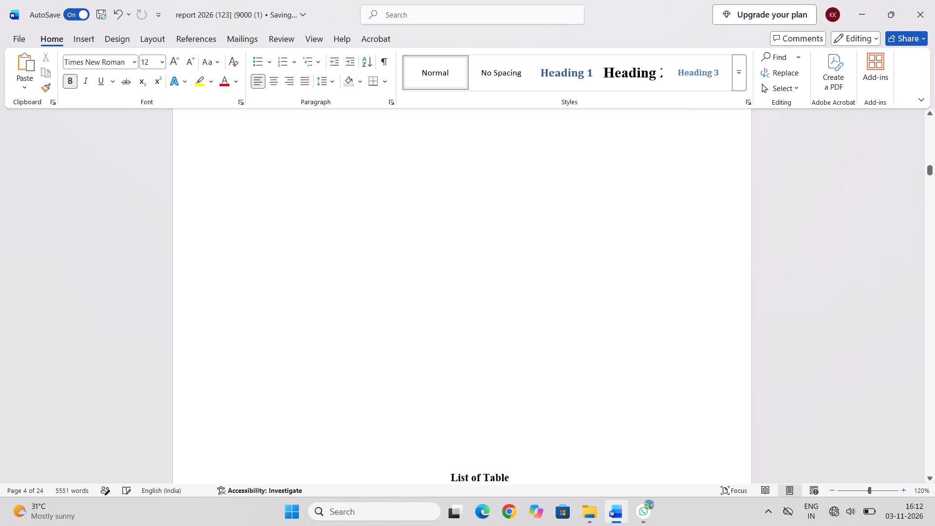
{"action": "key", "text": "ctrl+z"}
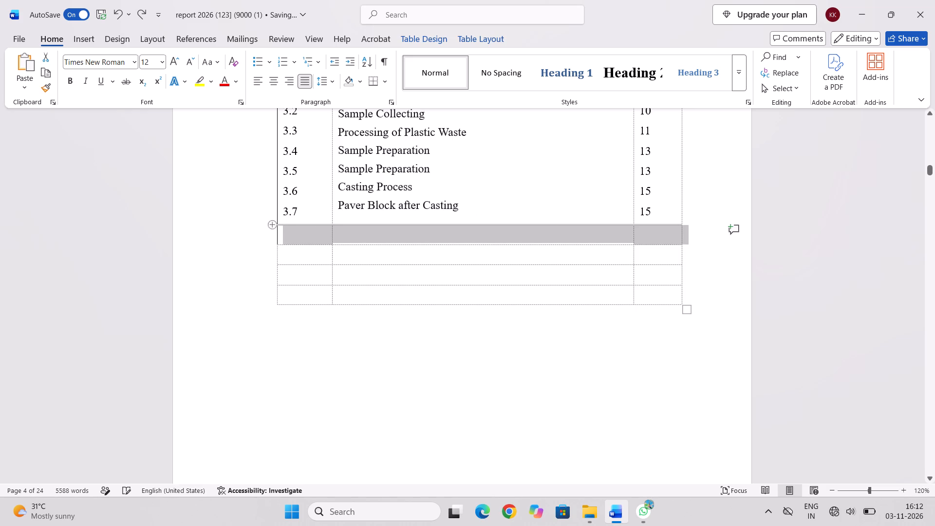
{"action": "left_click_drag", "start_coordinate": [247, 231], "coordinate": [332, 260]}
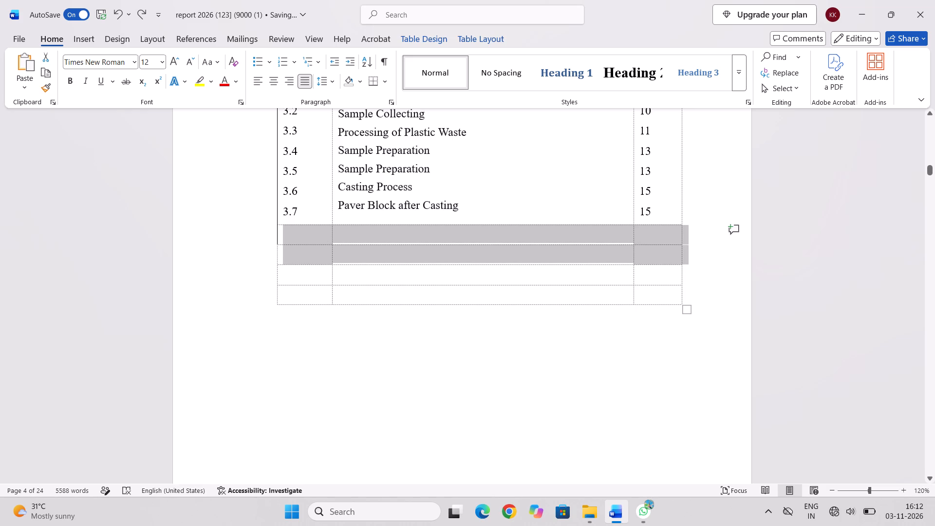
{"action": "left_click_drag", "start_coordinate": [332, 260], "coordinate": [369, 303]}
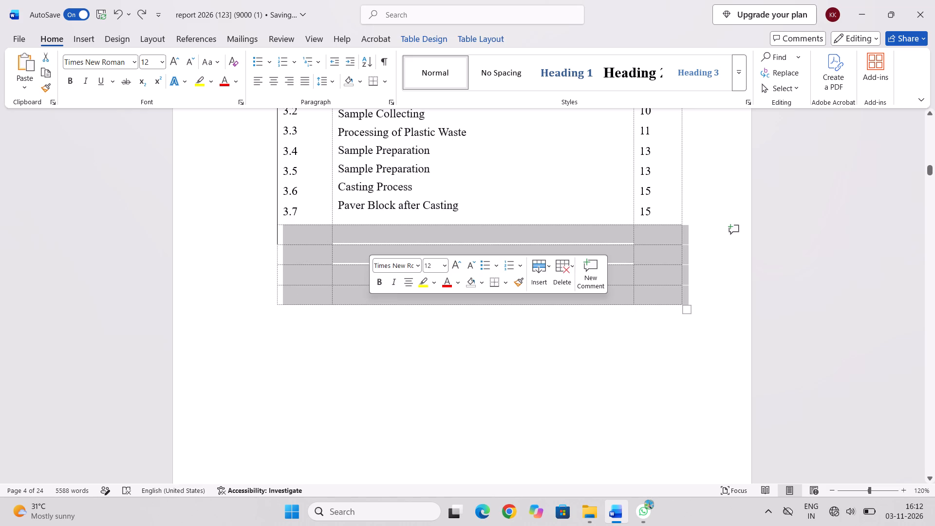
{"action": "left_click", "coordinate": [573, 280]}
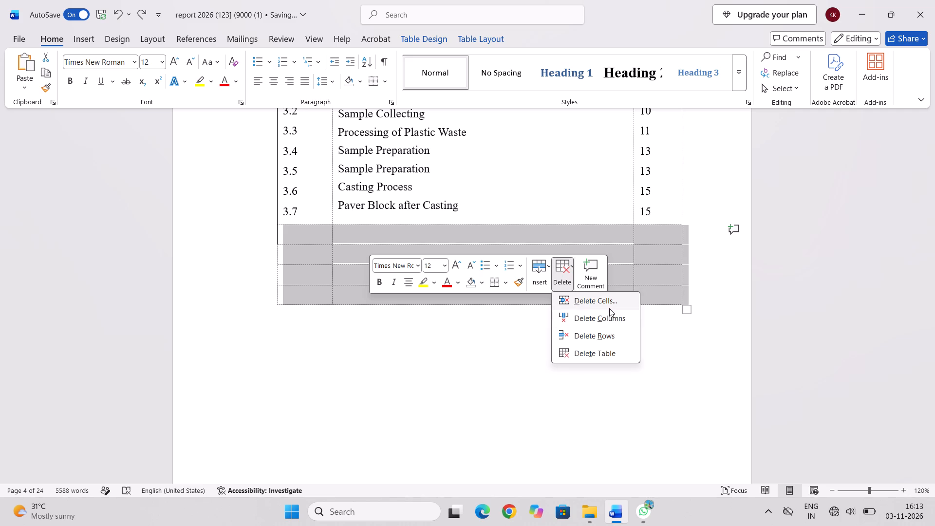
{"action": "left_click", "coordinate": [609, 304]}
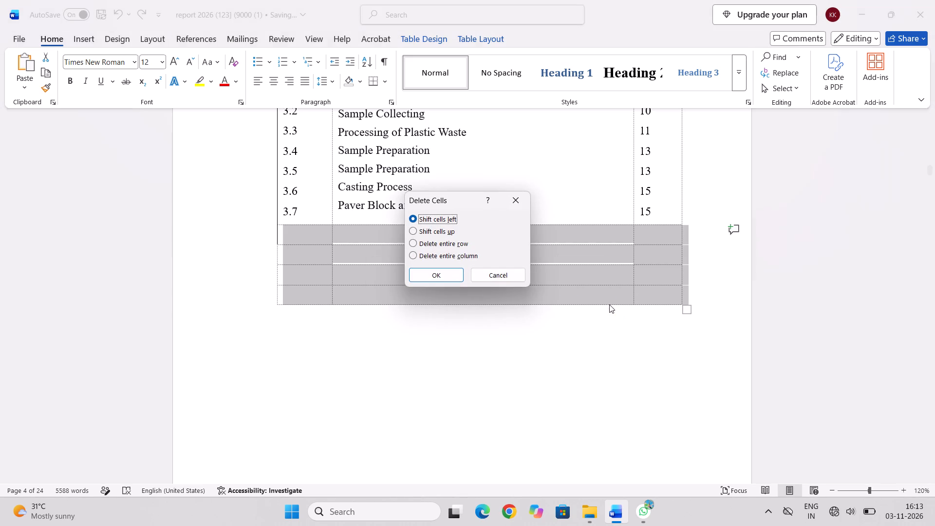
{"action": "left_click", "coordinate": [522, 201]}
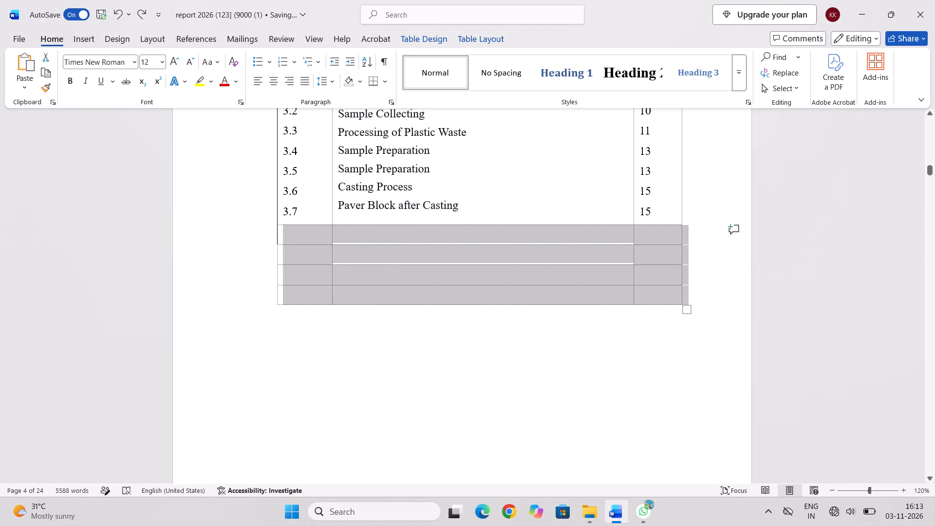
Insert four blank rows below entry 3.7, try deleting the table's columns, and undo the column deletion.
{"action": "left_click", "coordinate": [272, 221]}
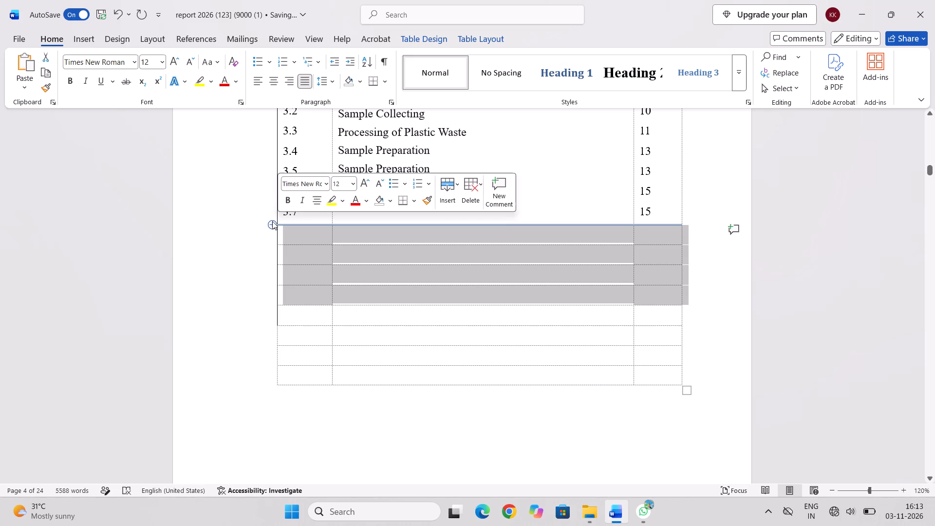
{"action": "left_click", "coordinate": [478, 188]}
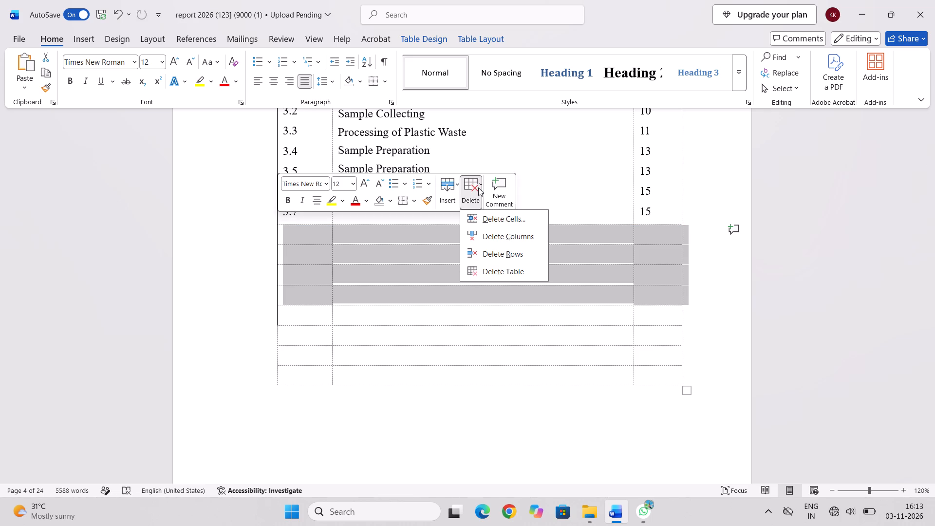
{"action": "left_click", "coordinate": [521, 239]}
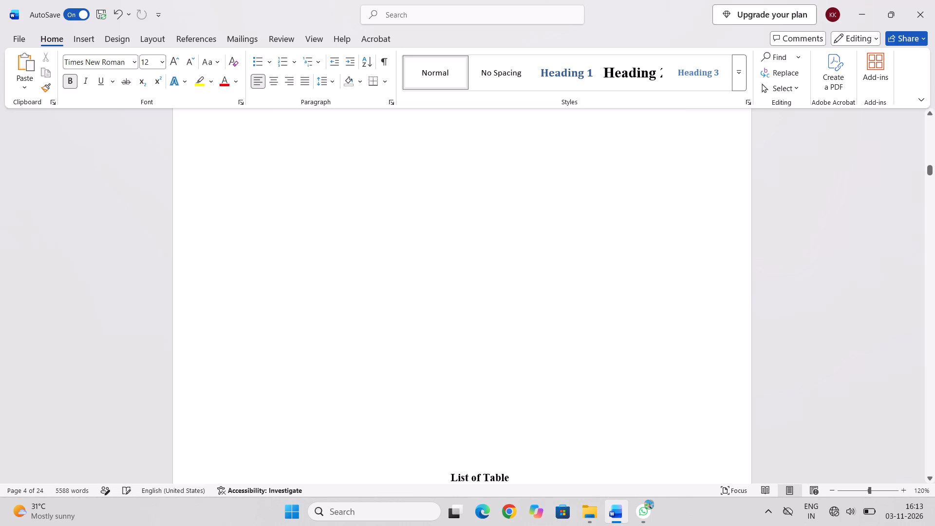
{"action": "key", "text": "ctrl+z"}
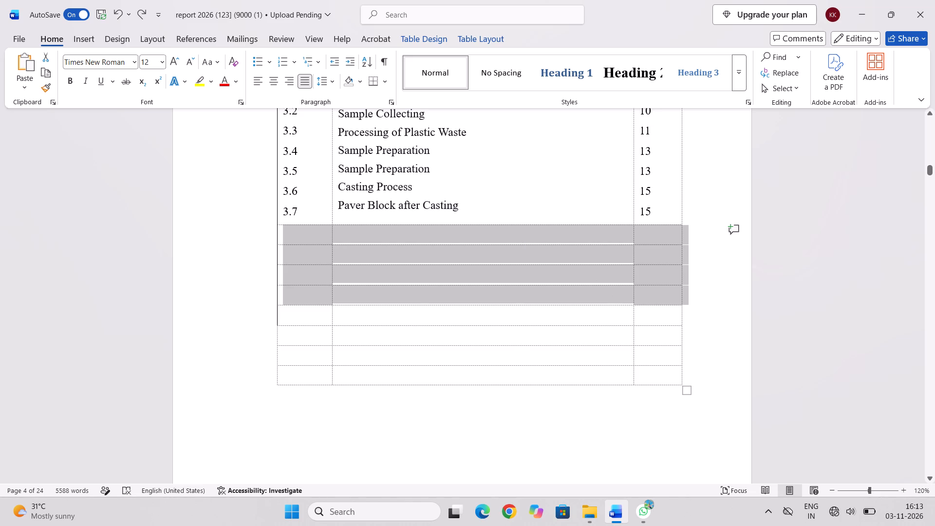
Delete all the empty rows below entry 3.7 in the List of Figures table.
{"action": "key", "text": "BackSpace"}
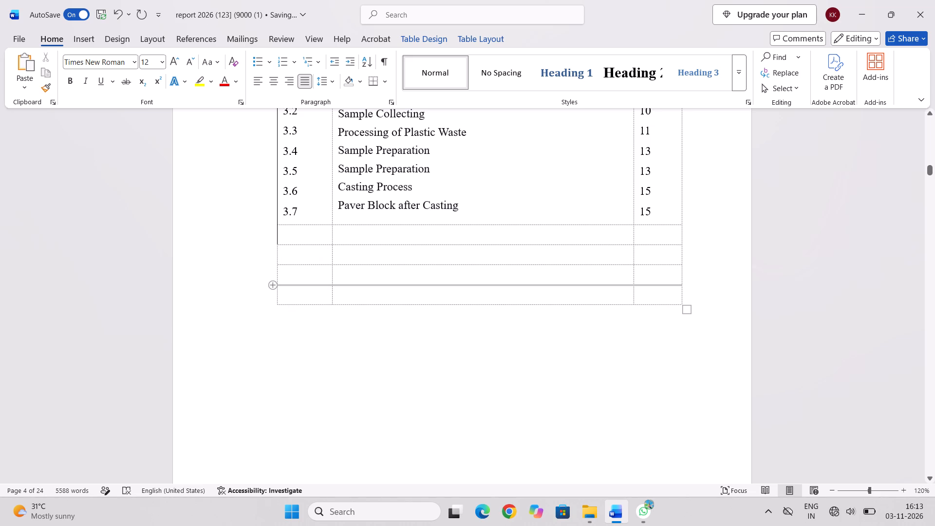
{"action": "left_click_drag", "start_coordinate": [261, 232], "coordinate": [369, 284]}
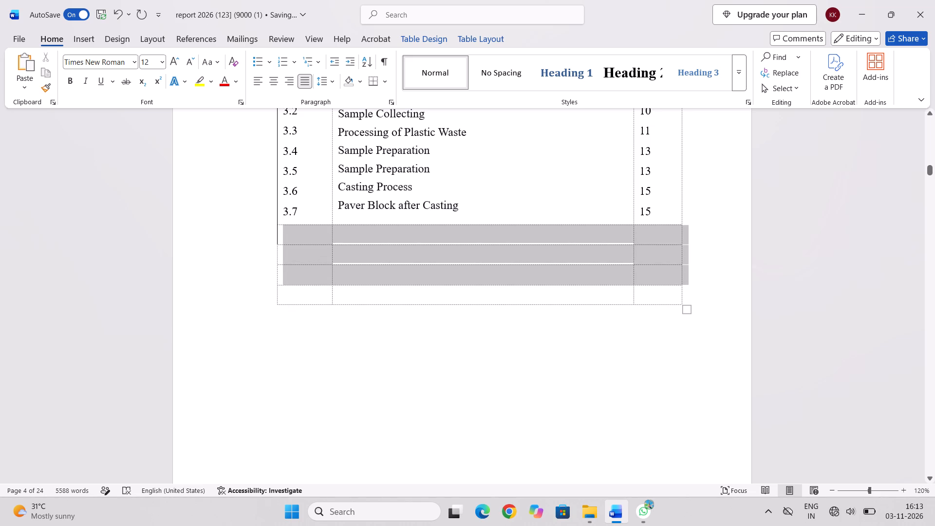
{"action": "left_click_drag", "start_coordinate": [369, 284], "coordinate": [381, 302]}
{"action": "key", "text": "BackSpace"}
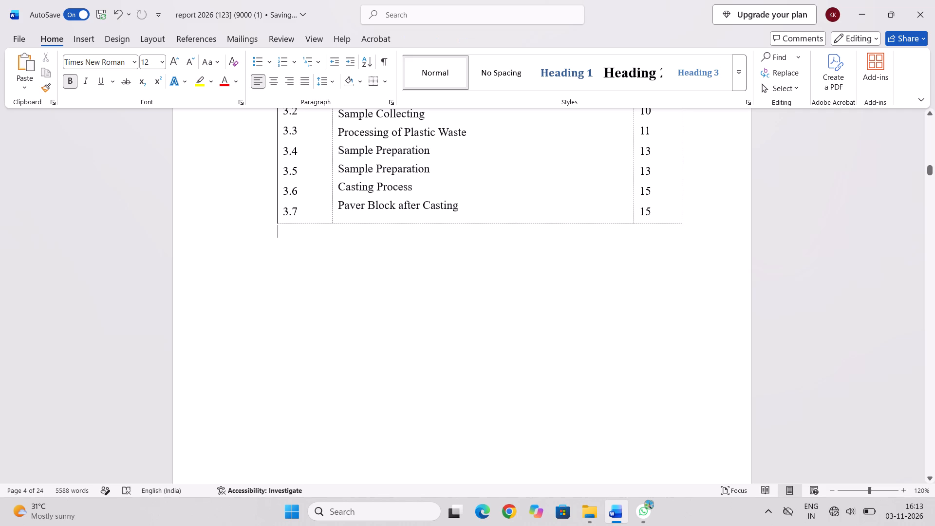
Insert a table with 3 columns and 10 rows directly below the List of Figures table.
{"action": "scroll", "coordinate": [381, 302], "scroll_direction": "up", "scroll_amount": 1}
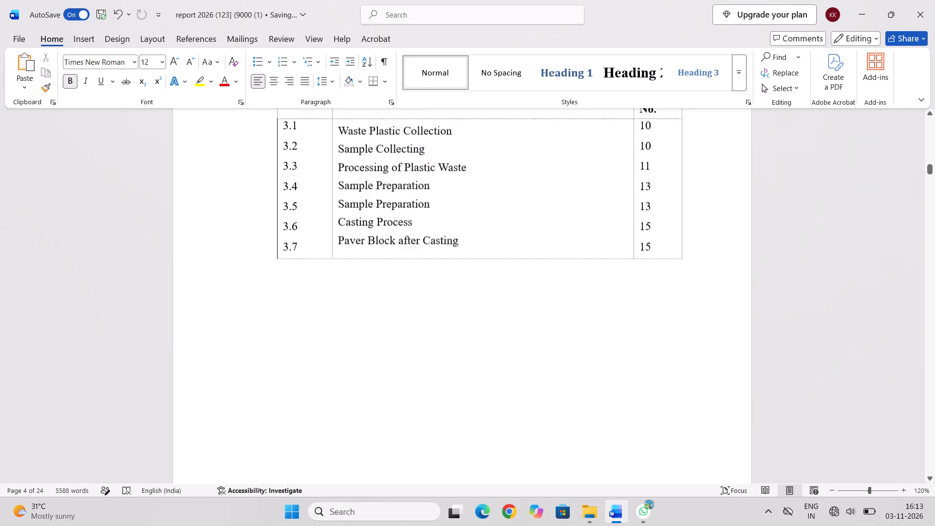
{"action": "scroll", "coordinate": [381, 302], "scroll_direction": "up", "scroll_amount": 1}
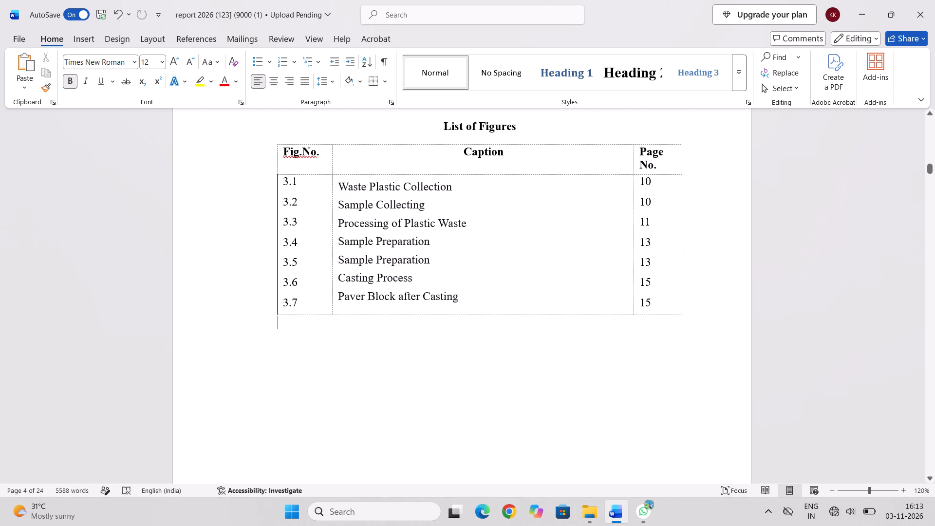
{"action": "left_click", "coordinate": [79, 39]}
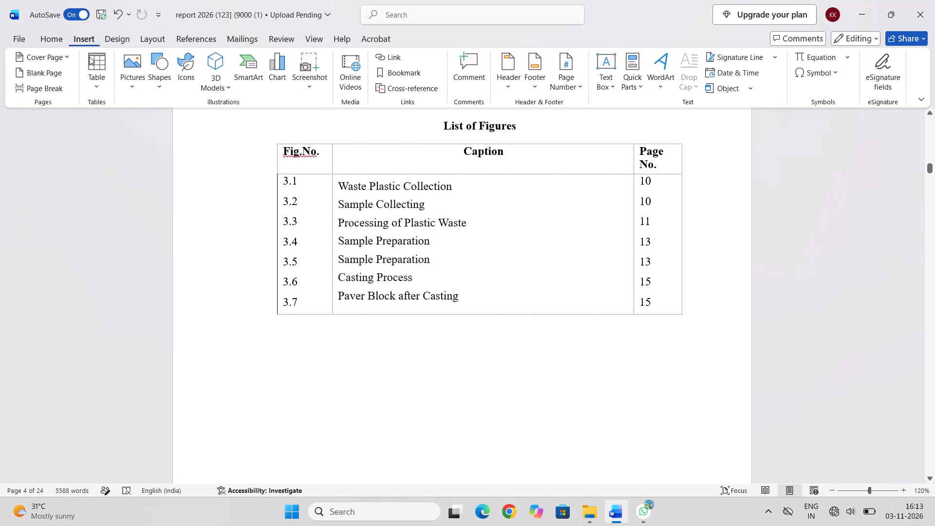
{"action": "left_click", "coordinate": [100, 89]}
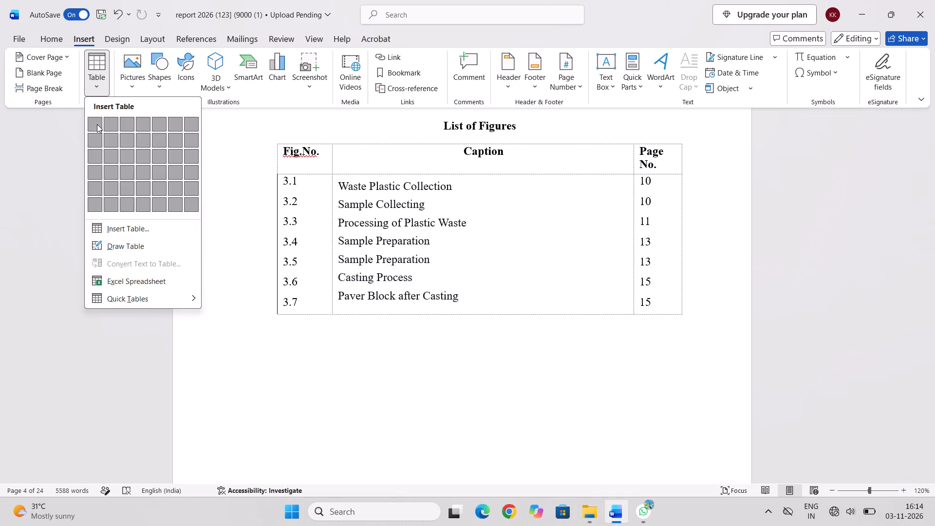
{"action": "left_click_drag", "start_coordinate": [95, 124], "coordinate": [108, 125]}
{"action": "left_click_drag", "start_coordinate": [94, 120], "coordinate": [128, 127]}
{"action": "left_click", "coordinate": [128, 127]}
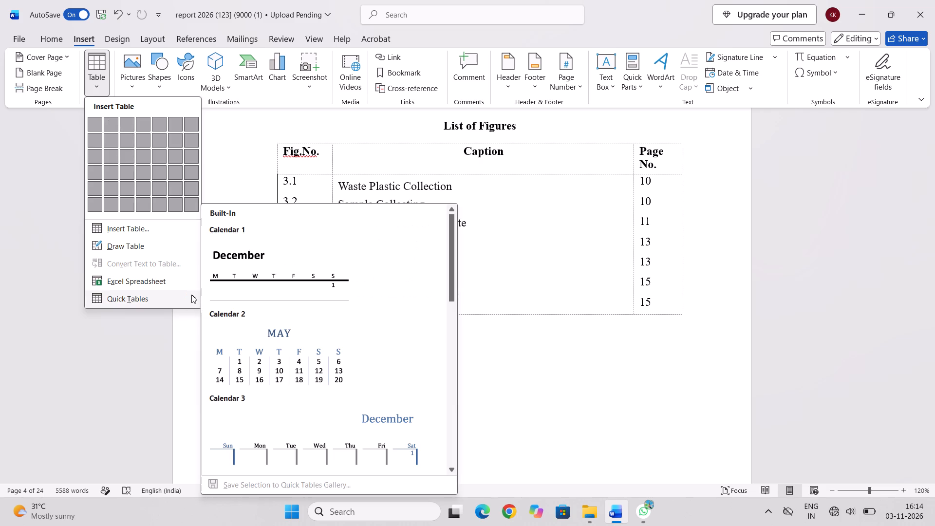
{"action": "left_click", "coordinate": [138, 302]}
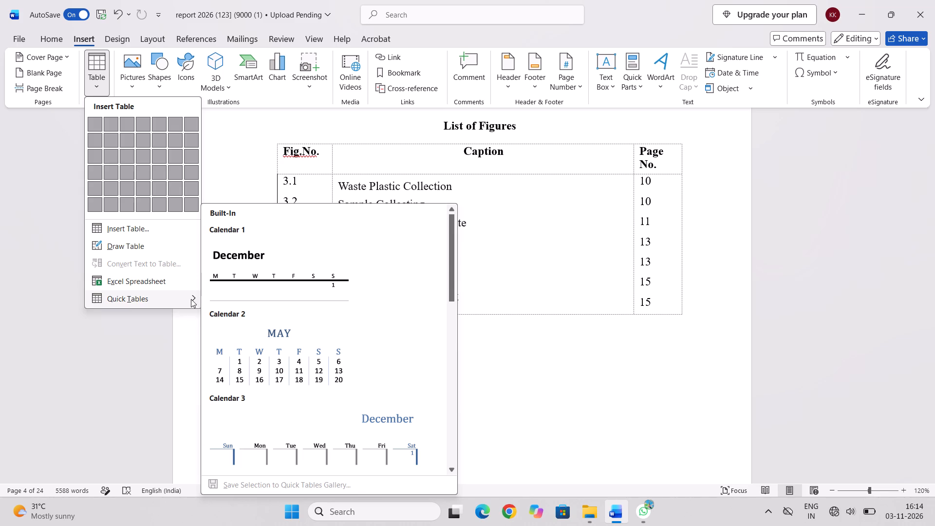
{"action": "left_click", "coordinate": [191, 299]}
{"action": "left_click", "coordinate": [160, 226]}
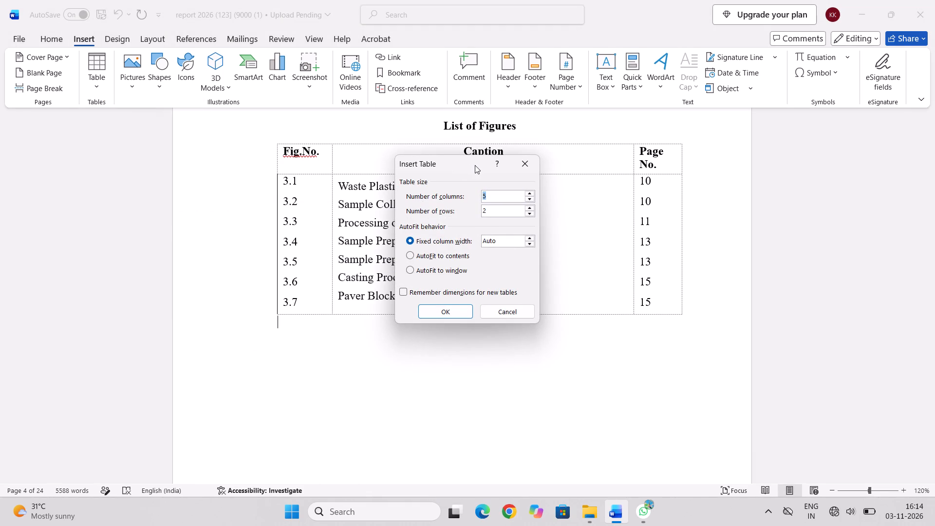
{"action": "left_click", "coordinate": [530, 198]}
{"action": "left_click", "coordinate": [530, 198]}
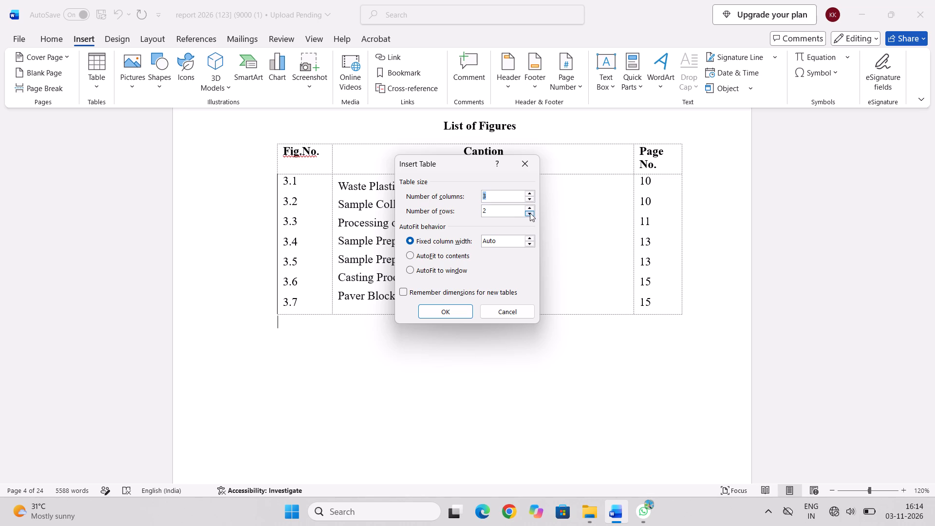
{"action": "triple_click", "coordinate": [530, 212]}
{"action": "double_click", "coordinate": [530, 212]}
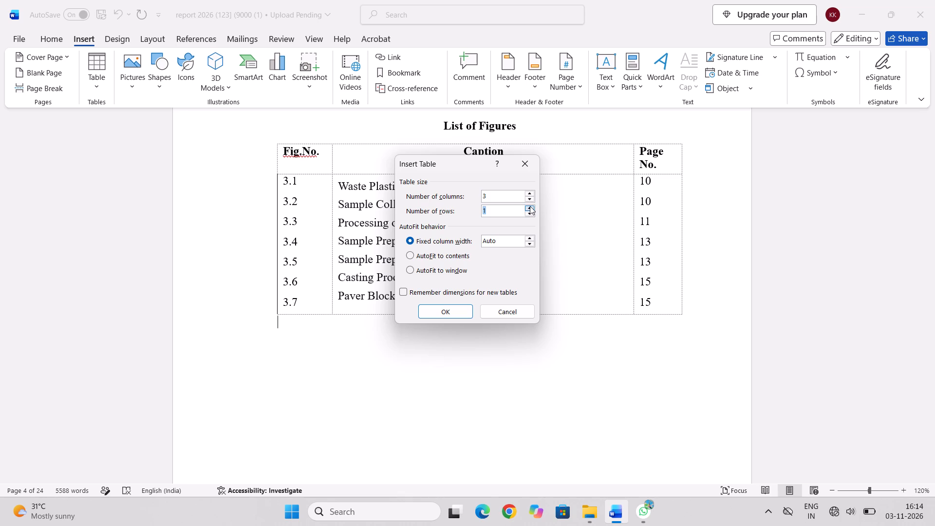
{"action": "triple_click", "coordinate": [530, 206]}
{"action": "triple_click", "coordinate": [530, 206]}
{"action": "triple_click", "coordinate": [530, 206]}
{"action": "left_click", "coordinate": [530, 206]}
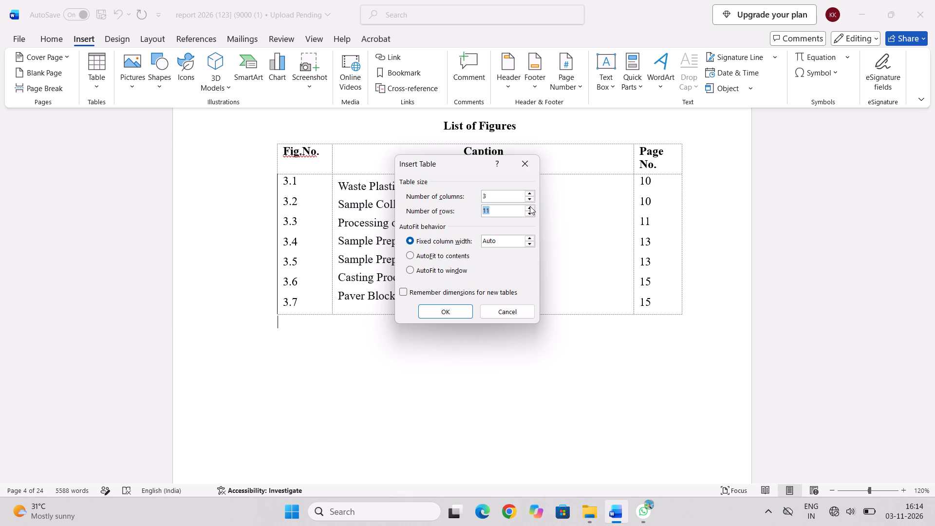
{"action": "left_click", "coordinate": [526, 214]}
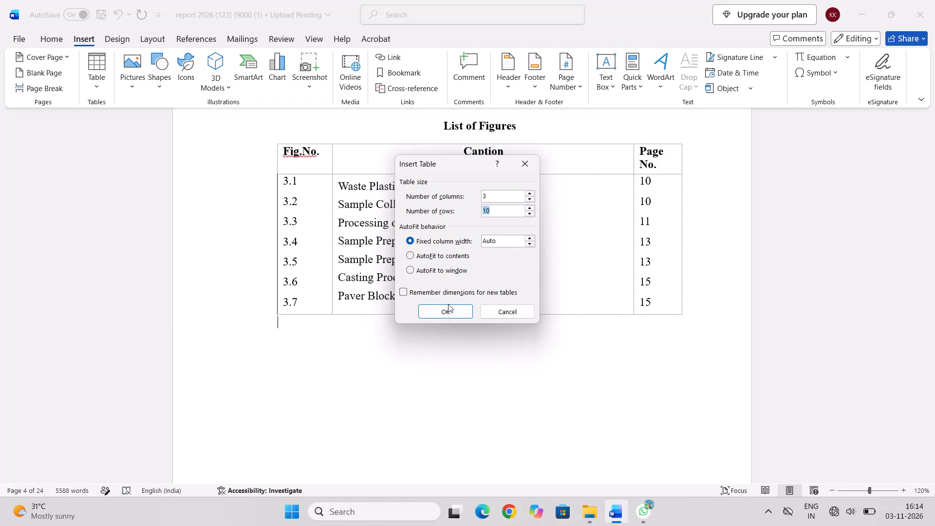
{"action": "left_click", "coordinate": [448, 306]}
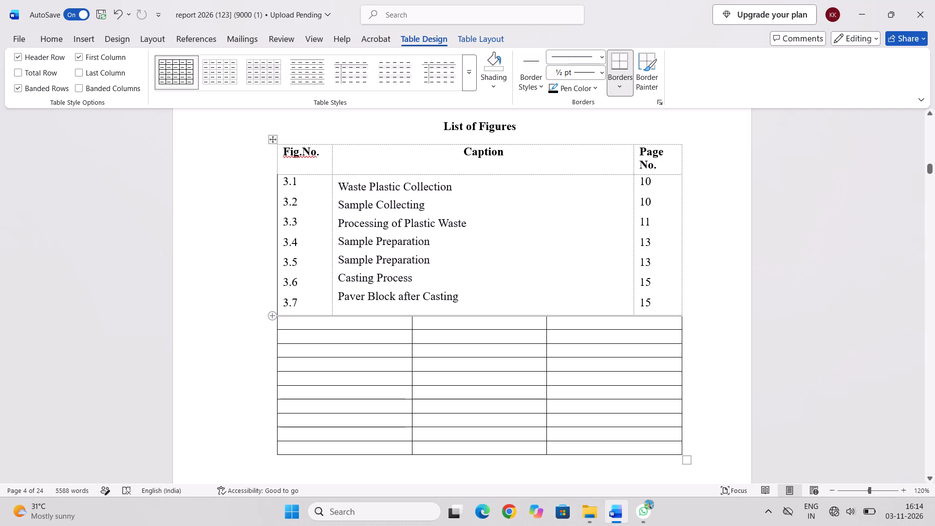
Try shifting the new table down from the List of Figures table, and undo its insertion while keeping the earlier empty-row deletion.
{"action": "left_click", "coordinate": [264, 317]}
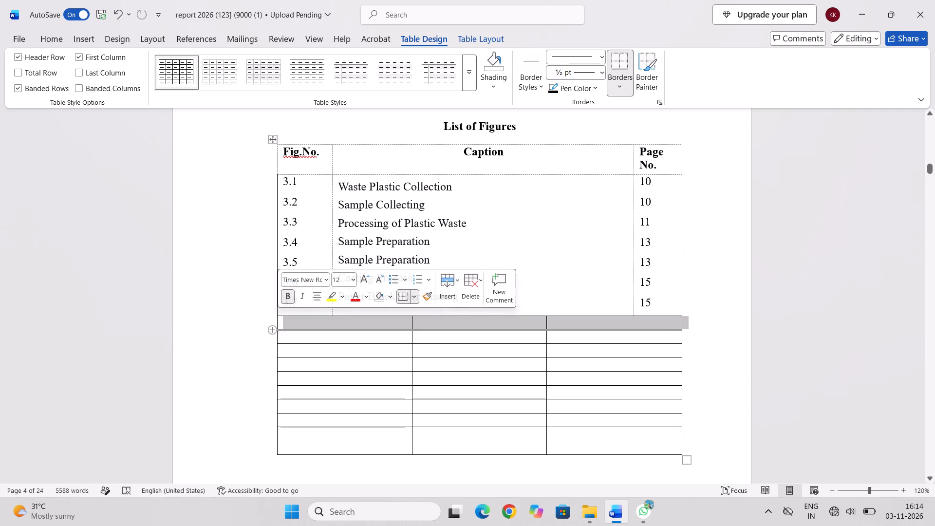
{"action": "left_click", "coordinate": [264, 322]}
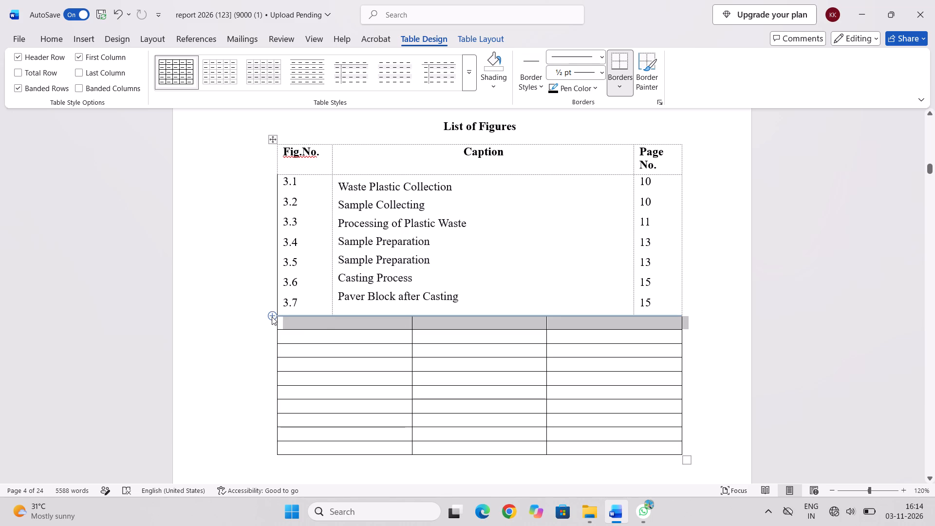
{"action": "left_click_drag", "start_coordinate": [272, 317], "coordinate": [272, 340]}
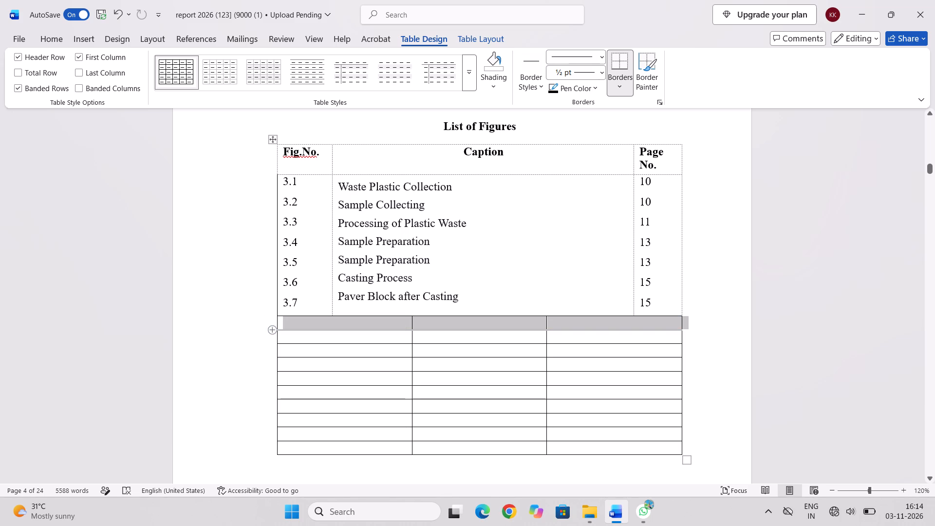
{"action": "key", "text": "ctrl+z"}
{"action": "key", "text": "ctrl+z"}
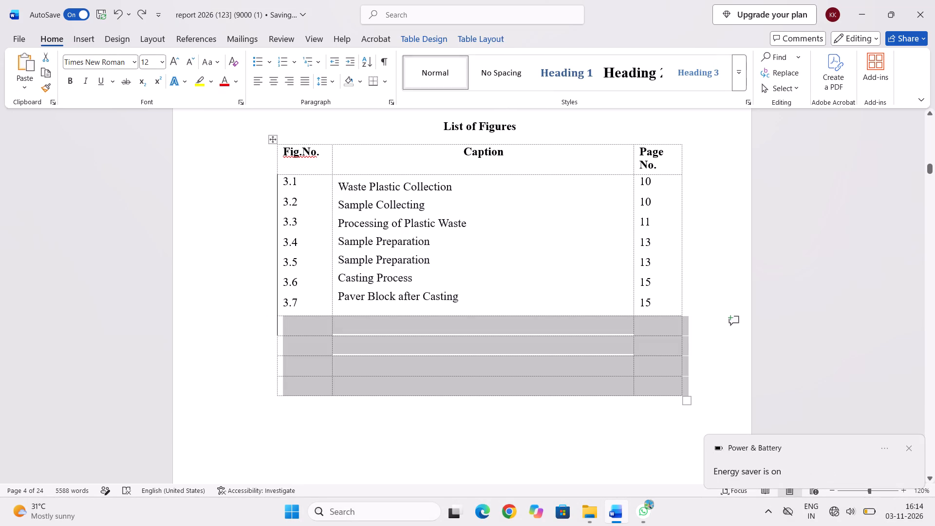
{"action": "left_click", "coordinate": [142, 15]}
Add a blank line below the List of Figures table and insert a table with 3 columns and 10 rows there.
{"action": "key", "text": "Return"}
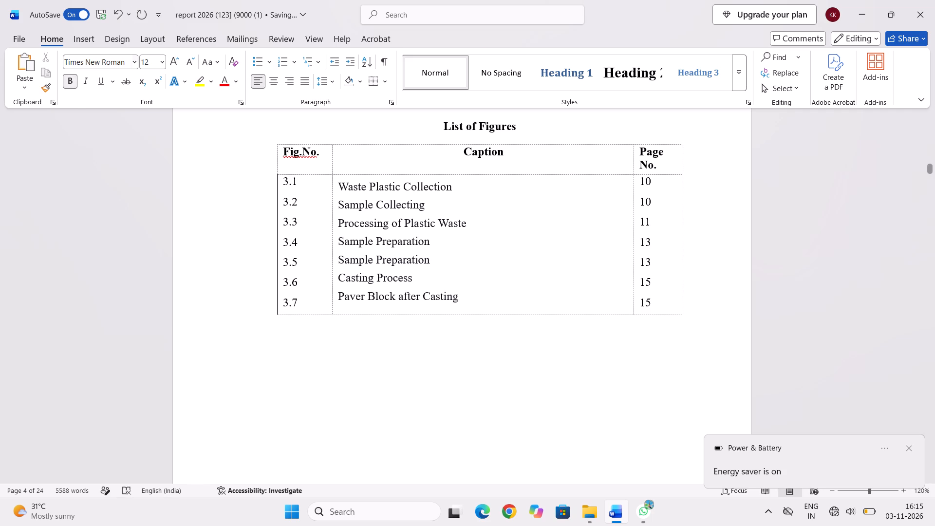
{"action": "left_click", "coordinate": [76, 46]}
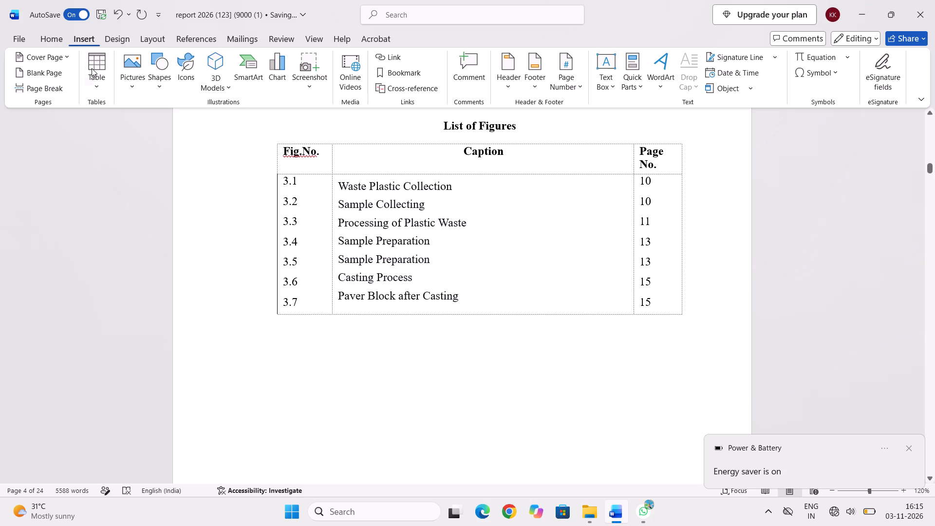
{"action": "left_click", "coordinate": [99, 83]}
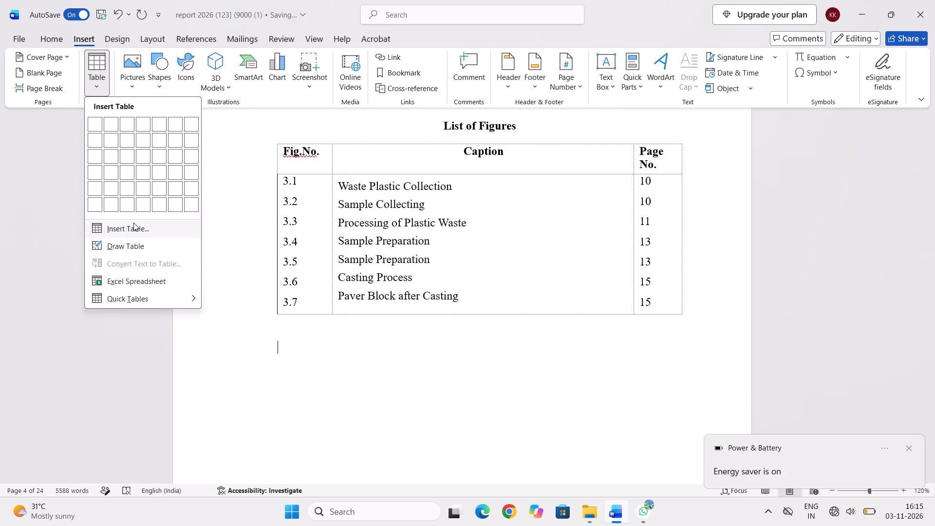
{"action": "left_click", "coordinate": [133, 223]}
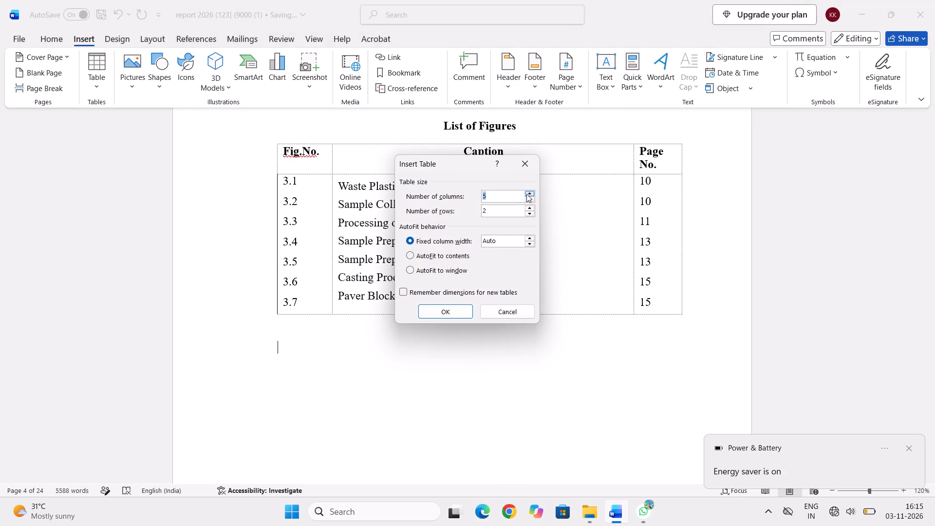
{"action": "double_click", "coordinate": [528, 200]}
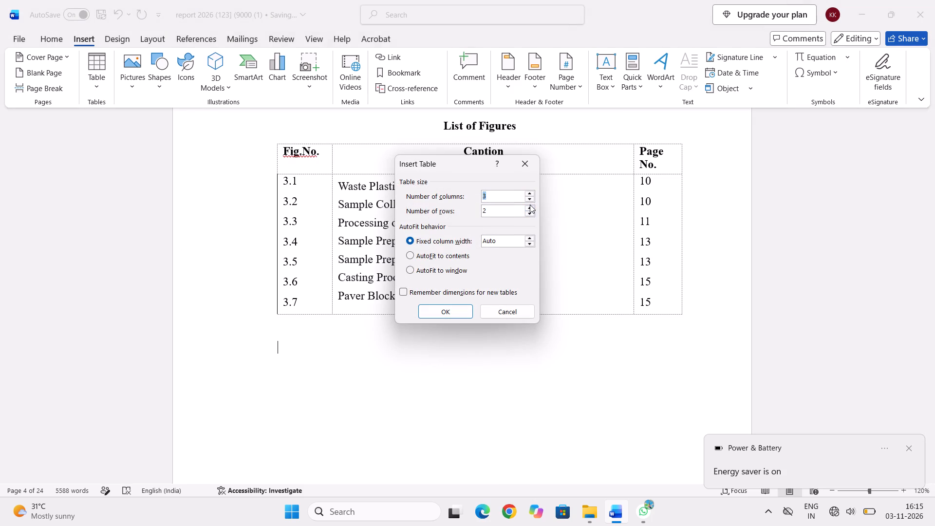
{"action": "triple_click", "coordinate": [530, 207]}
{"action": "triple_click", "coordinate": [530, 207]}
{"action": "double_click", "coordinate": [530, 207]}
{"action": "left_click", "coordinate": [449, 310]}
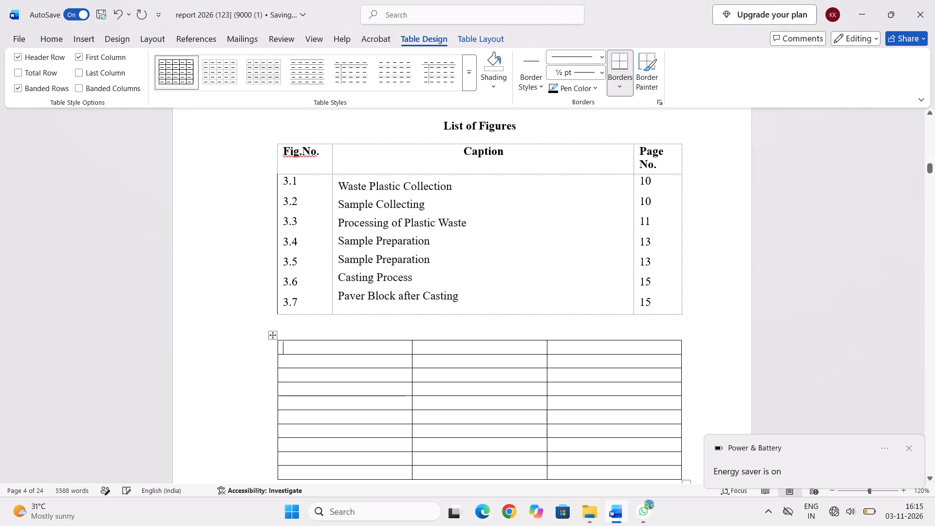
Narrow the new table's first column to match the width of the Fig.No. column above.
{"action": "scroll", "coordinate": [356, 368], "scroll_direction": "down", "scroll_amount": 1}
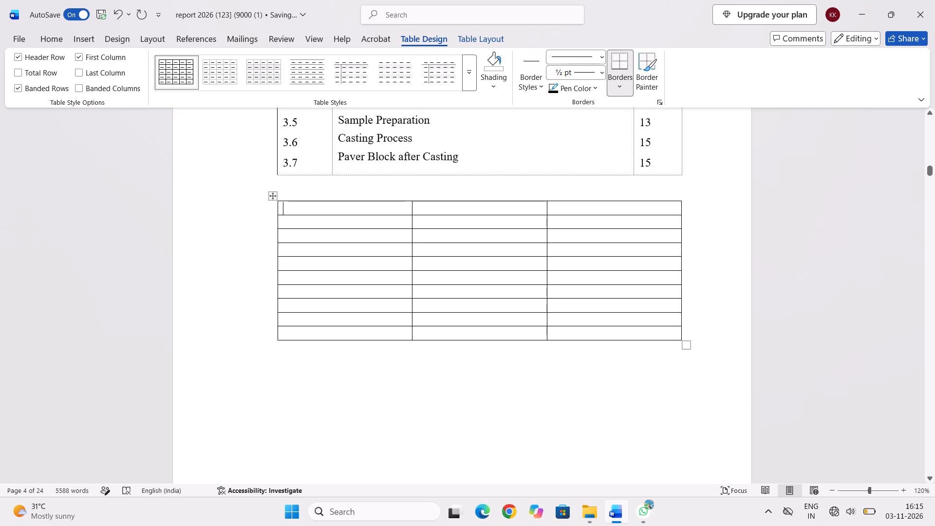
{"action": "left_click_drag", "start_coordinate": [410, 207], "coordinate": [395, 208]}
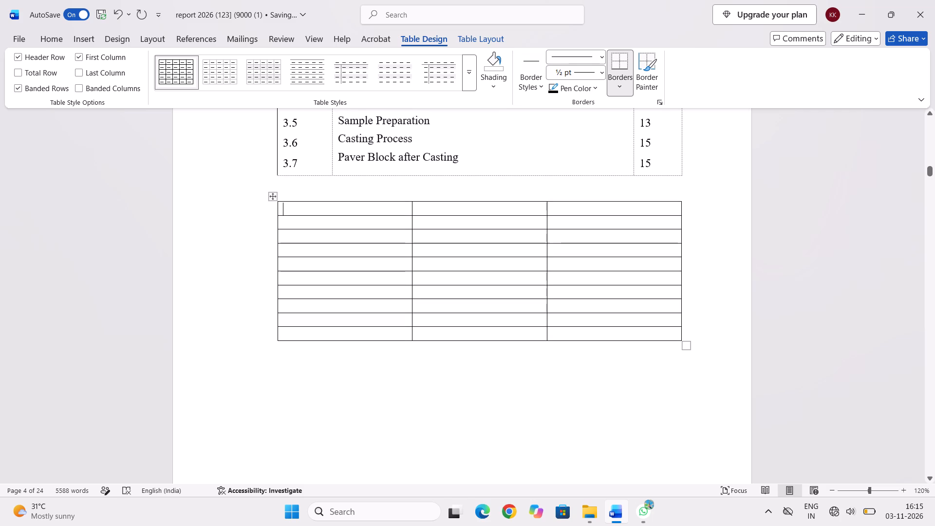
{"action": "left_click_drag", "start_coordinate": [411, 210], "coordinate": [336, 226]}
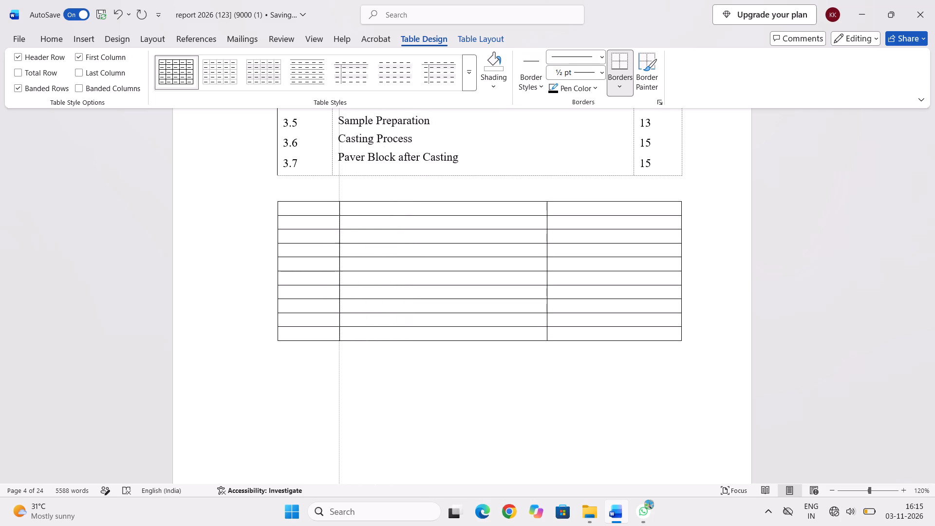
{"action": "left_click_drag", "start_coordinate": [336, 226], "coordinate": [330, 228]}
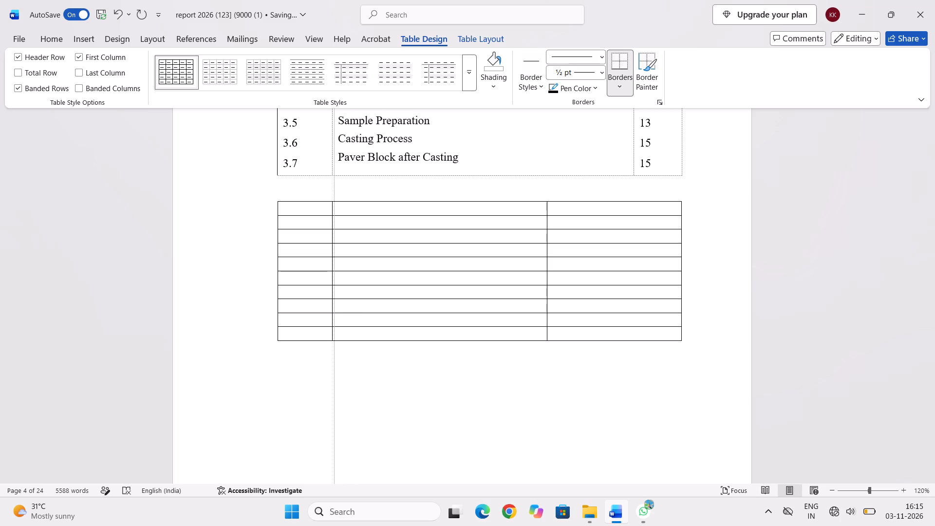
{"action": "left_click_drag", "start_coordinate": [330, 228], "coordinate": [330, 234]}
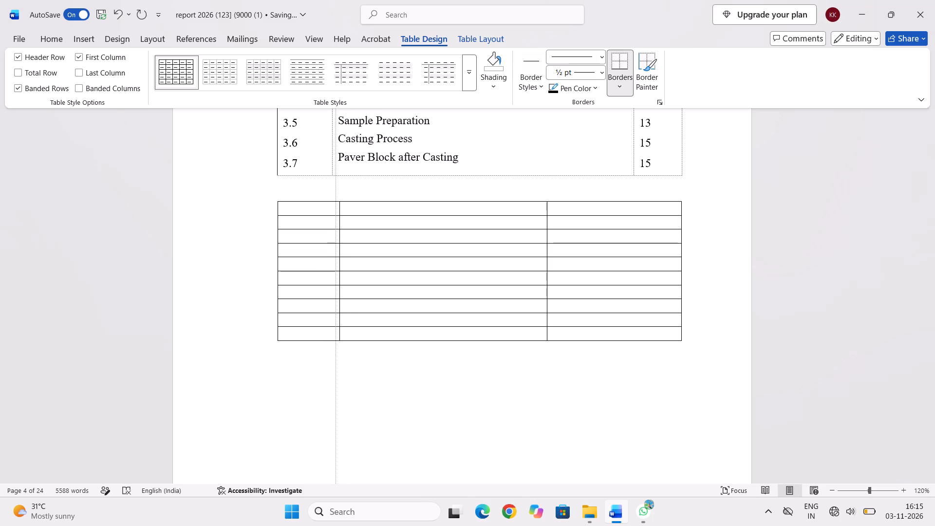
{"action": "left_click_drag", "start_coordinate": [330, 234], "coordinate": [334, 240]}
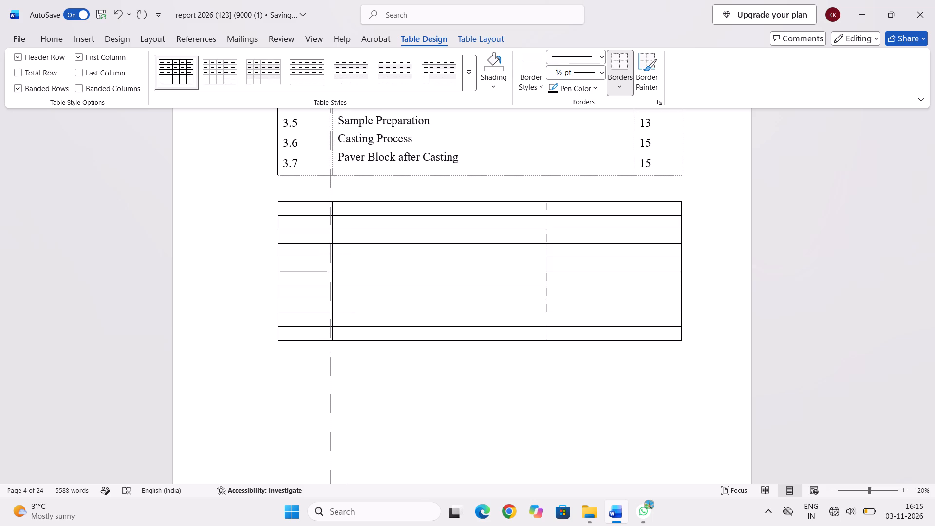
{"action": "left_click_drag", "start_coordinate": [334, 240], "coordinate": [334, 251]}
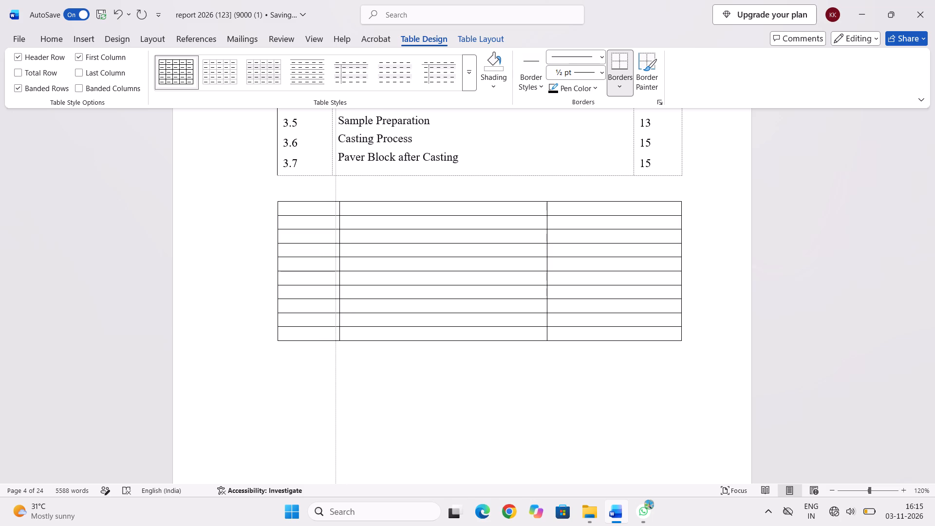
{"action": "left_click_drag", "start_coordinate": [334, 251], "coordinate": [334, 259]}
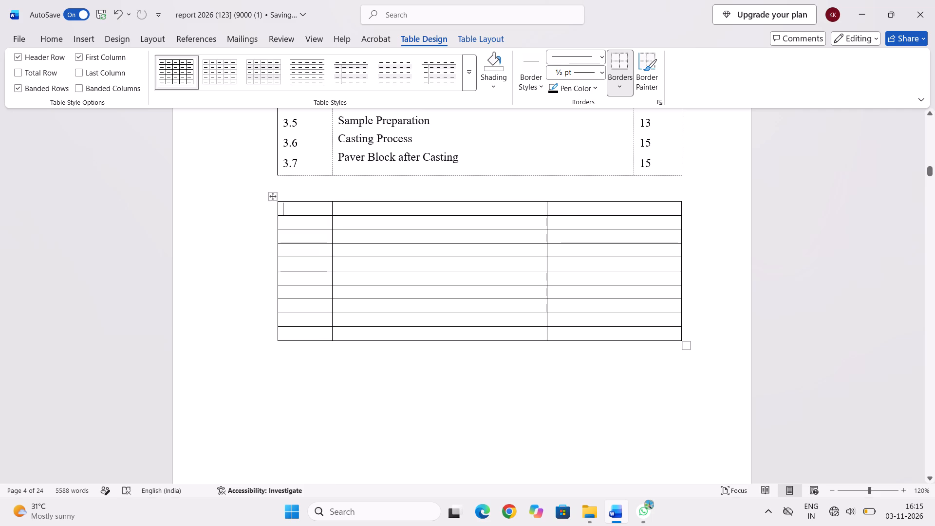
Widen the new table's middle column until its border roughly lines up with the Caption and Page No. boundary above.
{"action": "left_click_drag", "start_coordinate": [546, 212], "coordinate": [599, 221]}
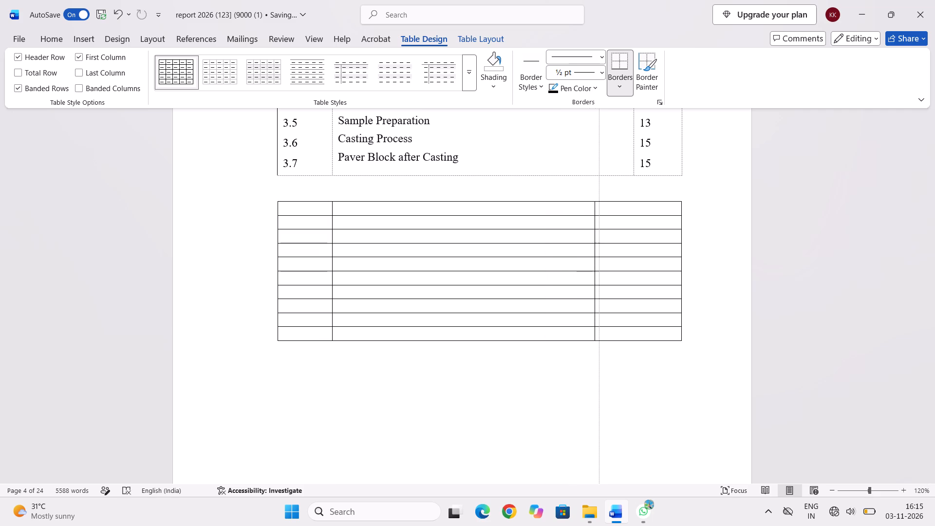
{"action": "left_click_drag", "start_coordinate": [599, 221], "coordinate": [631, 221]}
{"action": "scroll", "coordinate": [477, 272], "scroll_direction": "up", "scroll_amount": 1}
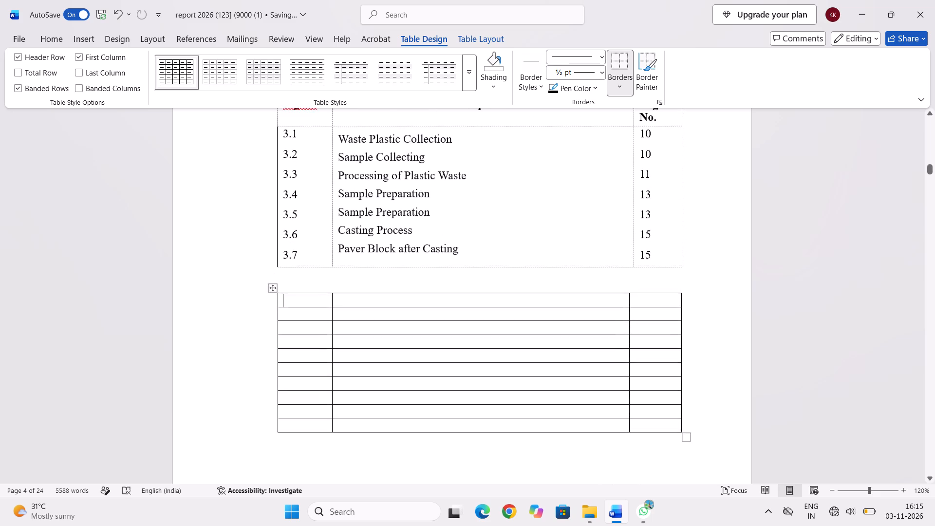
{"action": "scroll", "coordinate": [477, 272], "scroll_direction": "up", "scroll_amount": 1}
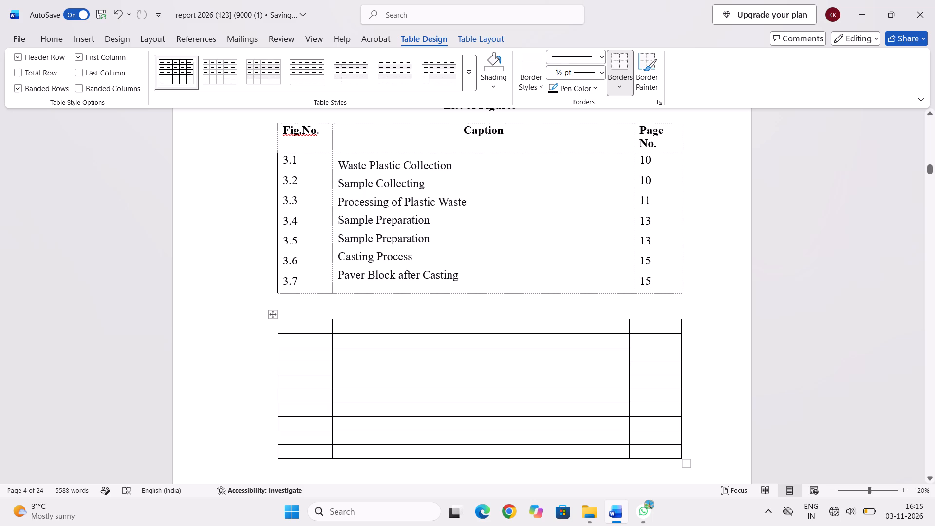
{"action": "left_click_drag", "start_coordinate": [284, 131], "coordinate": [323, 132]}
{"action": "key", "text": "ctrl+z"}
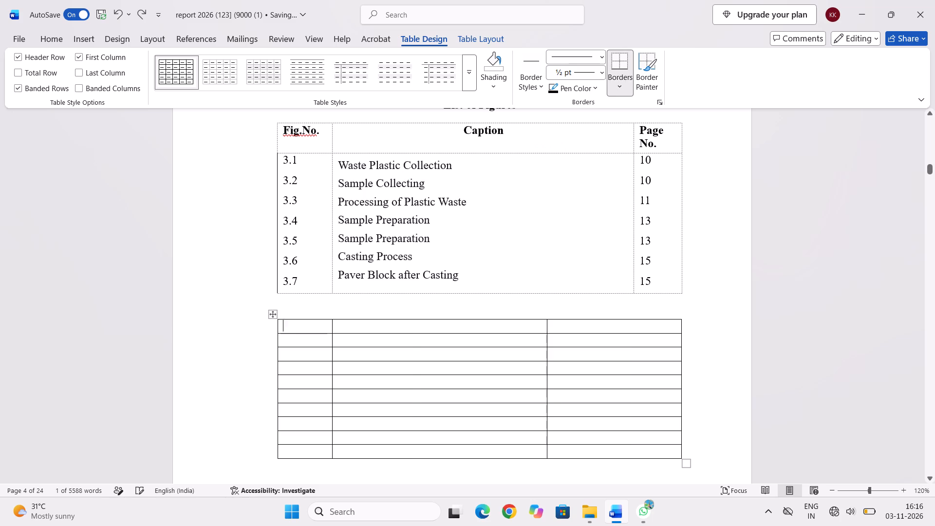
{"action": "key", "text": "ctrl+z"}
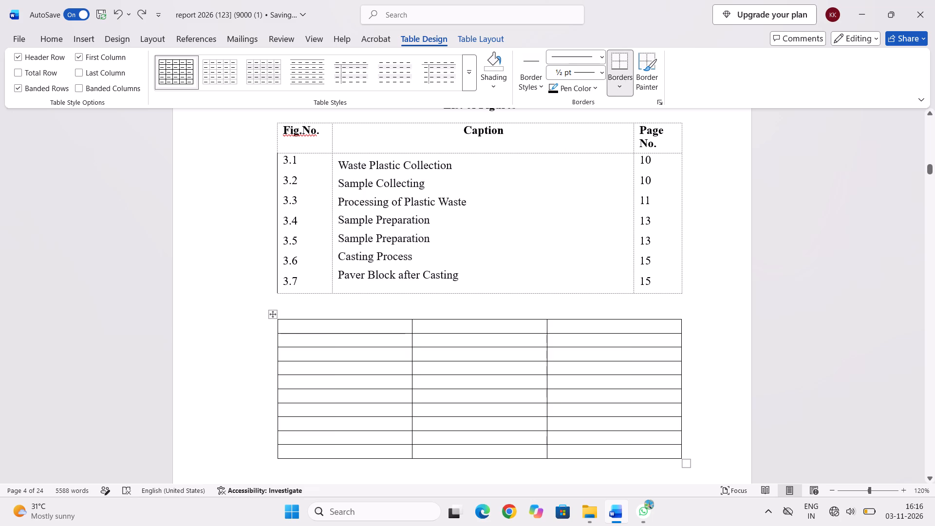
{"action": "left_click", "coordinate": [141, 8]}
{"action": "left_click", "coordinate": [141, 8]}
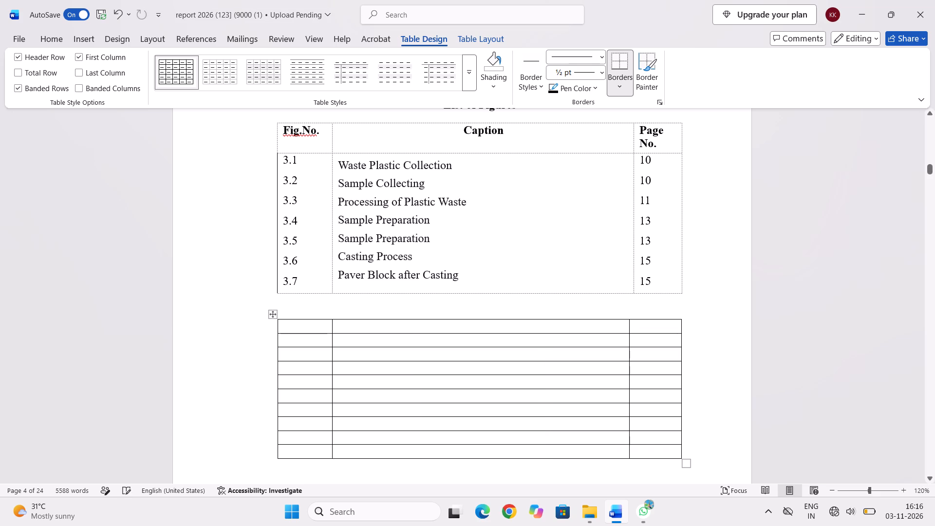
Copy the Fig.No. heading from the original List of Figures table into the new table's first header cell.
{"action": "left_click_drag", "start_coordinate": [286, 133], "coordinate": [324, 133]}
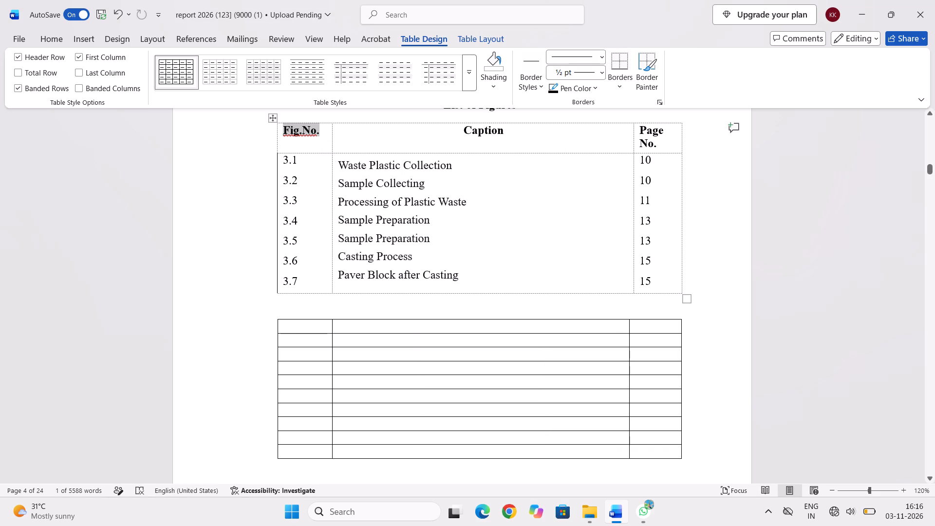
{"action": "key", "text": "ctrl+c"}
{"action": "key", "text": "ctrl+c"}
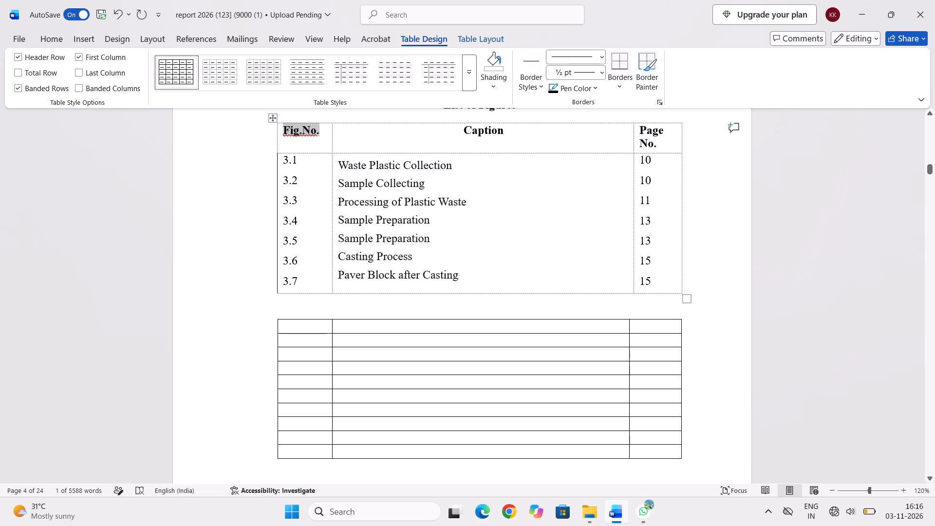
{"action": "left_click", "coordinate": [289, 330]}
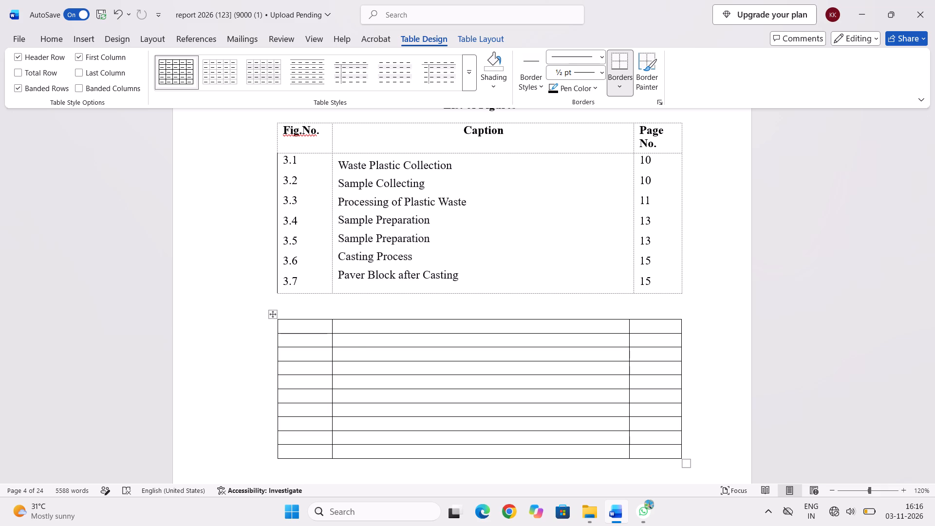
{"action": "key", "text": "ctrl+v"}
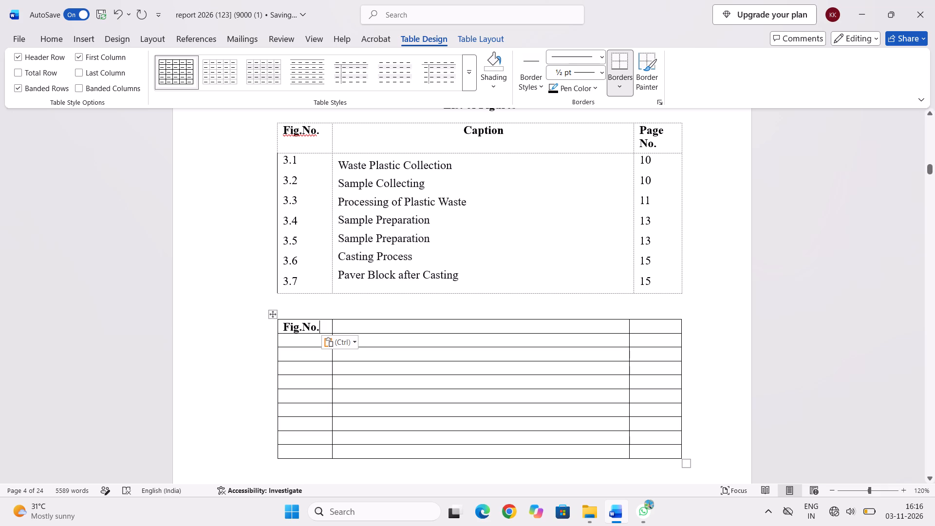
Copy the Caption heading into the new table's middle header cell and centre it.
{"action": "left_click_drag", "start_coordinate": [464, 129], "coordinate": [536, 143]}
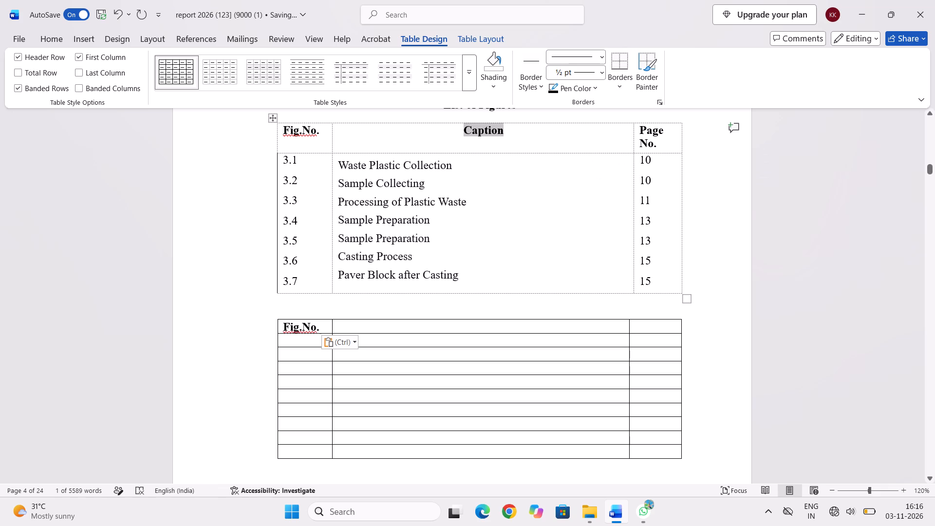
{"action": "key", "text": "ctrl+c"}
{"action": "key", "text": "ctrl+c"}
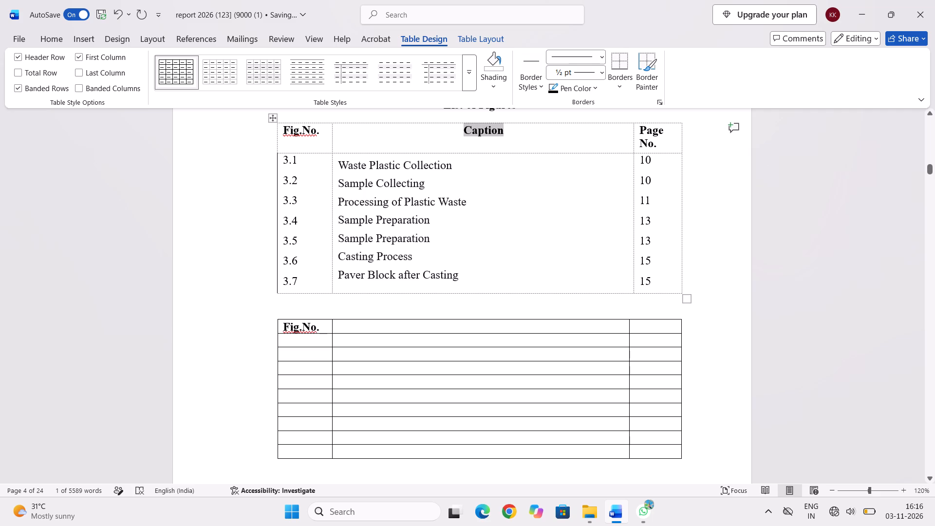
{"action": "left_click", "coordinate": [470, 322]}
{"action": "key", "text": "ctrl+v"}
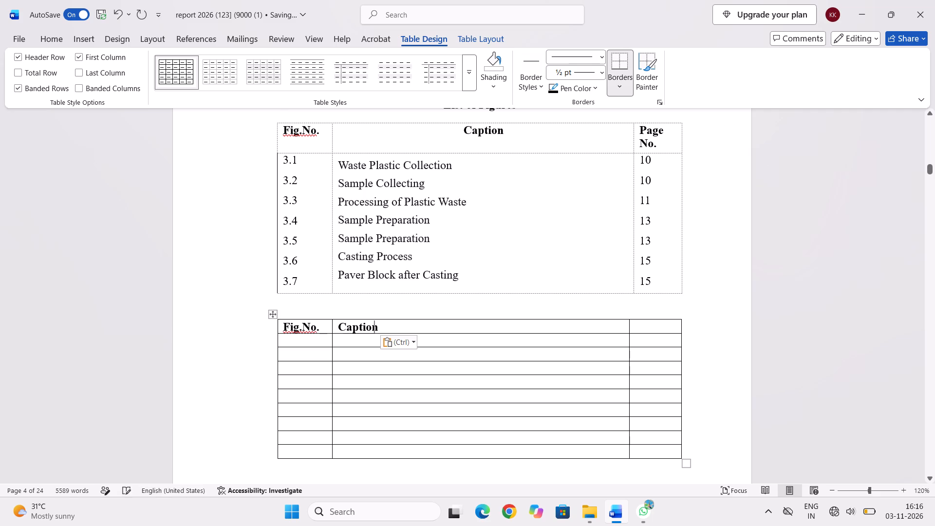
{"action": "left_click_drag", "start_coordinate": [377, 327], "coordinate": [376, 327]}
{"action": "left_click_drag", "start_coordinate": [376, 327], "coordinate": [338, 327]}
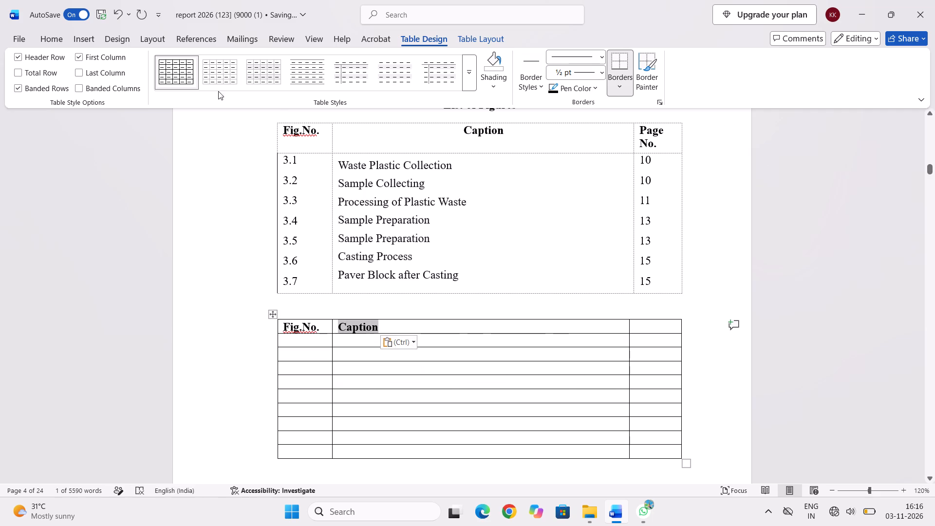
{"action": "left_click", "coordinate": [48, 38]}
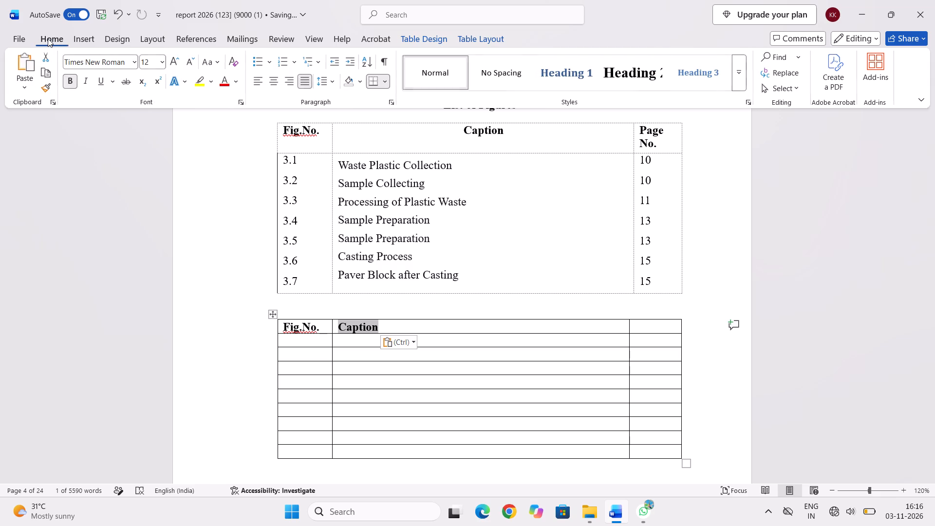
{"action": "left_click", "coordinate": [279, 88]}
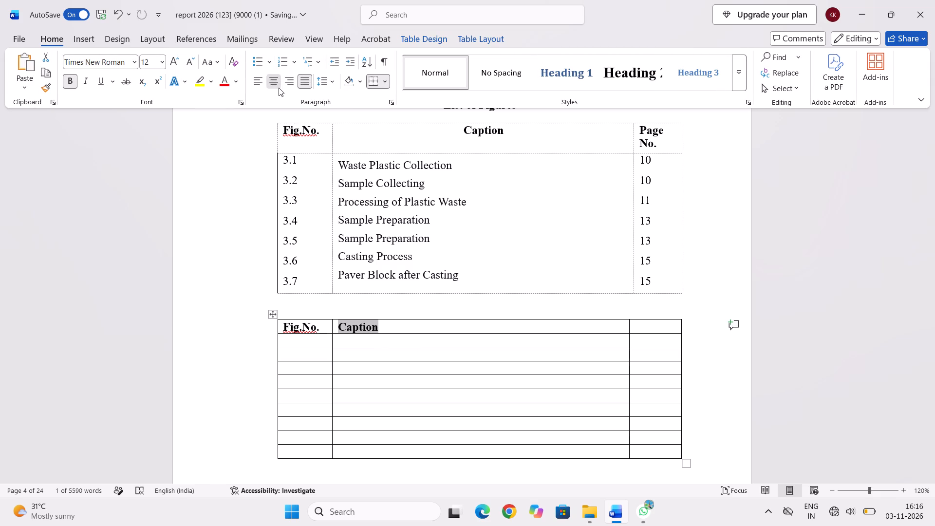
Copy the Page No. heading from the original table into the new table's last header cell.
{"action": "left_click", "coordinate": [648, 326]}
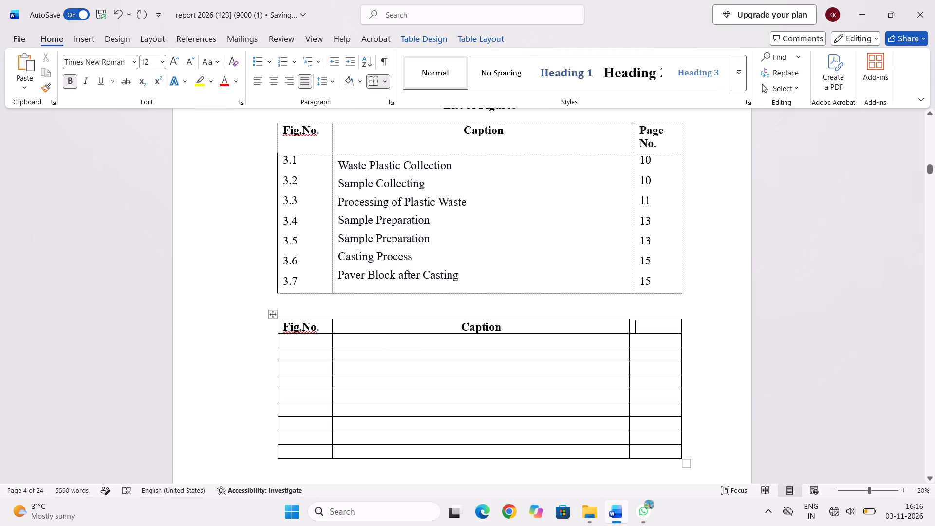
{"action": "left_click_drag", "start_coordinate": [660, 145], "coordinate": [642, 131]}
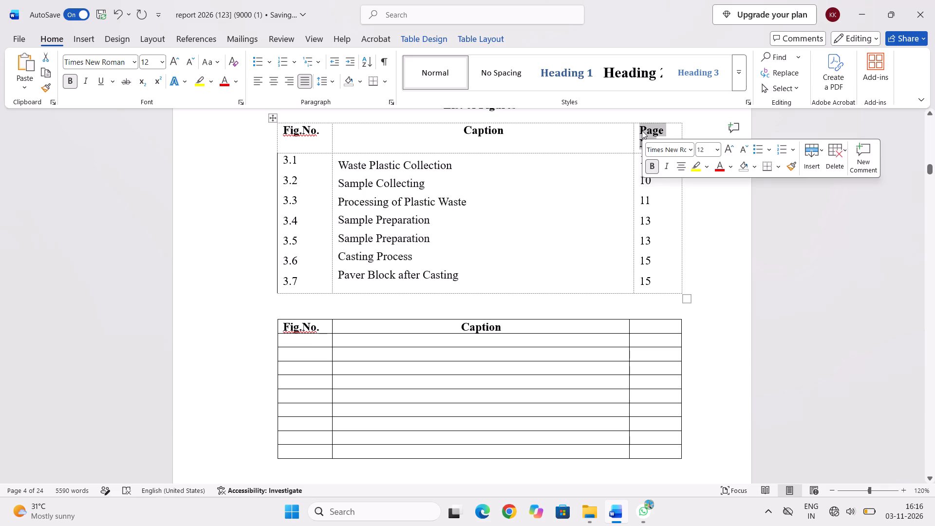
{"action": "key", "text": "ctrl+c"}
{"action": "key", "text": "ctrl+c"}
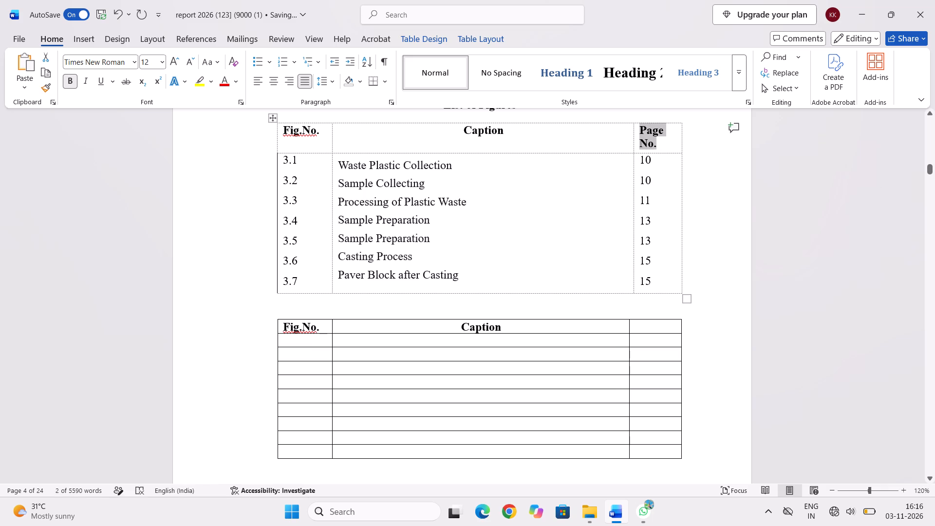
{"action": "left_click", "coordinate": [658, 329]}
{"action": "key", "text": "ctrl+v"}
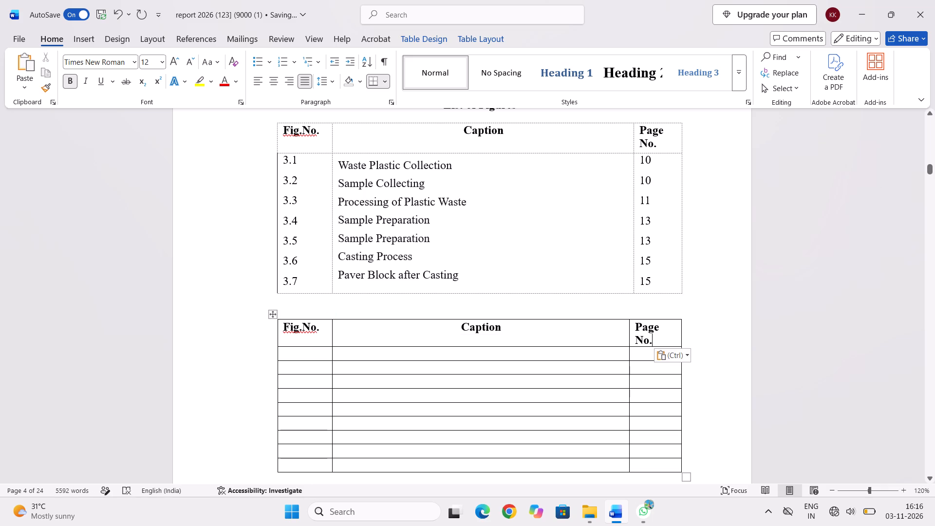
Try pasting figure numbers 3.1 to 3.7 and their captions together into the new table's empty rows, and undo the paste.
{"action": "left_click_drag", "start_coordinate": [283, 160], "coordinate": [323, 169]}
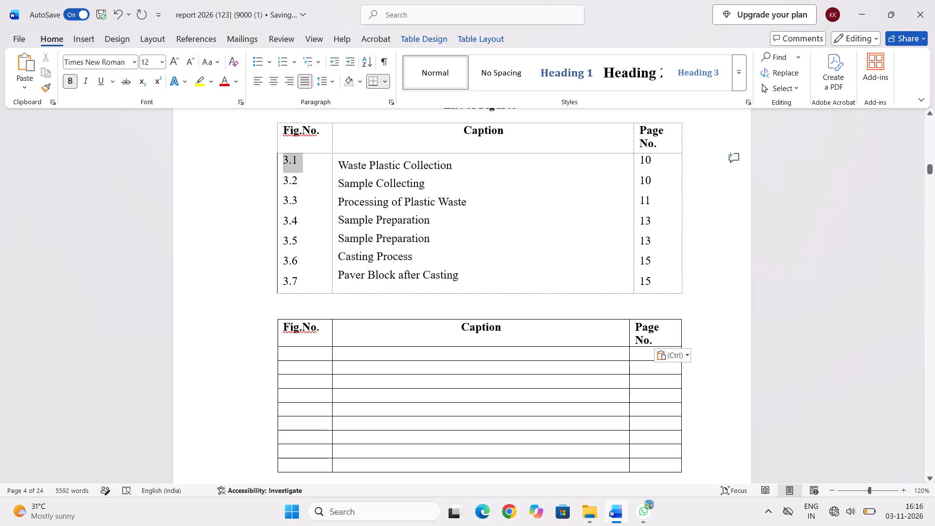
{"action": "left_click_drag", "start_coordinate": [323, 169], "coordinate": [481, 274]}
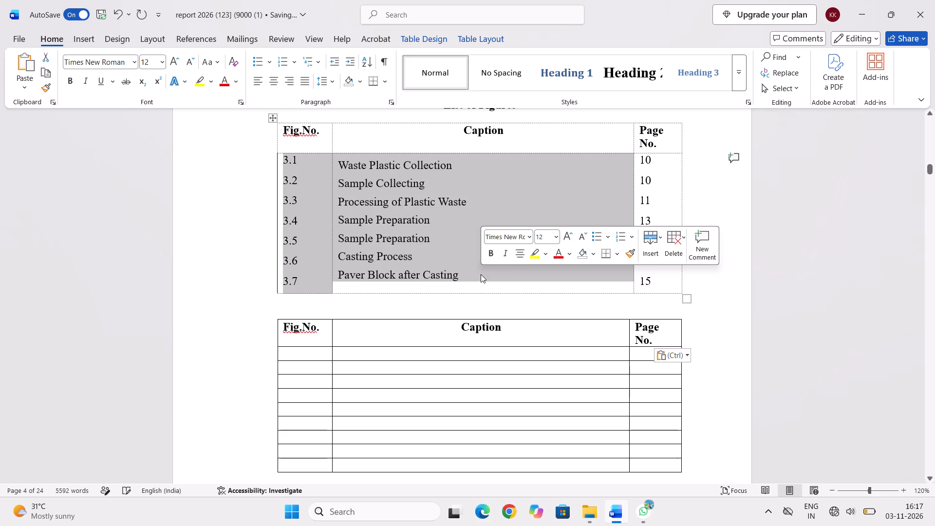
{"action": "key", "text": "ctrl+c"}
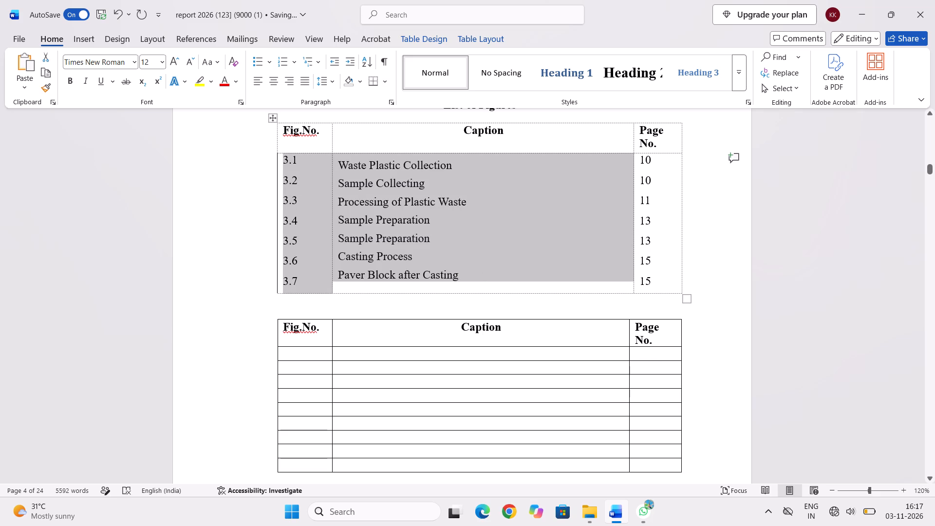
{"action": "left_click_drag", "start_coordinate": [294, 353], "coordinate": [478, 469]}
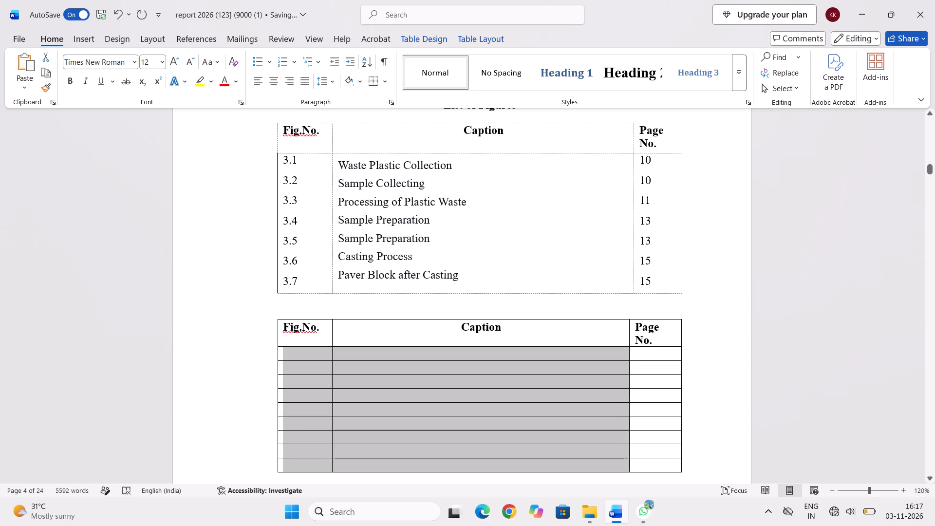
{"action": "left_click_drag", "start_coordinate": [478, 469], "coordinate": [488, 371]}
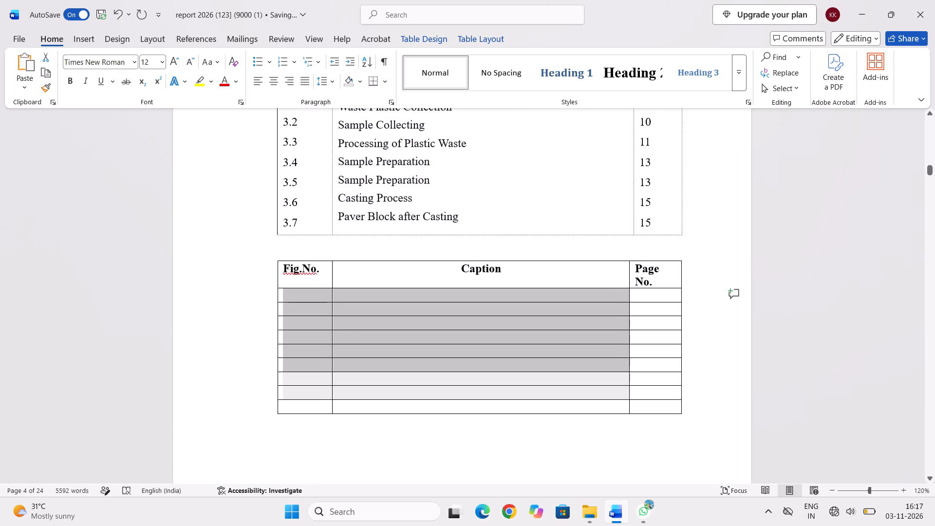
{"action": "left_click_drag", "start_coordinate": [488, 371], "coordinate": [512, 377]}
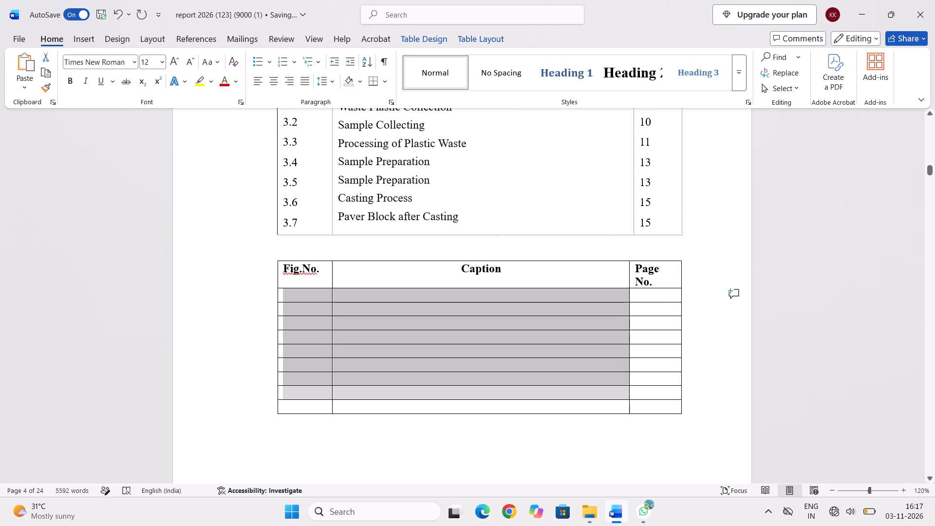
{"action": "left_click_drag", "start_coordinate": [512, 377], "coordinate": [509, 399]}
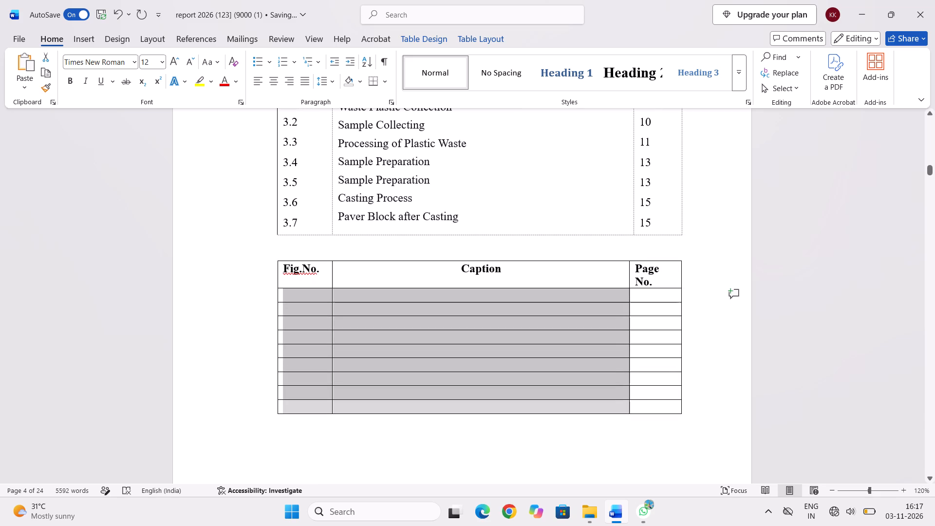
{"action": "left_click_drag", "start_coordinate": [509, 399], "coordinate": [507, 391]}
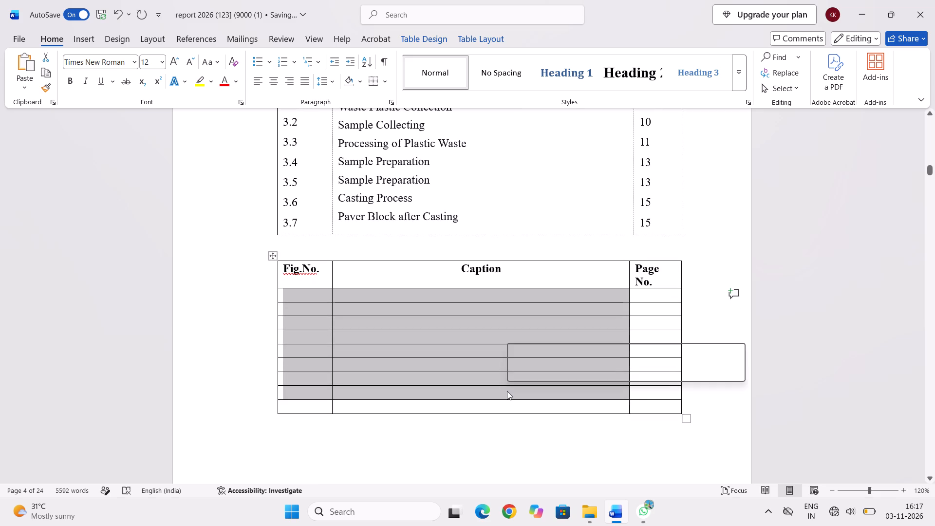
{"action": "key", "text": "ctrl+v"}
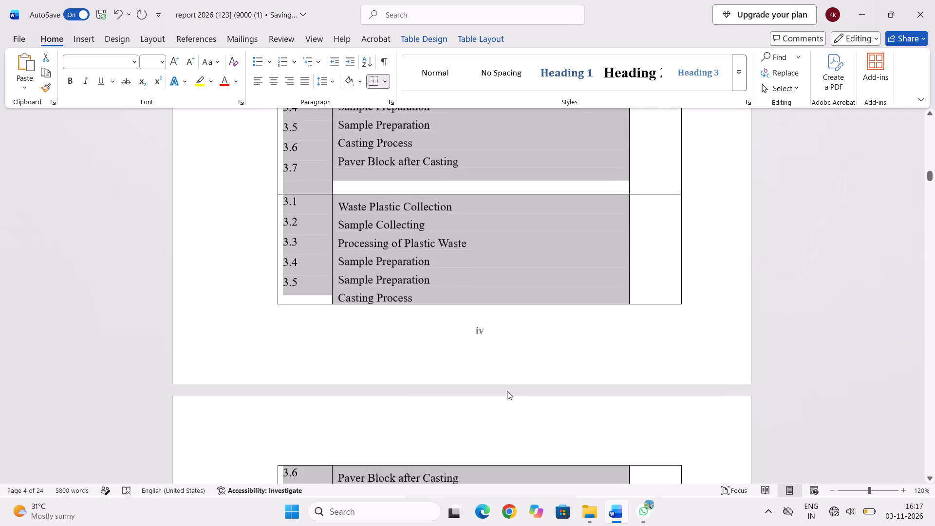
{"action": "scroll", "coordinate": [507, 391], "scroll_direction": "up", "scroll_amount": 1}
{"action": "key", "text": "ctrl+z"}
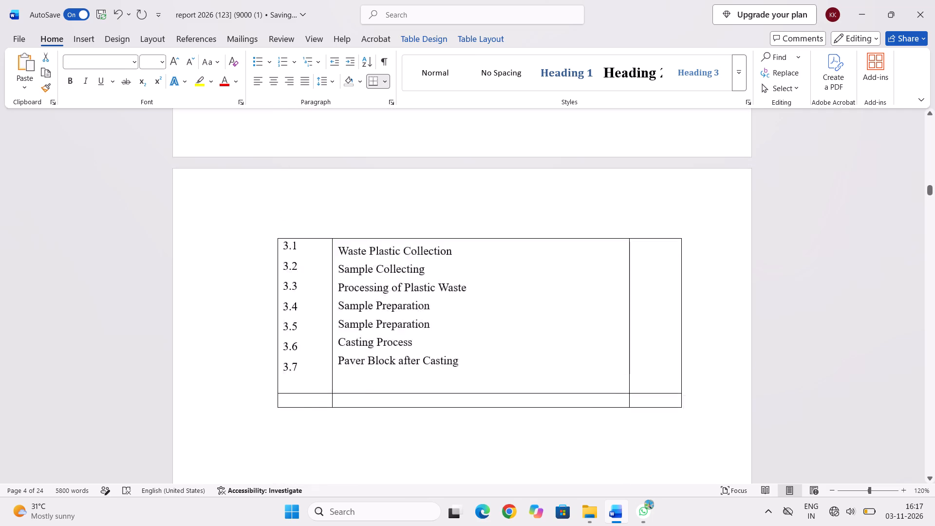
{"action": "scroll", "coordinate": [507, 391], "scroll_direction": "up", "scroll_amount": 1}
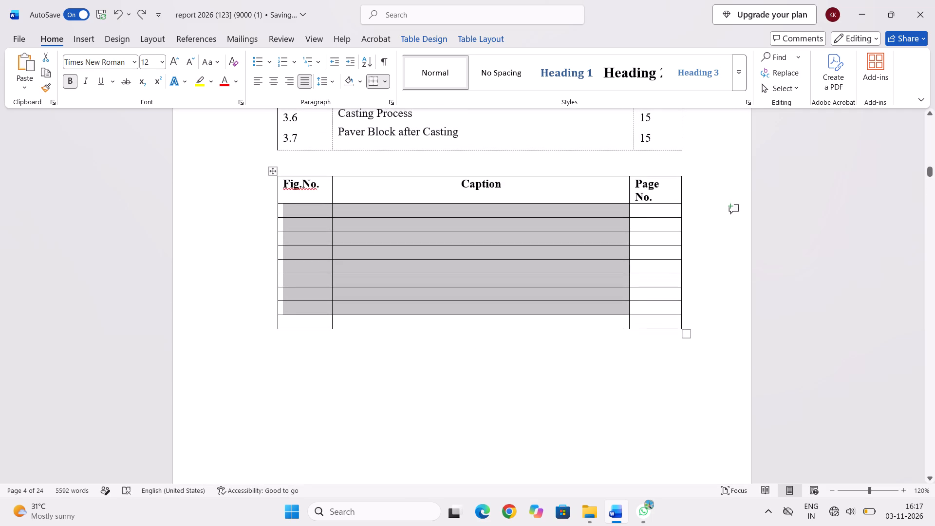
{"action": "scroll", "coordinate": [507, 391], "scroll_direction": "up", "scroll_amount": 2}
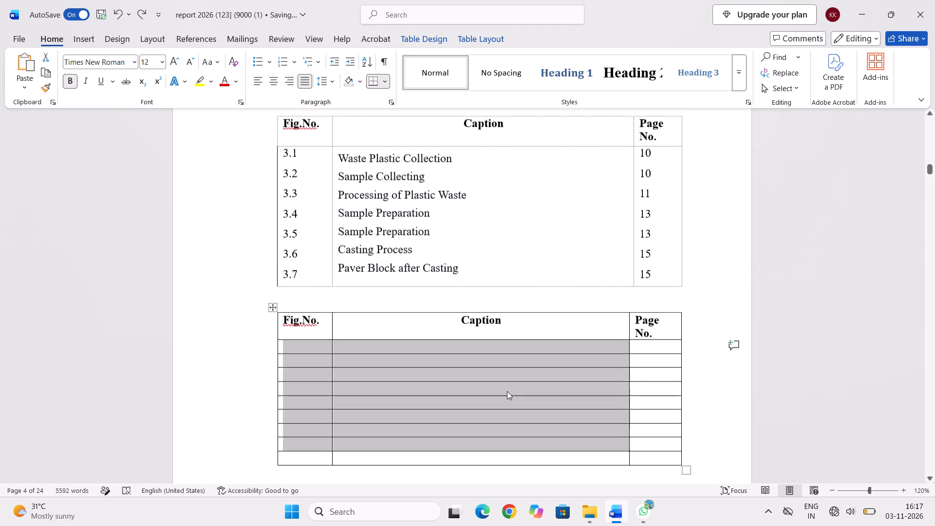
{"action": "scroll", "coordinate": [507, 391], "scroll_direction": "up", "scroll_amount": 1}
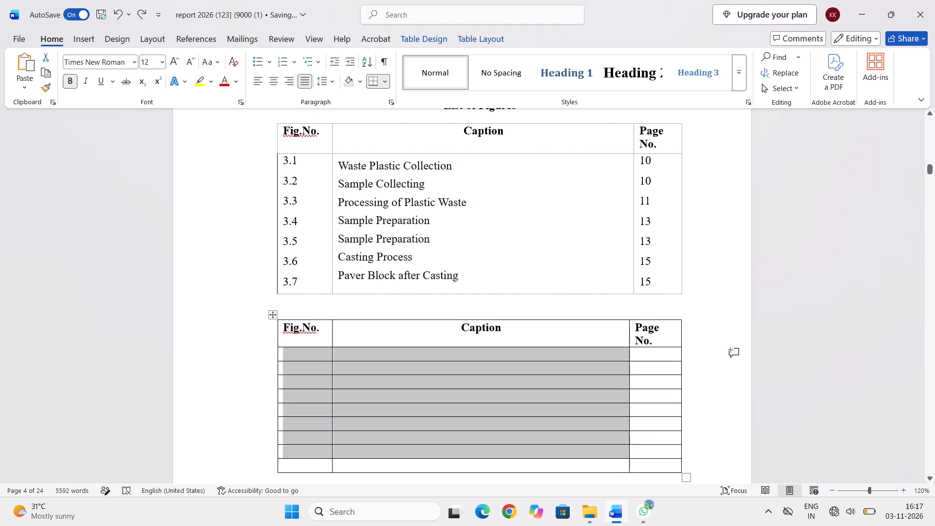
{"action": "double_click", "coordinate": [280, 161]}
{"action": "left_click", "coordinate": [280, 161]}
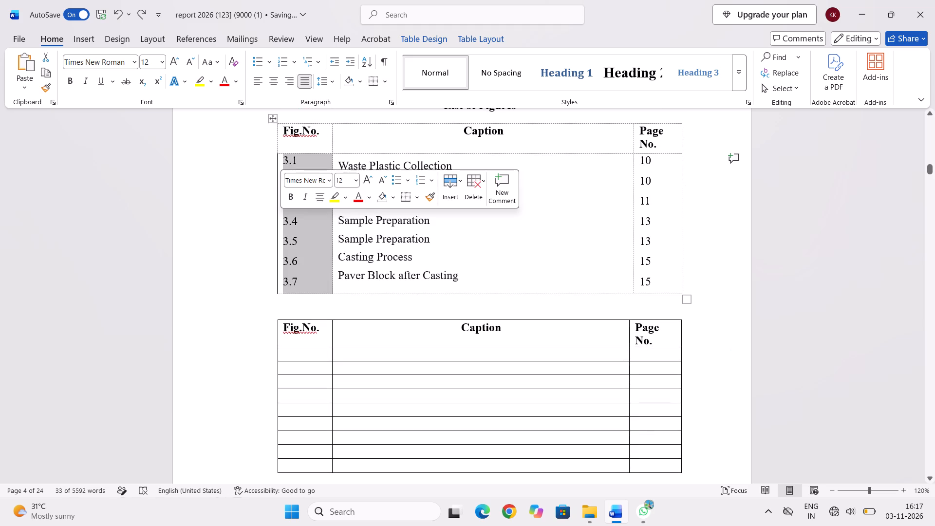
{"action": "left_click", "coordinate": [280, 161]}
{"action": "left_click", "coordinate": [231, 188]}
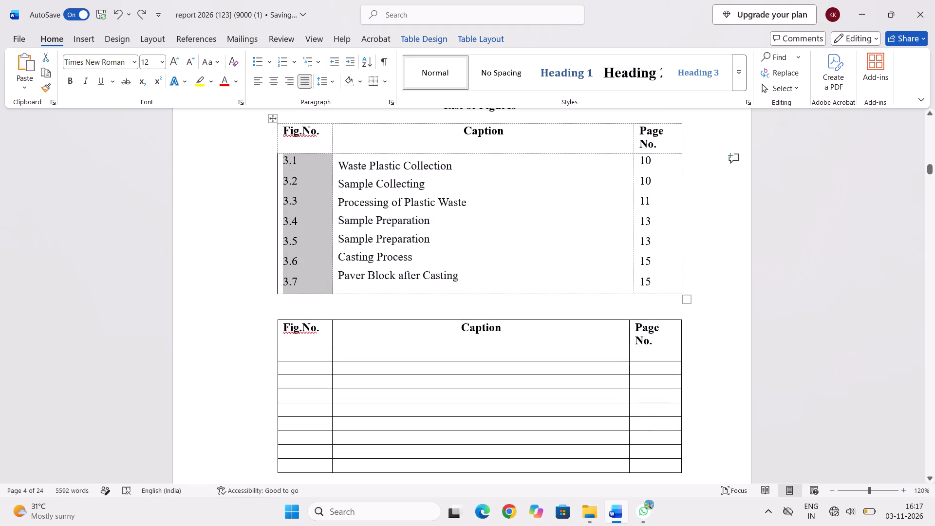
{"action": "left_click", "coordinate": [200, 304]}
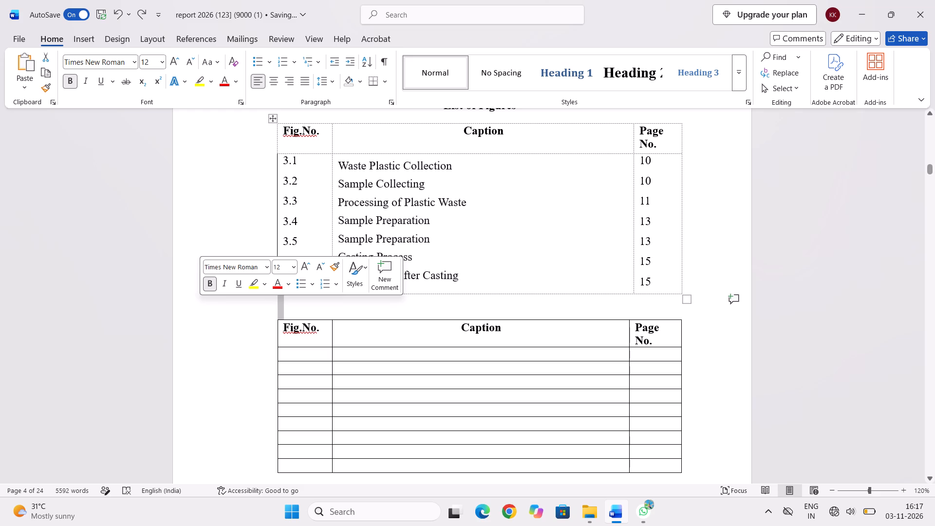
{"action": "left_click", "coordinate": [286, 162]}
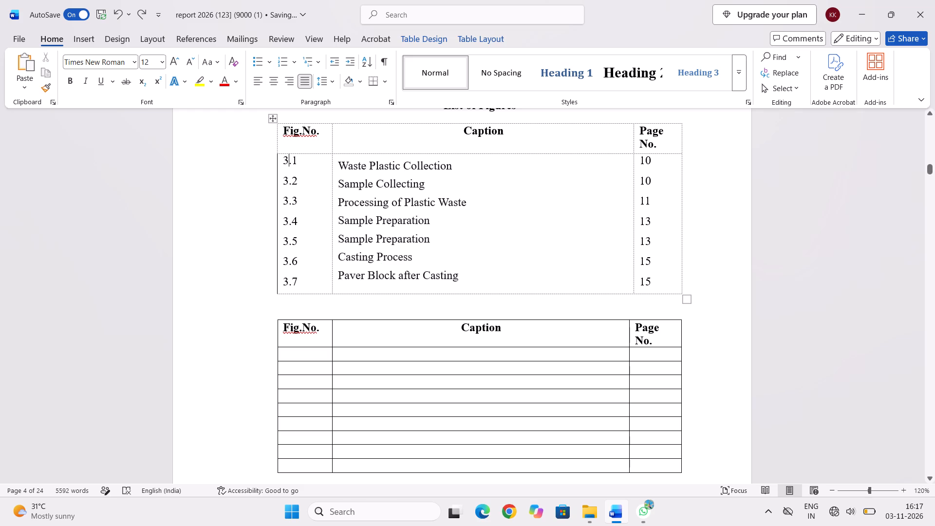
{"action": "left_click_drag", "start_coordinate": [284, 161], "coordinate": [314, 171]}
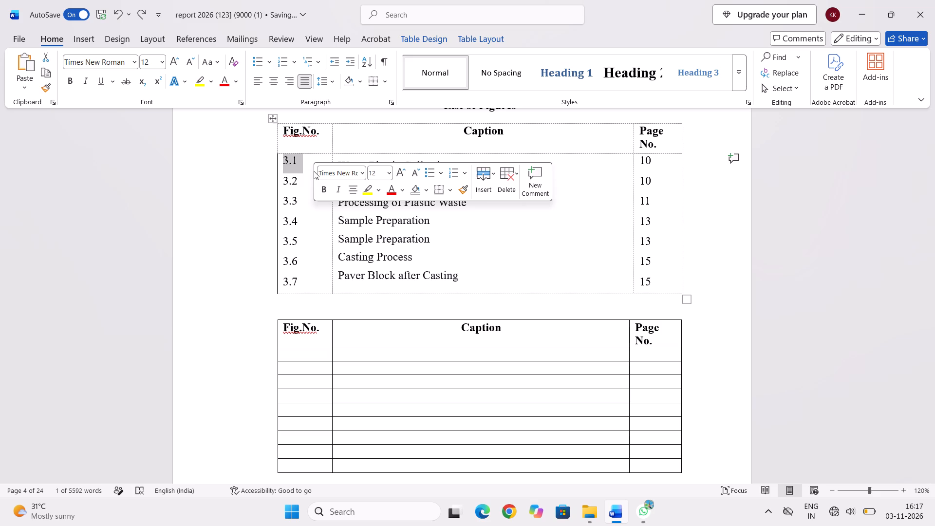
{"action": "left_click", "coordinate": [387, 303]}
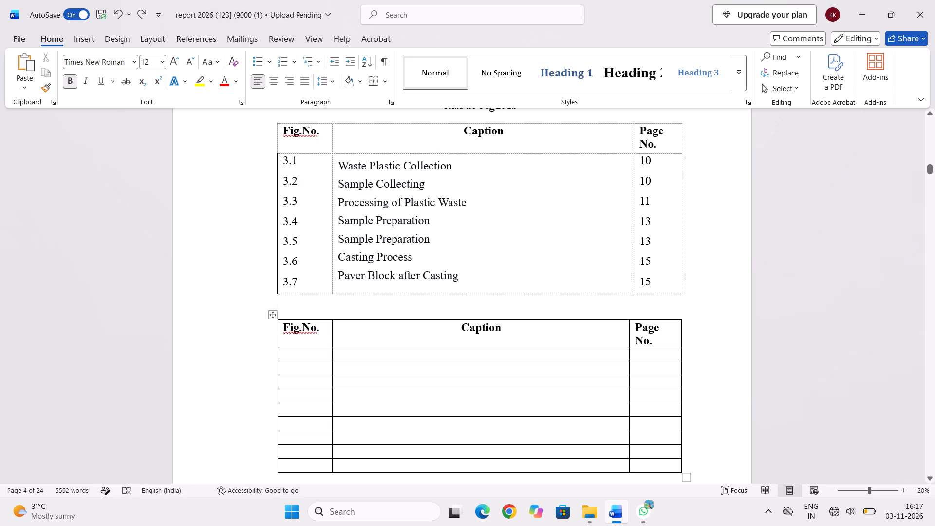
Enter figure number 3.1 in regular, non-bold text in the new table's first cell below the Fig.No. heading.
{"action": "left_click", "coordinate": [308, 357]}
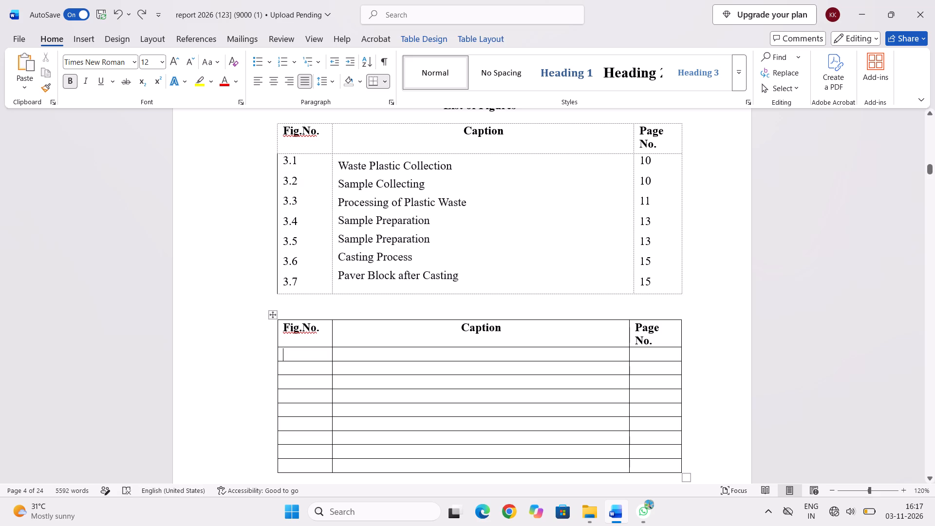
{"action": "type", "text": "3.21"}
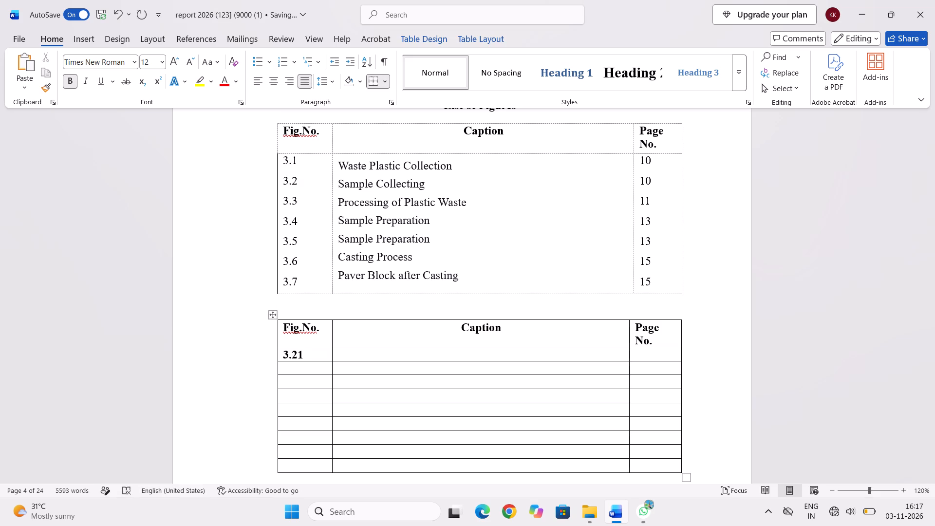
{"action": "key", "text": "BackSpace"}
{"action": "key", "text": "BackSpace"}
{"action": "key", "text": "BackSpace"}
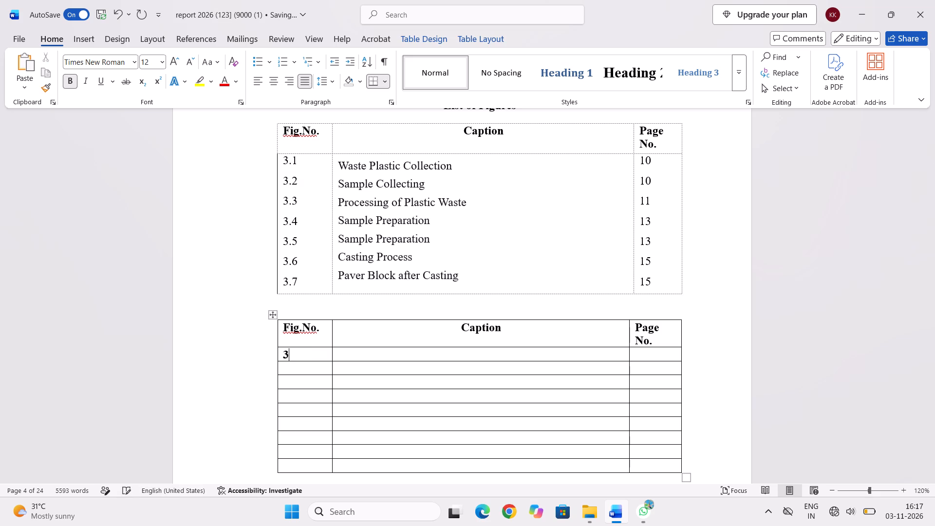
{"action": "key", "text": "BackSpace"}
{"action": "left_click", "coordinate": [72, 81]}
{"action": "type", "text": "3.1"}
{"action": "key", "text": "Down"}
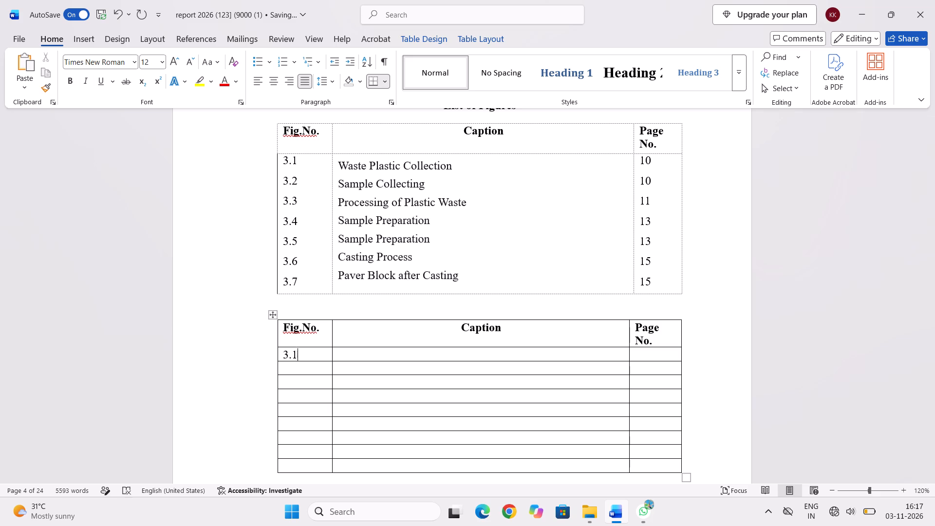
Fill the remaining Fig.No. cells of the new table with 3.2 to 3.9, one number per row.
{"action": "type", "text": "3.2"}
{"action": "key", "text": "Down"}
{"action": "type", "text": "3.3"}
{"action": "key", "text": "Down"}
{"action": "type", "text": "3.4"}
{"action": "key", "text": "Down"}
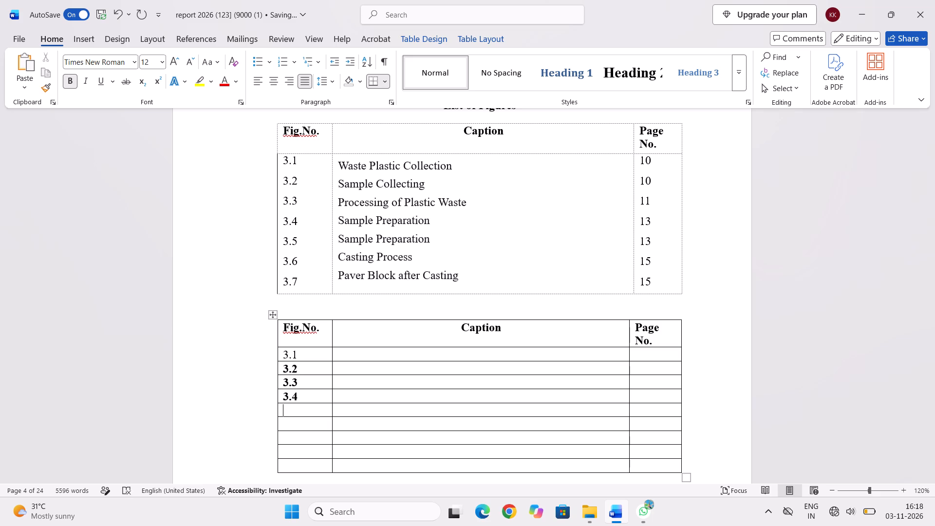
{"action": "type", "text": "3.5"}
{"action": "key", "text": "Down"}
{"action": "type", "text": "3.6"}
{"action": "key", "text": "Down"}
{"action": "type", "text": "3.7"}
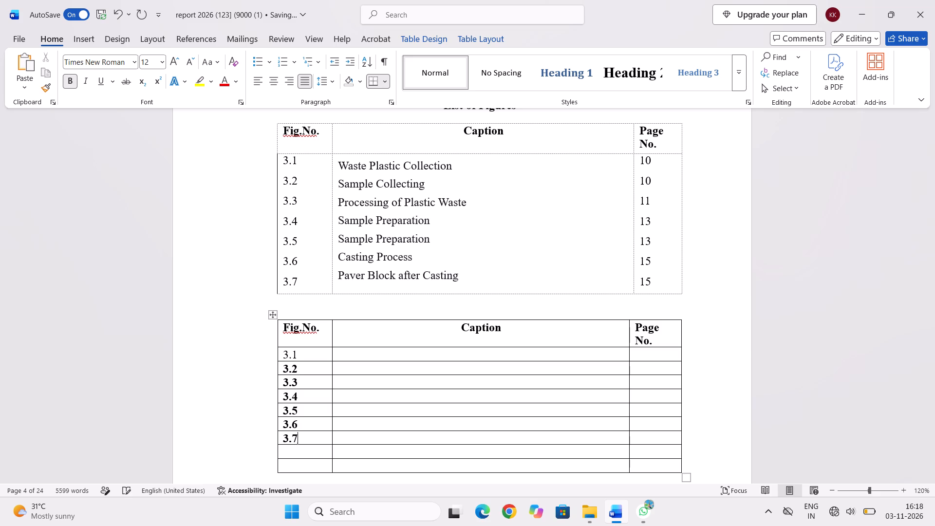
{"action": "key", "text": "Down"}
{"action": "type", "text": "3.8"}
{"action": "key", "text": "Down"}
{"action": "type", "text": "3.9"}
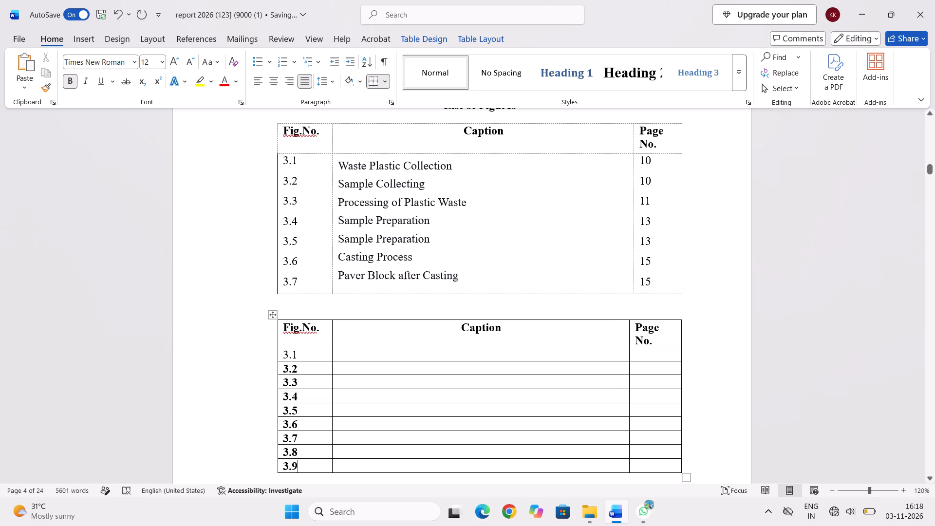
Remove the bold formatting from the new table's rows 3.2 to 3.9.
{"action": "left_click_drag", "start_coordinate": [283, 370], "coordinate": [299, 476]}
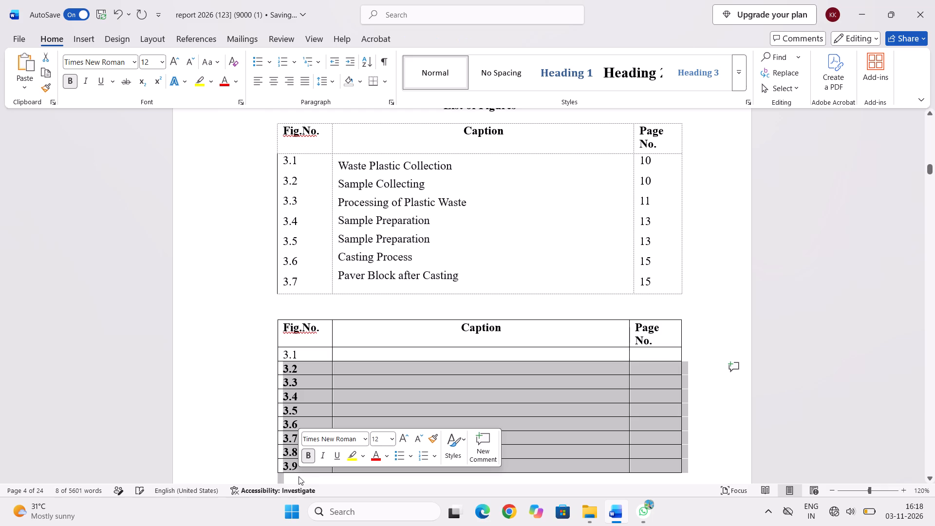
{"action": "left_click", "coordinate": [313, 456]}
Copy the Waste Plastic Collection caption from the original table into the new table's 3.1 row, without an extra blank line.
{"action": "left_click", "coordinate": [383, 356]}
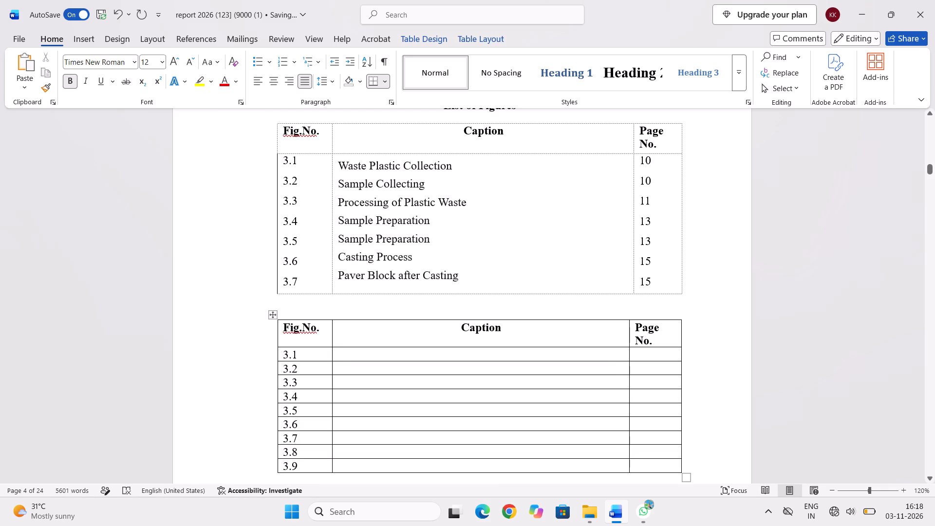
{"action": "left_click_drag", "start_coordinate": [383, 356], "coordinate": [505, 458]}
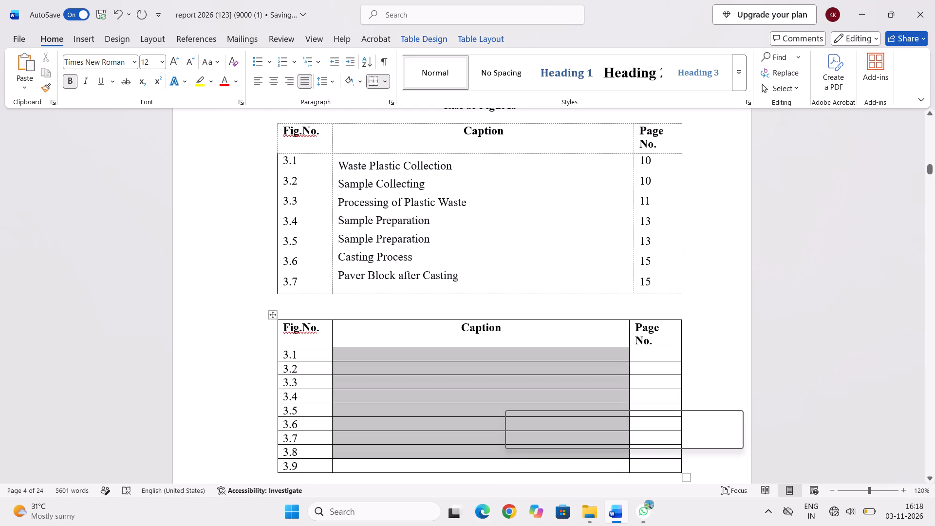
{"action": "left_click", "coordinate": [514, 440]}
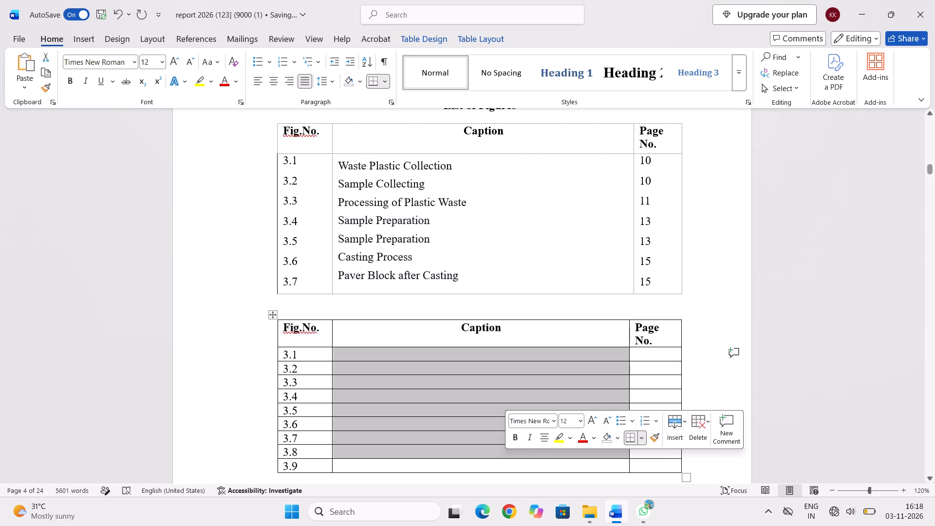
{"action": "left_click_drag", "start_coordinate": [340, 165], "coordinate": [436, 169]}
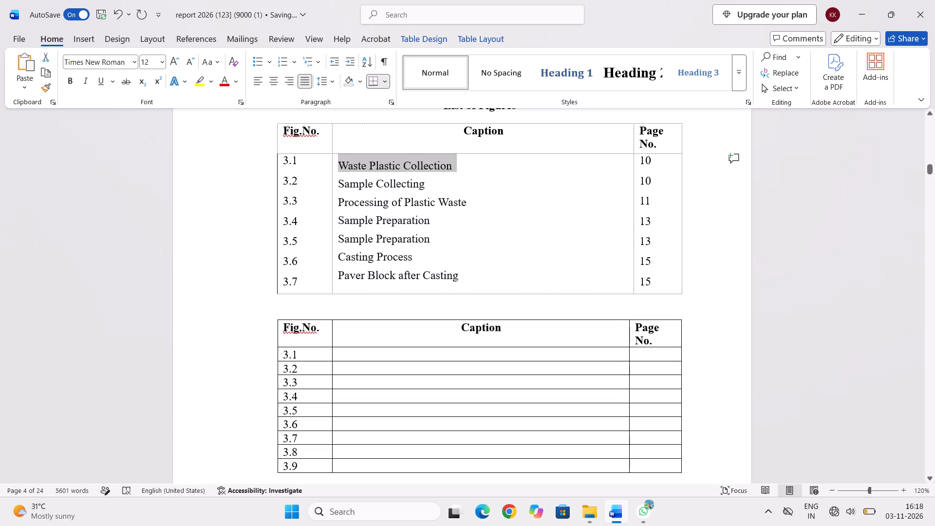
{"action": "left_click_drag", "start_coordinate": [436, 169], "coordinate": [437, 169]}
{"action": "key", "text": "ctrl+c"}
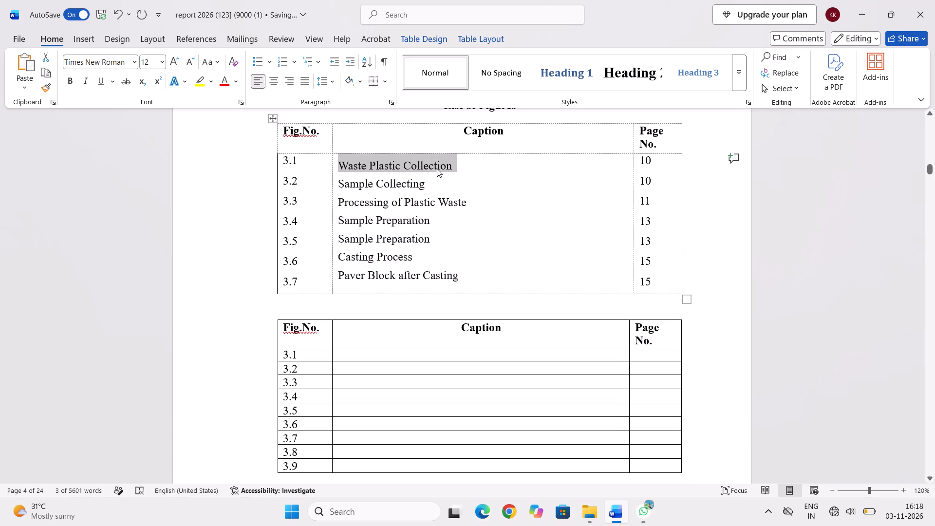
{"action": "left_click", "coordinate": [366, 355]}
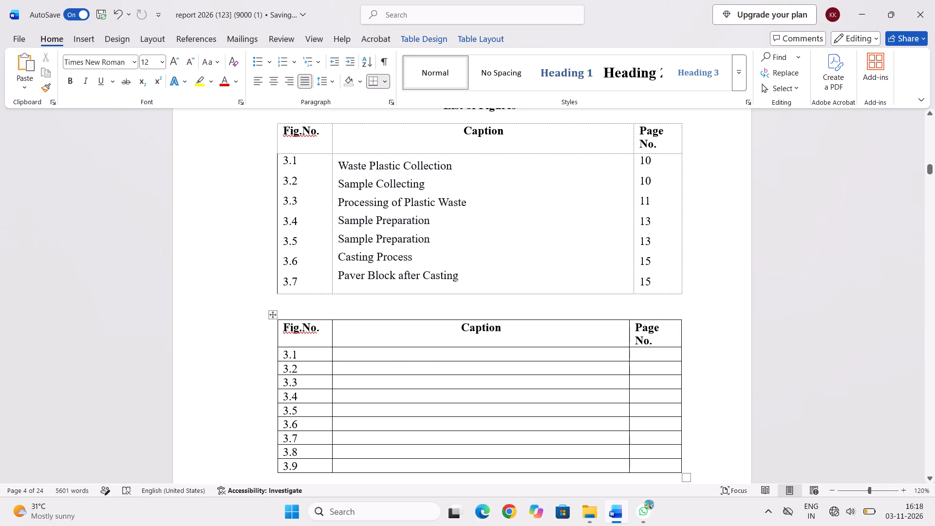
{"action": "key", "text": "ctrl+v"}
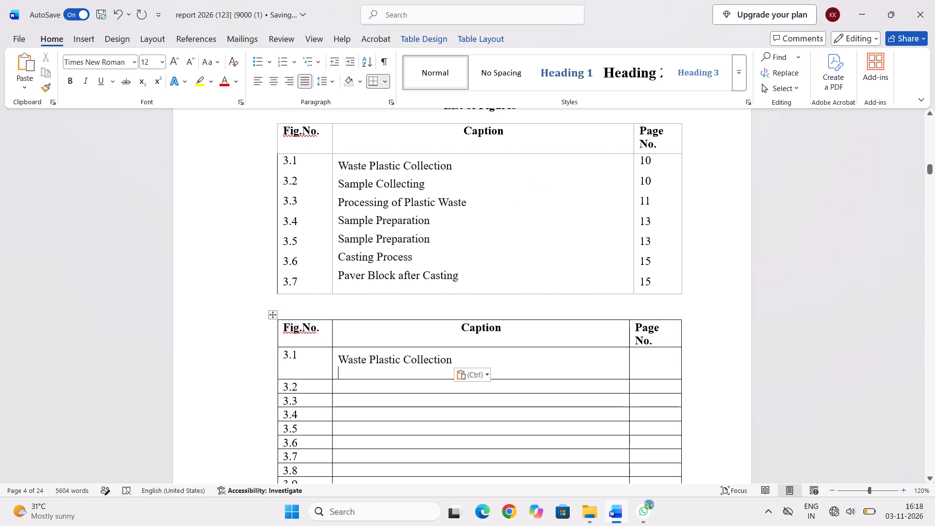
{"action": "key", "text": "BackSpace"}
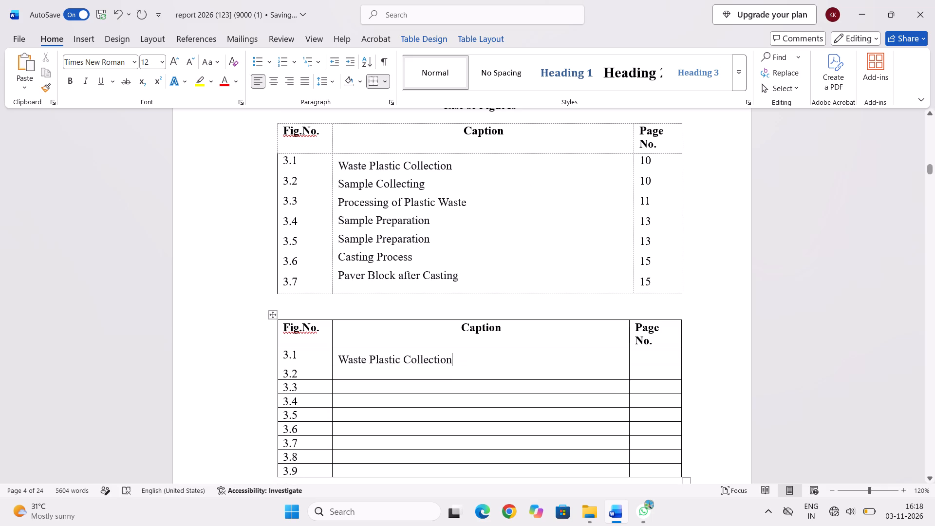
Set the line spacing of the Waste Plastic Collection caption in the new table's 3.1 row to 1.0.
{"action": "left_click_drag", "start_coordinate": [342, 358], "coordinate": [416, 351]}
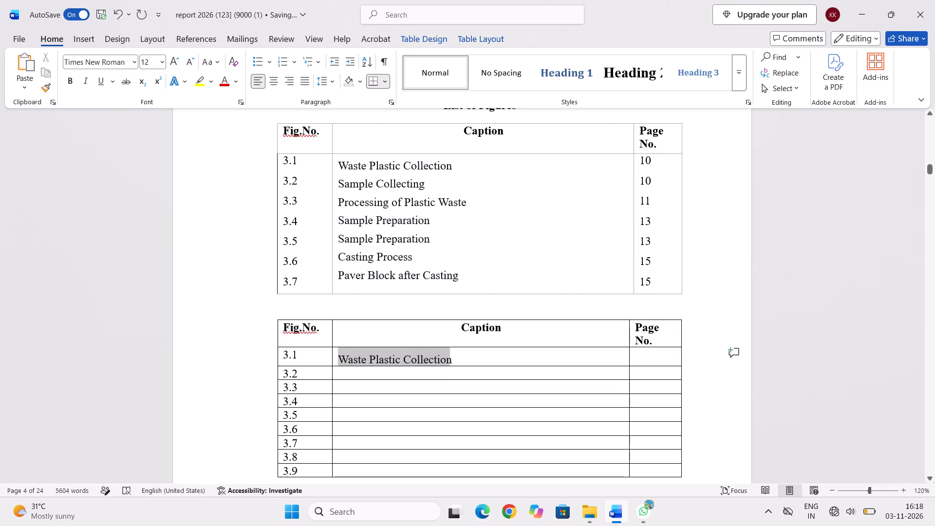
{"action": "left_click_drag", "start_coordinate": [416, 351], "coordinate": [445, 357]}
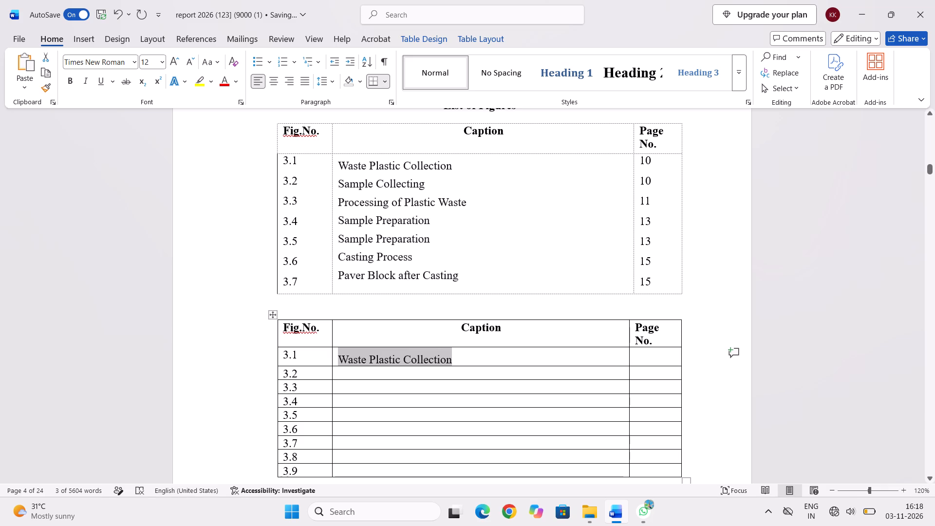
{"action": "left_click", "coordinate": [335, 79]}
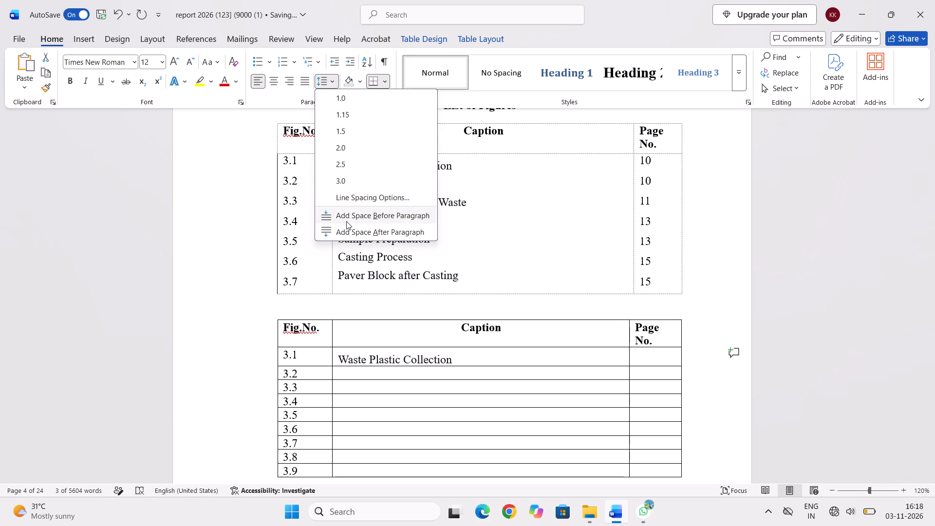
{"action": "left_click", "coordinate": [347, 91]}
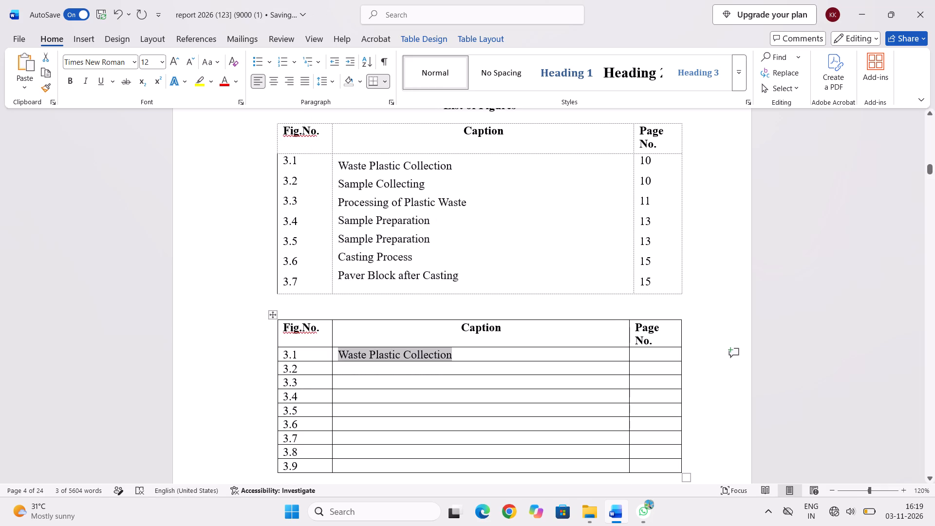
Copy the Sample Collecting caption from the original table into the new table's 3.2 row, without an extra blank line.
{"action": "left_click", "coordinate": [350, 370]}
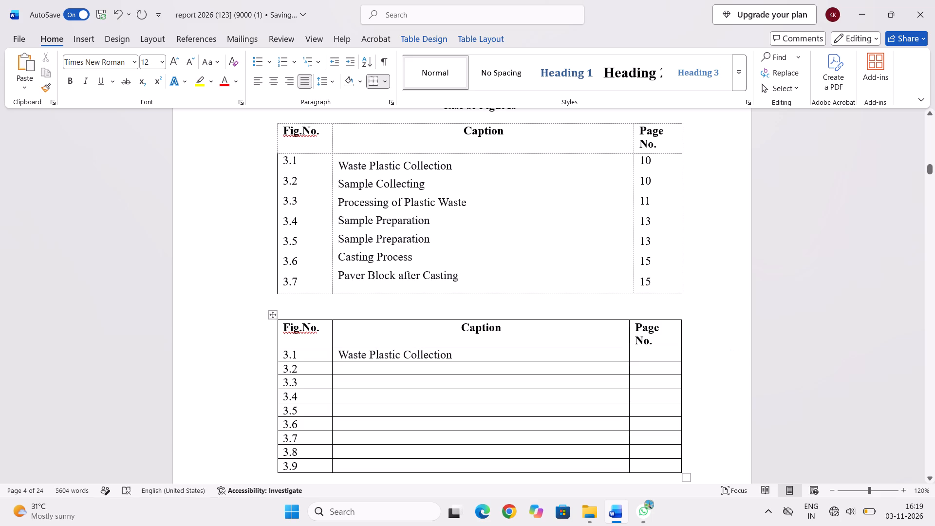
{"action": "left_click_drag", "start_coordinate": [338, 186], "coordinate": [395, 173]}
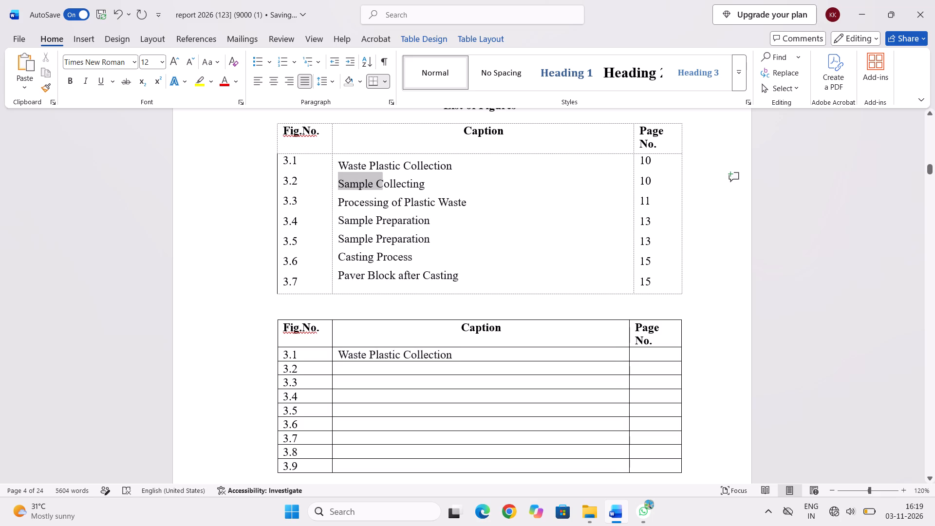
{"action": "left_click_drag", "start_coordinate": [395, 173], "coordinate": [421, 188]}
{"action": "key", "text": "ctrl+c"}
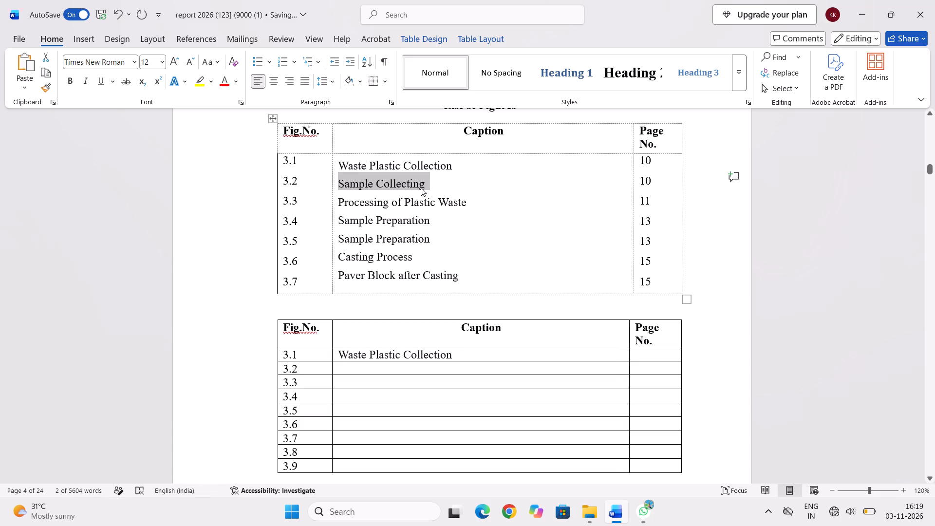
{"action": "left_click", "coordinate": [363, 370]}
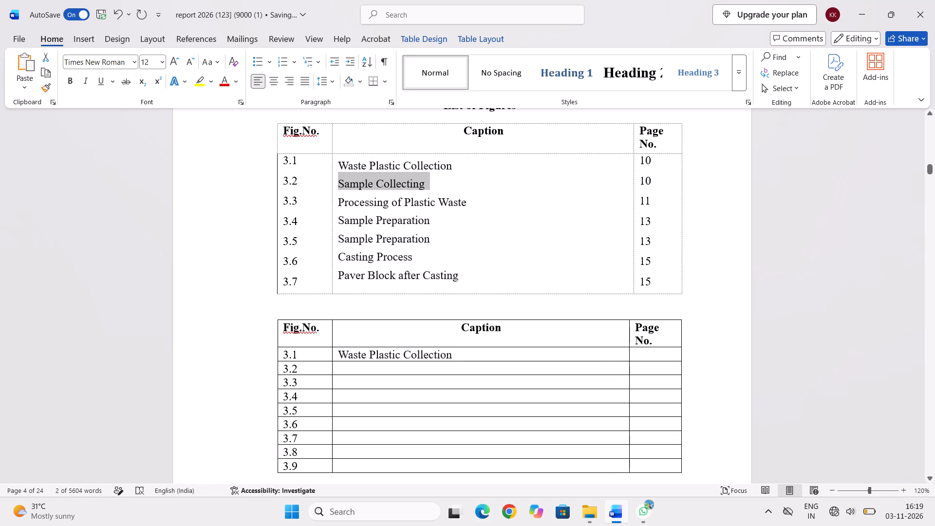
{"action": "left_click", "coordinate": [363, 370]}
{"action": "key", "text": "ctrl+v"}
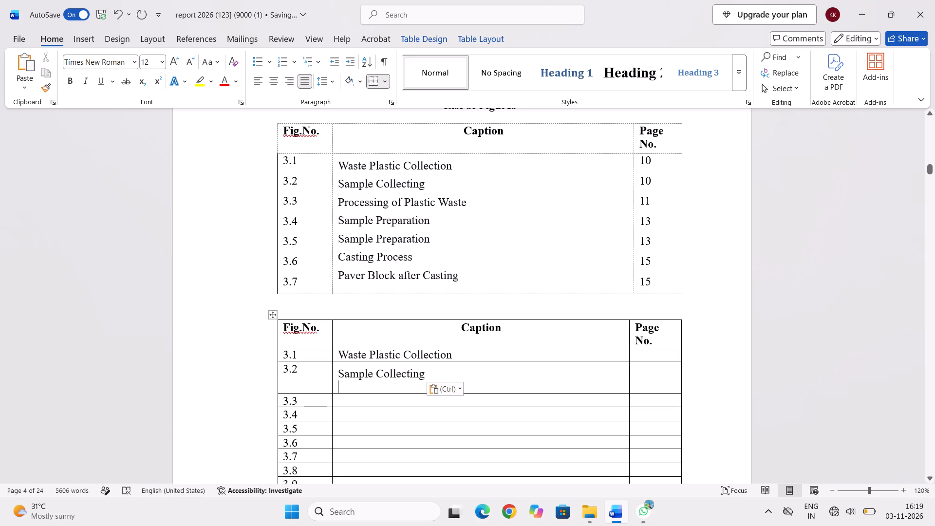
{"action": "key", "text": "BackSpace"}
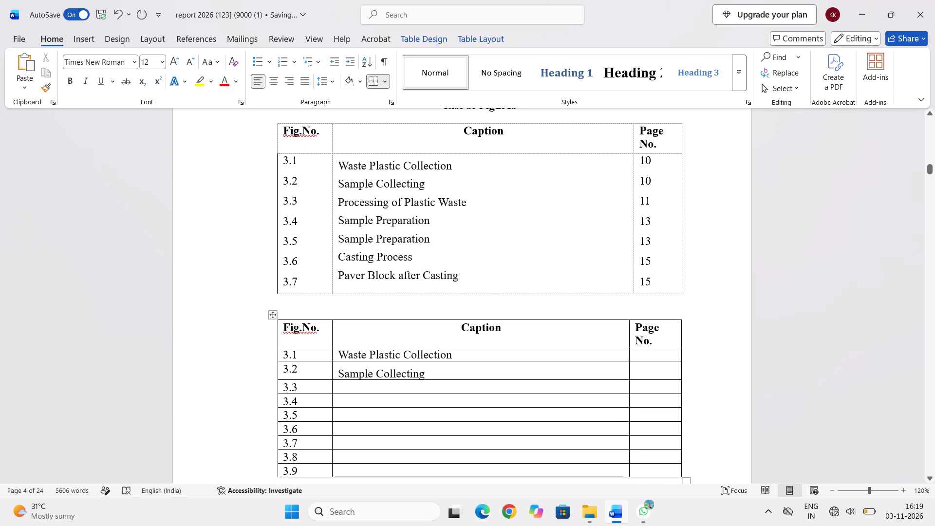
Copy the Processing of Plastic Waste caption from the original table into the new table's 3.3 row.
{"action": "left_click_drag", "start_coordinate": [338, 206], "coordinate": [463, 208]}
{"action": "key", "text": "ctrl+c"}
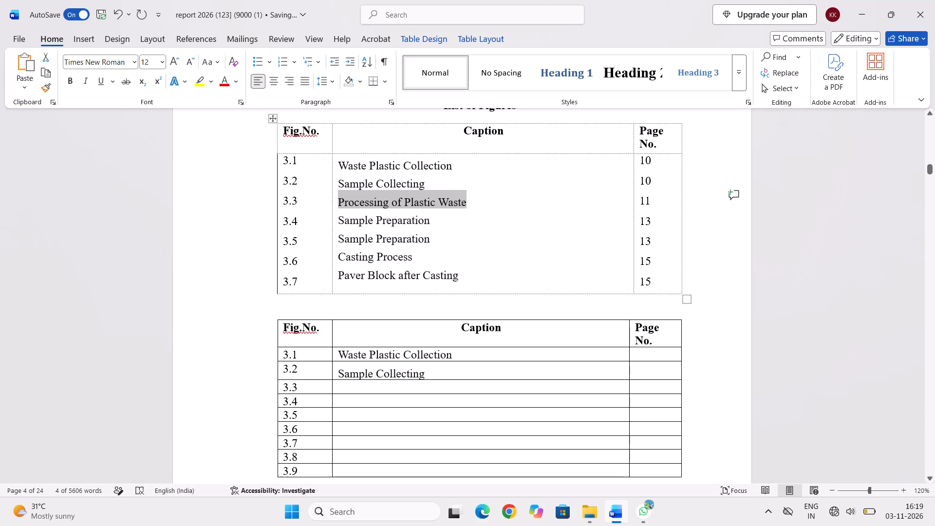
{"action": "left_click", "coordinate": [374, 388]}
{"action": "key", "text": "ctrl+v"}
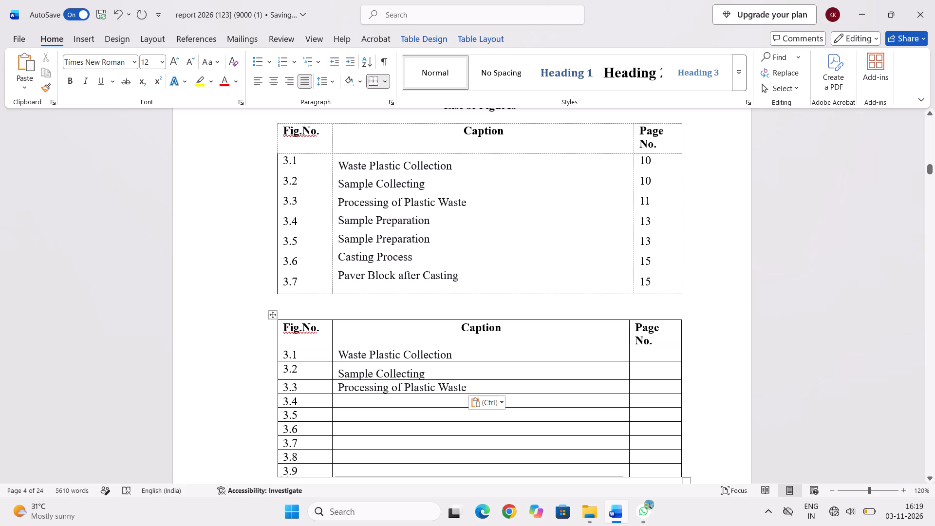
Copy the original table's first Sample Preparation caption into the new table's 3.4 row, without an extra blank line.
{"action": "left_click_drag", "start_coordinate": [340, 218], "coordinate": [414, 222]}
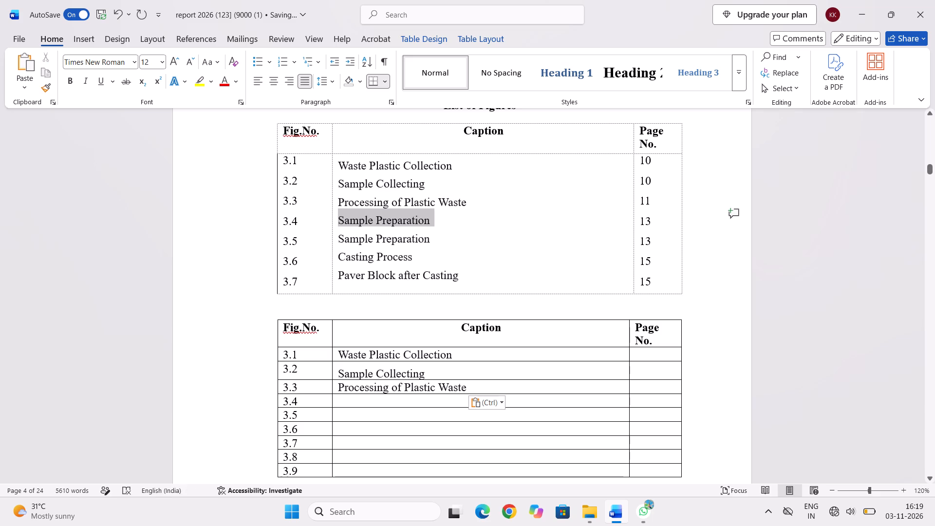
{"action": "left_click_drag", "start_coordinate": [414, 222], "coordinate": [430, 220]}
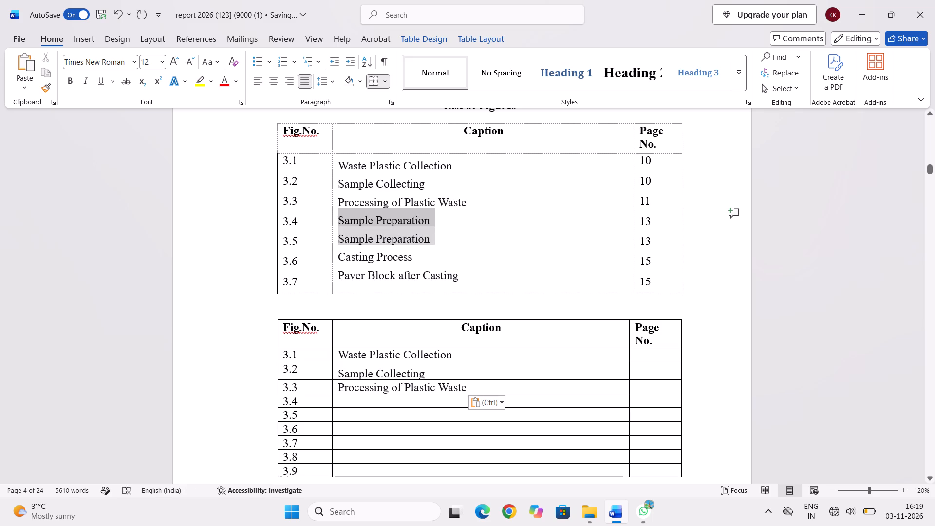
{"action": "left_click_drag", "start_coordinate": [430, 220], "coordinate": [430, 219]}
{"action": "key", "text": "ctrl+c"}
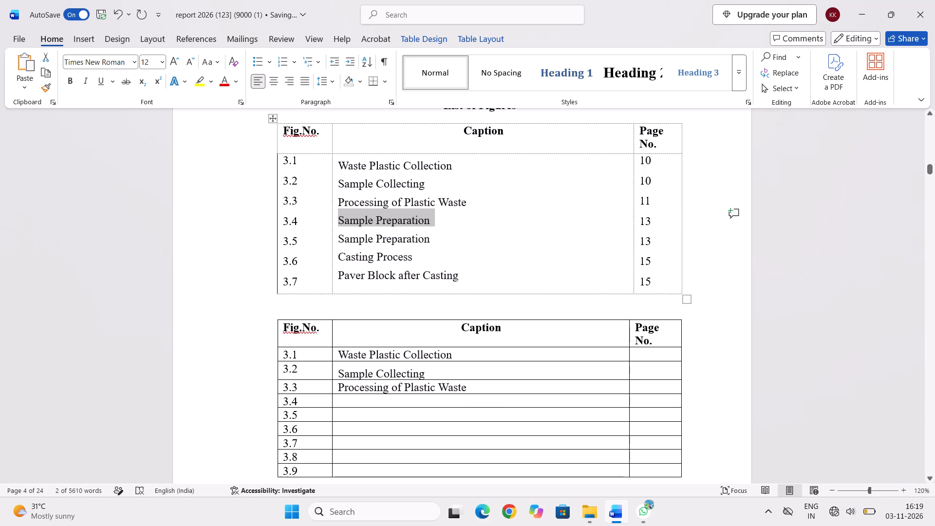
{"action": "left_click", "coordinate": [359, 403]}
{"action": "key", "text": "ctrl+v"}
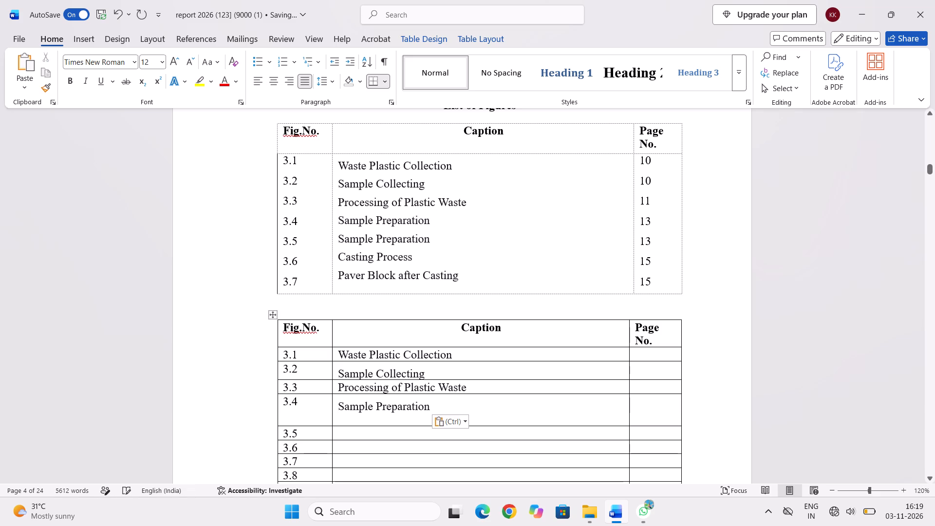
{"action": "key", "text": "BackSpace"}
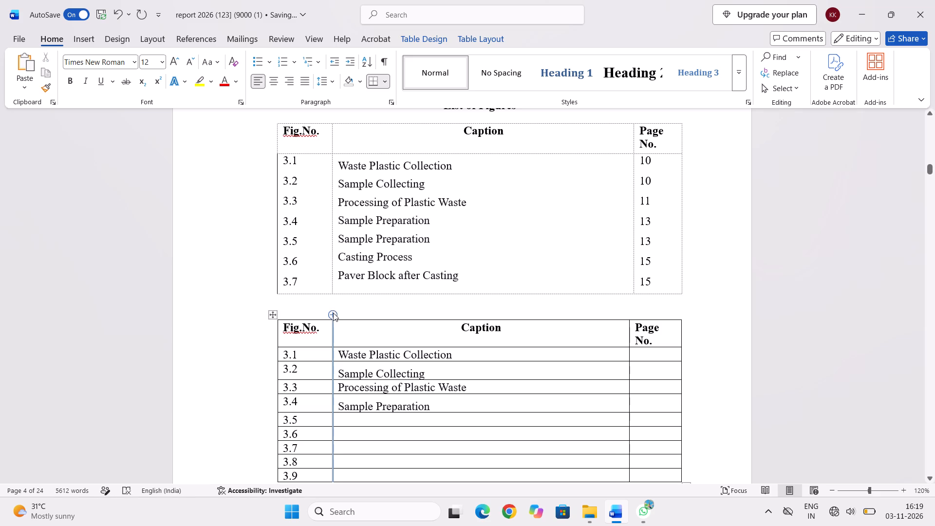
Copy the original table's second Sample Preparation caption into the new table's 3.5 row, without an extra blank line.
{"action": "left_click_drag", "start_coordinate": [338, 240], "coordinate": [419, 242]}
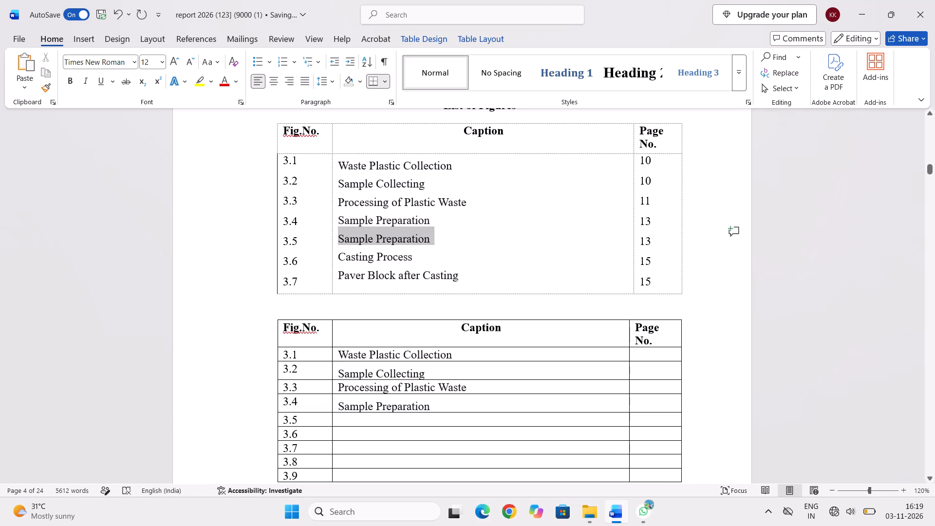
{"action": "left_click_drag", "start_coordinate": [419, 242], "coordinate": [422, 242]}
{"action": "key", "text": "ctrl+c"}
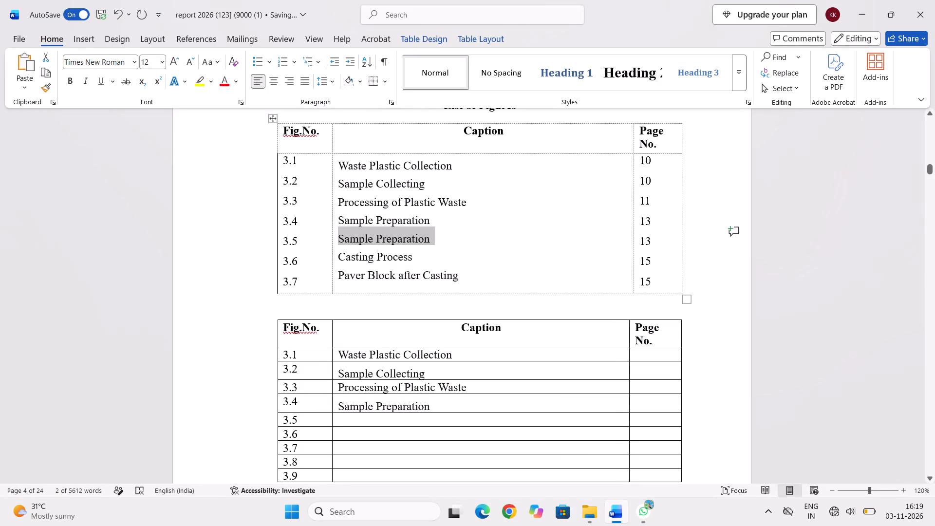
{"action": "left_click", "coordinate": [352, 423]}
{"action": "key", "text": "ctrl+v"}
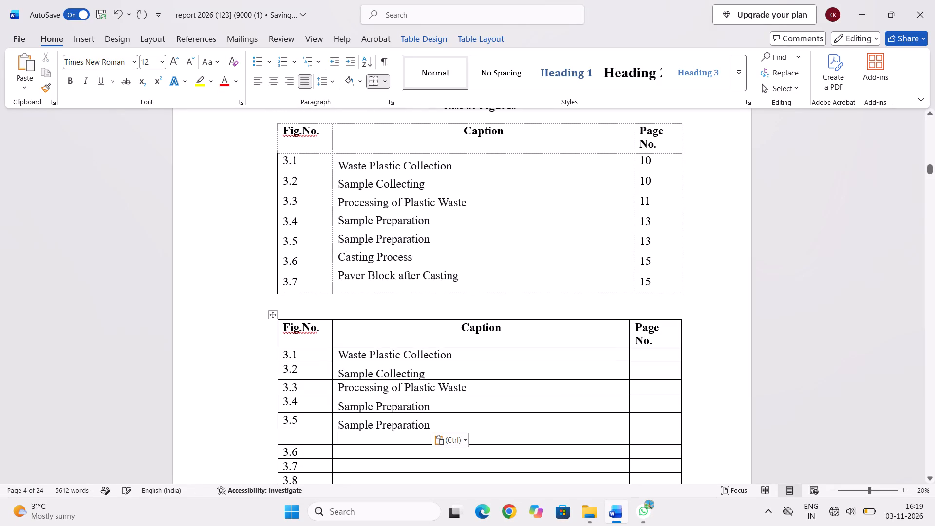
{"action": "key", "text": "BackSpace"}
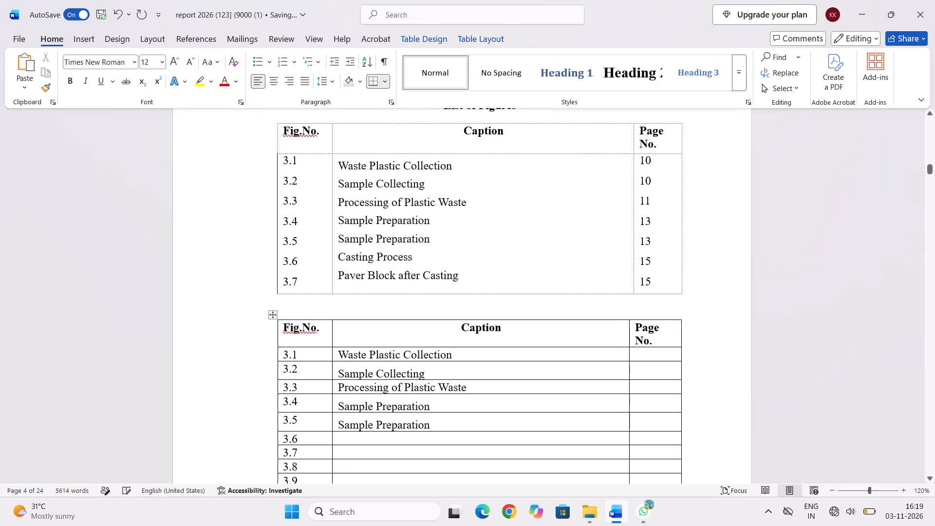
Copy the Casting Process caption from the original table into the new table's 3.6 row, without an extra blank line.
{"action": "left_click_drag", "start_coordinate": [341, 257], "coordinate": [401, 259]}
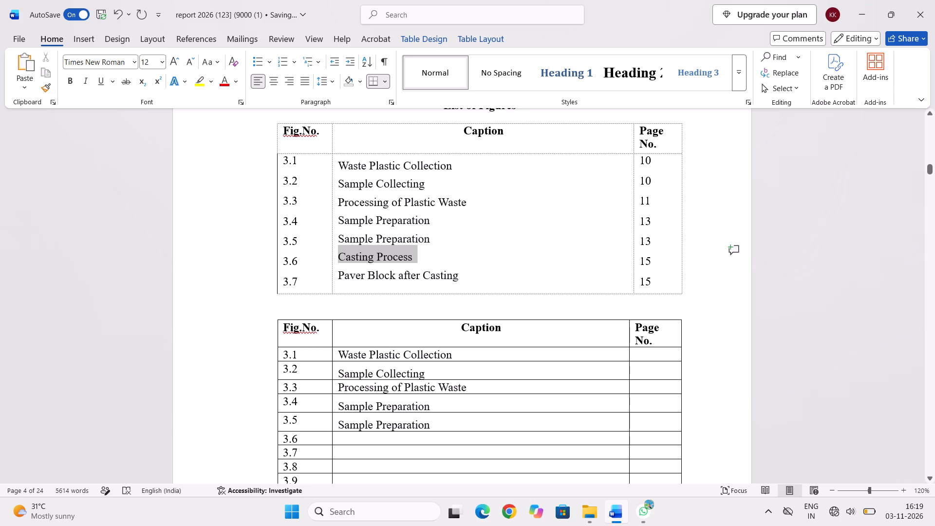
{"action": "left_click_drag", "start_coordinate": [401, 259], "coordinate": [403, 259]}
{"action": "key", "text": "ctrl+c"}
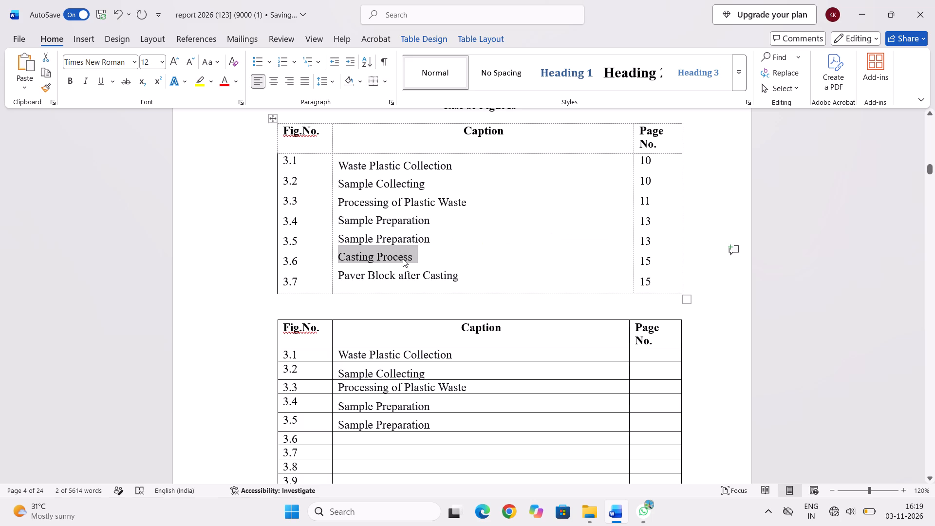
{"action": "left_click", "coordinate": [382, 438]}
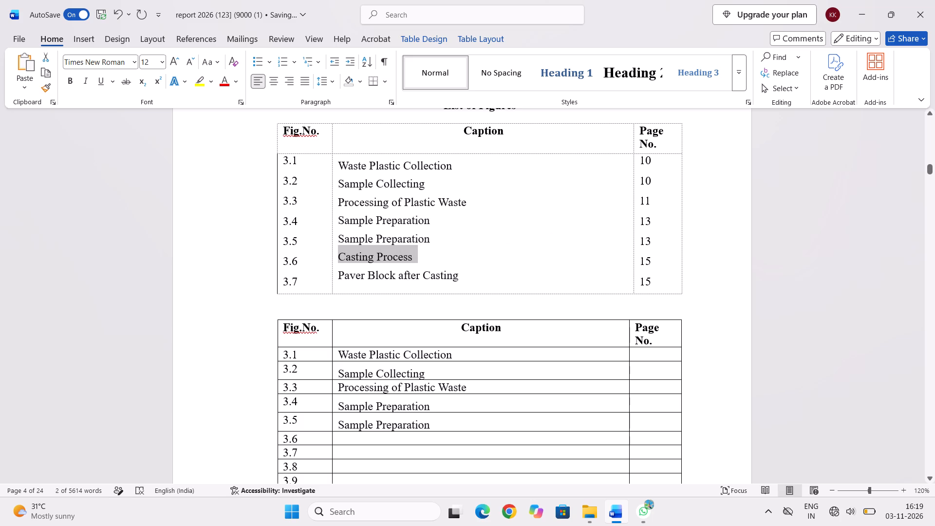
{"action": "left_click", "coordinate": [382, 438]}
{"action": "key", "text": "ctrl+v"}
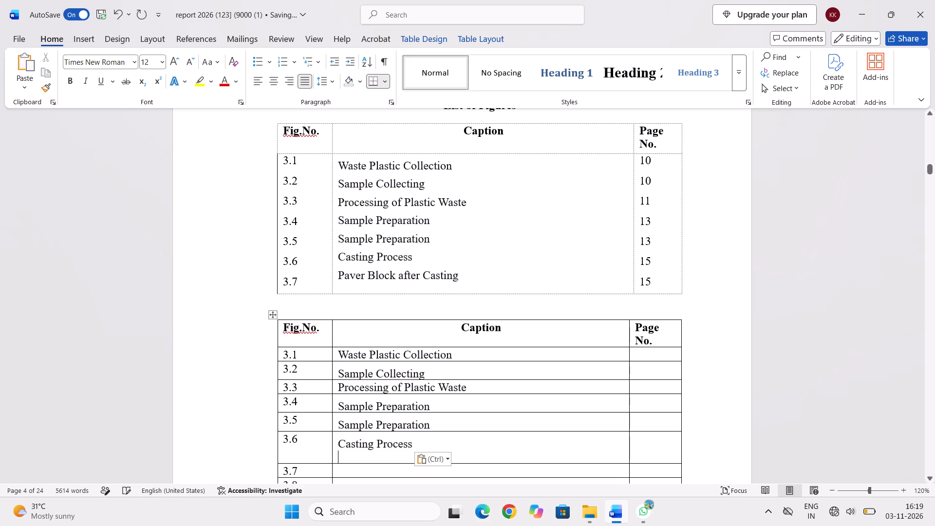
{"action": "key", "text": "backslash"}
{"action": "key", "text": "BackSpace"}
{"action": "key", "text": "BackSpace"}
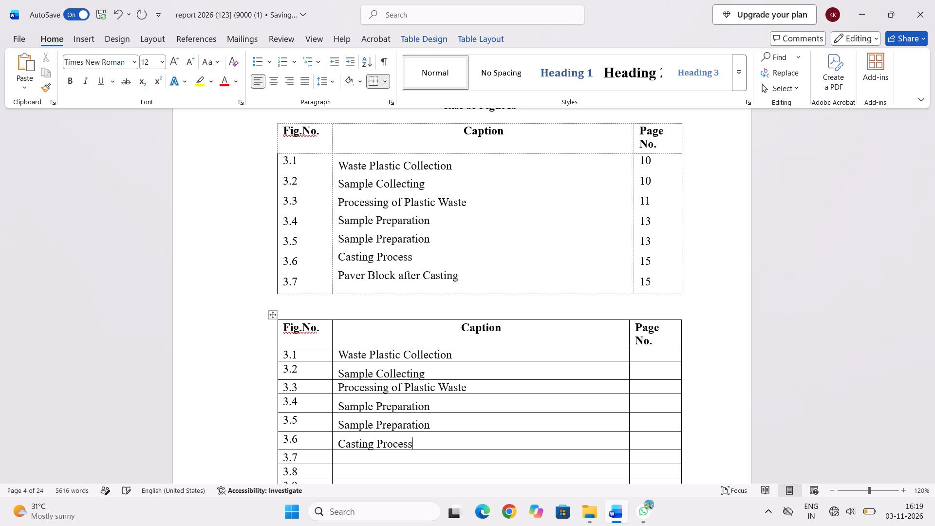
Copy the Paver Block after Casting caption from the original table into the new table's 3.7 row, without an extra blank line.
{"action": "left_click_drag", "start_coordinate": [338, 280], "coordinate": [348, 278]}
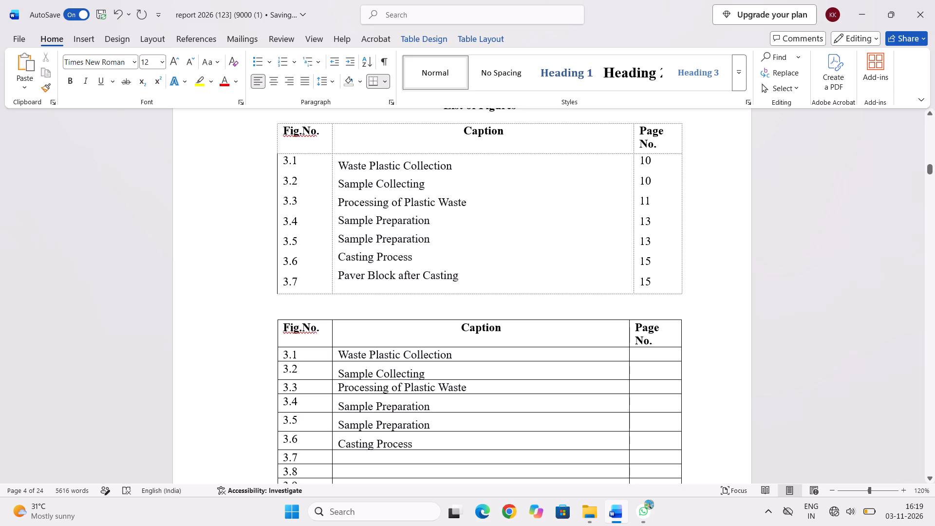
{"action": "left_click_drag", "start_coordinate": [348, 278], "coordinate": [456, 275]}
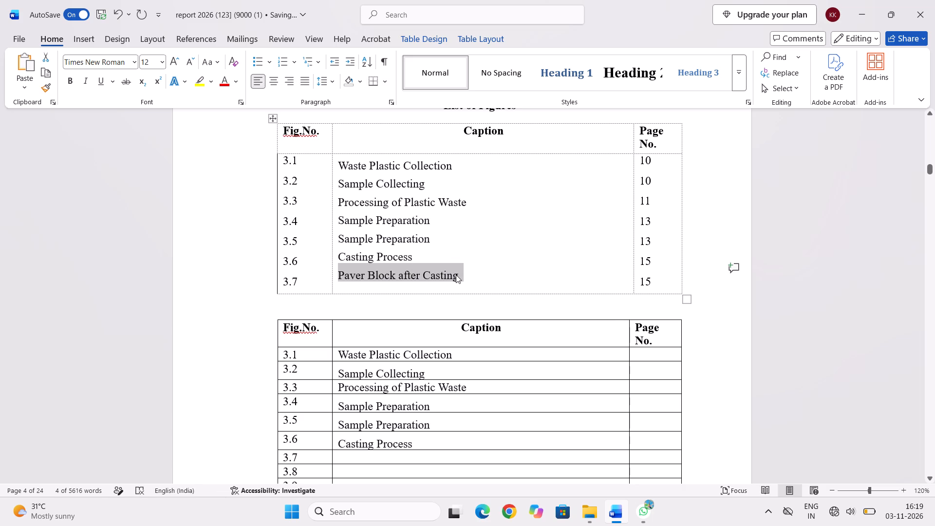
{"action": "key", "text": "ctrl+c"}
{"action": "left_click", "coordinate": [356, 455]}
{"action": "key", "text": "ctrl+v"}
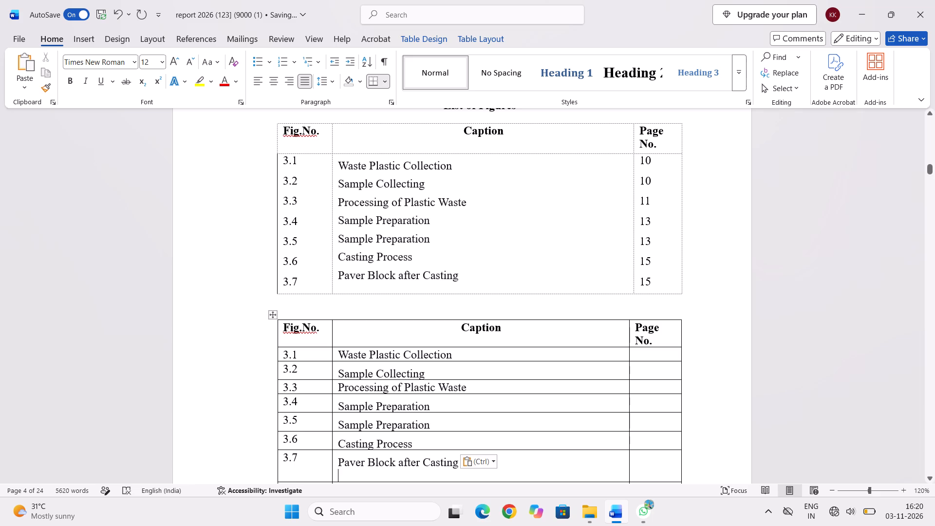
{"action": "key", "text": "BackSpace"}
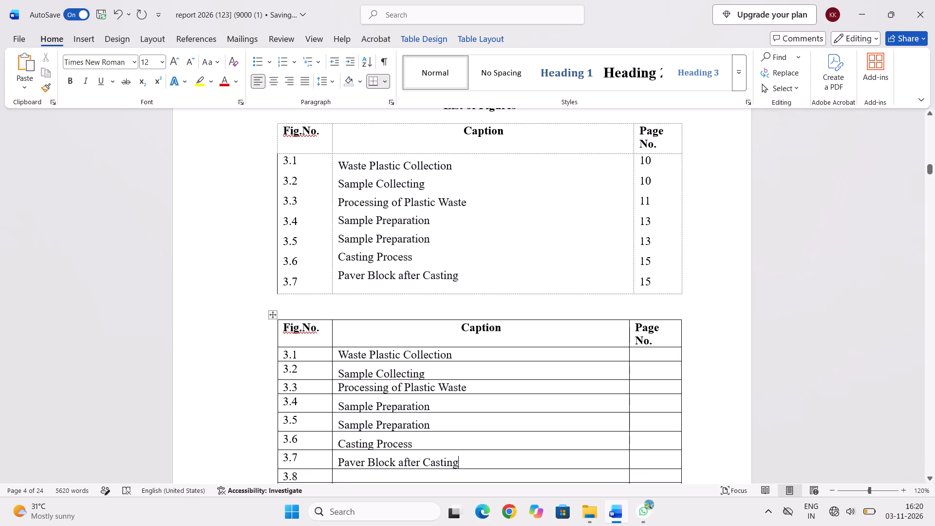
Set the line spacing of the captions in the new table's rows 3.4 to 3.7 to 1.0.
{"action": "left_click_drag", "start_coordinate": [338, 404], "coordinate": [433, 458]}
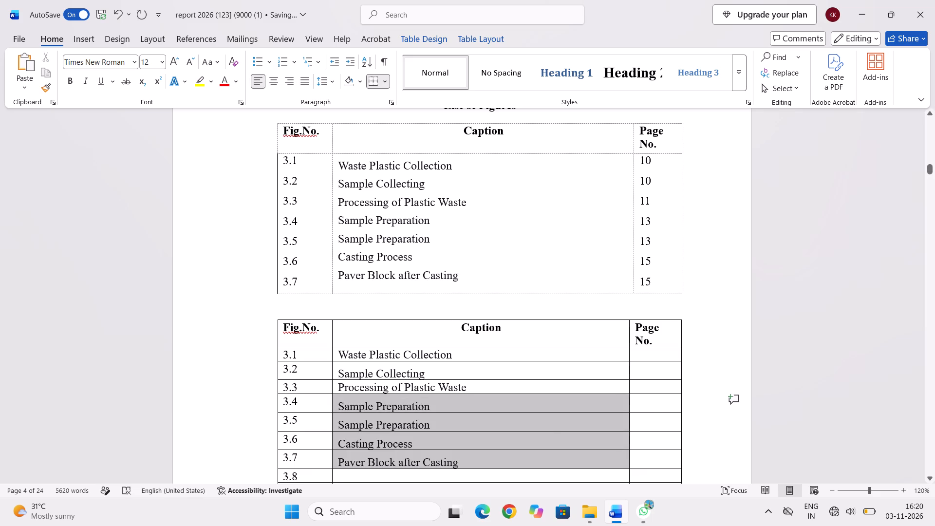
{"action": "left_click_drag", "start_coordinate": [433, 458], "coordinate": [434, 458]}
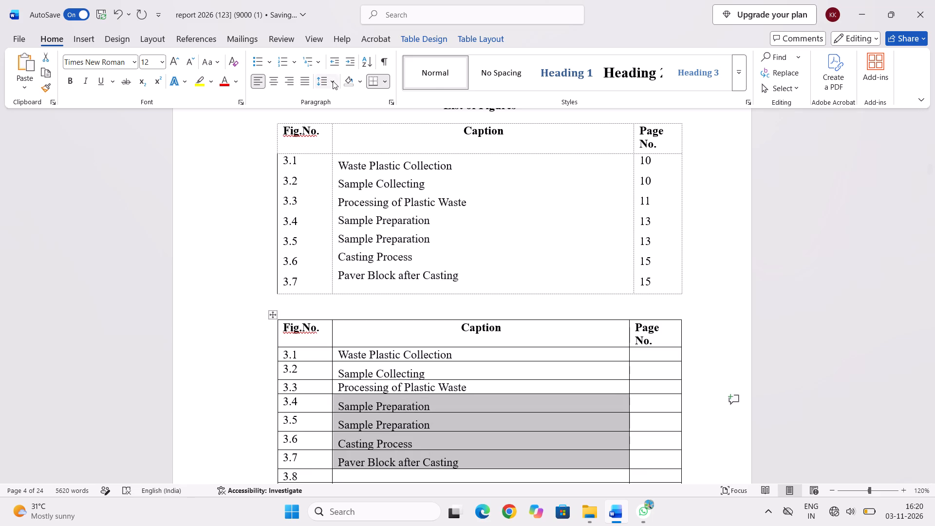
{"action": "left_click", "coordinate": [333, 81]}
{"action": "left_click", "coordinate": [350, 95]}
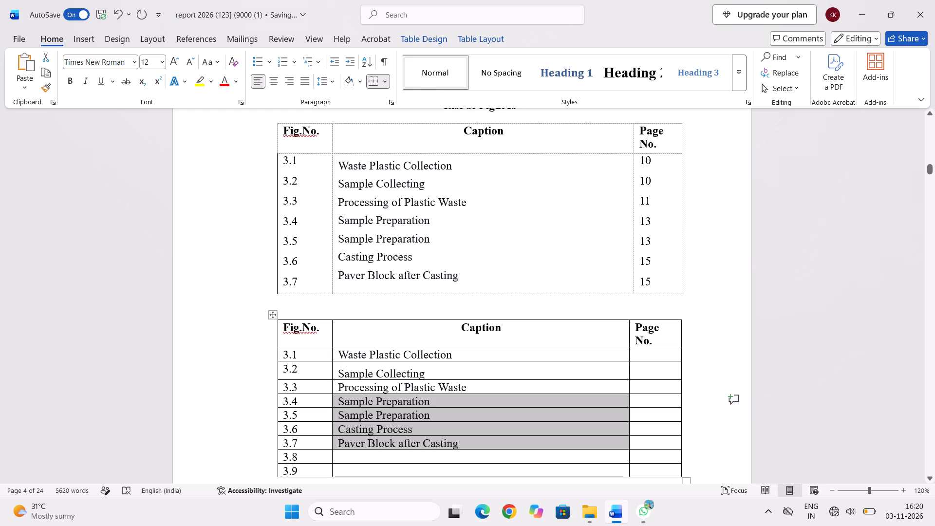
Set the line spacing of the Sample Collecting caption in the new table's 3.2 row to 1.0.
{"action": "left_click_drag", "start_coordinate": [339, 371], "coordinate": [388, 367]}
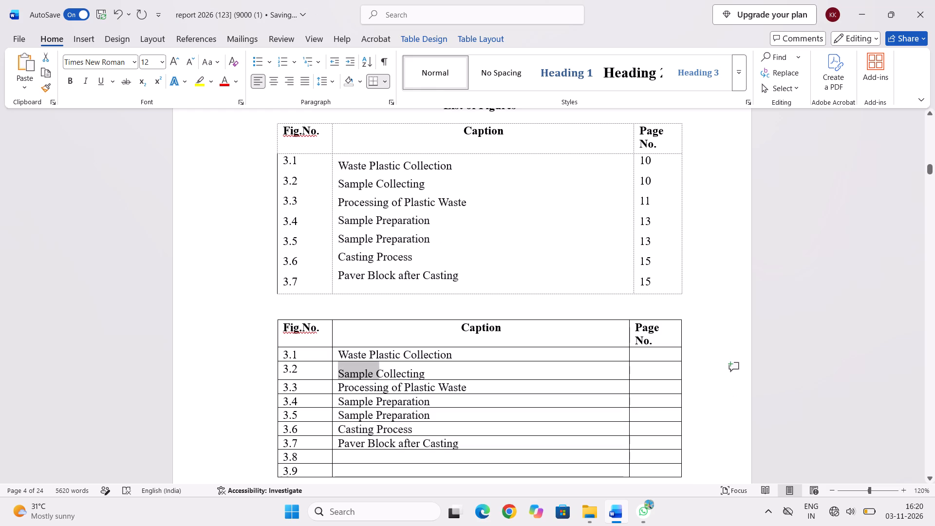
{"action": "left_click_drag", "start_coordinate": [388, 367], "coordinate": [427, 372]}
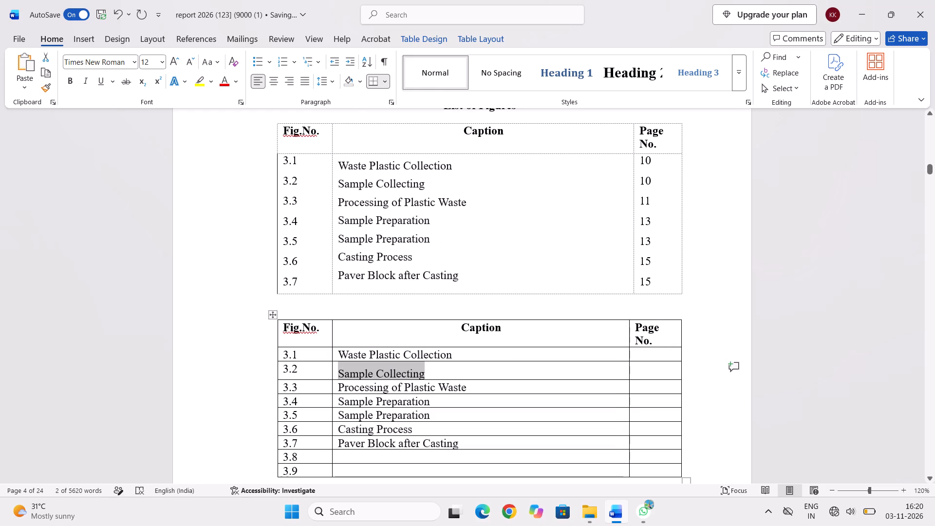
{"action": "left_click", "coordinate": [334, 81]}
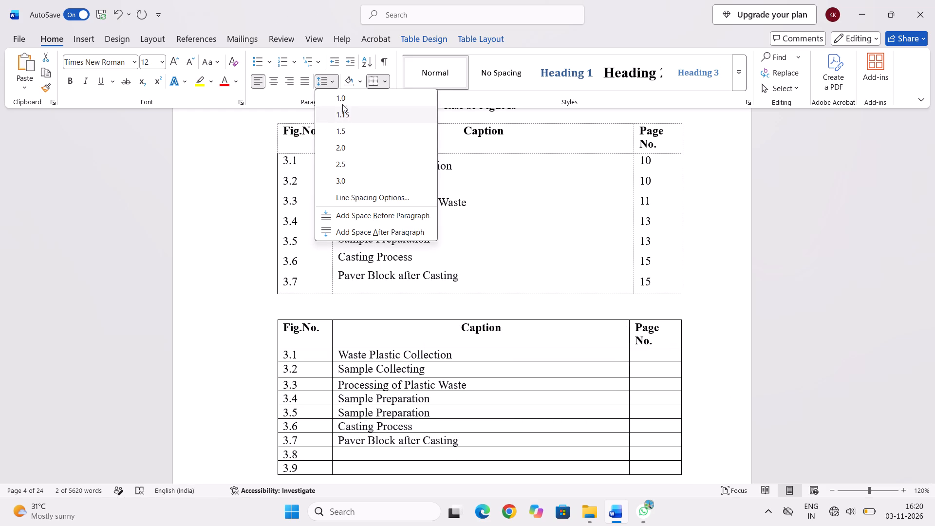
{"action": "left_click", "coordinate": [343, 97]}
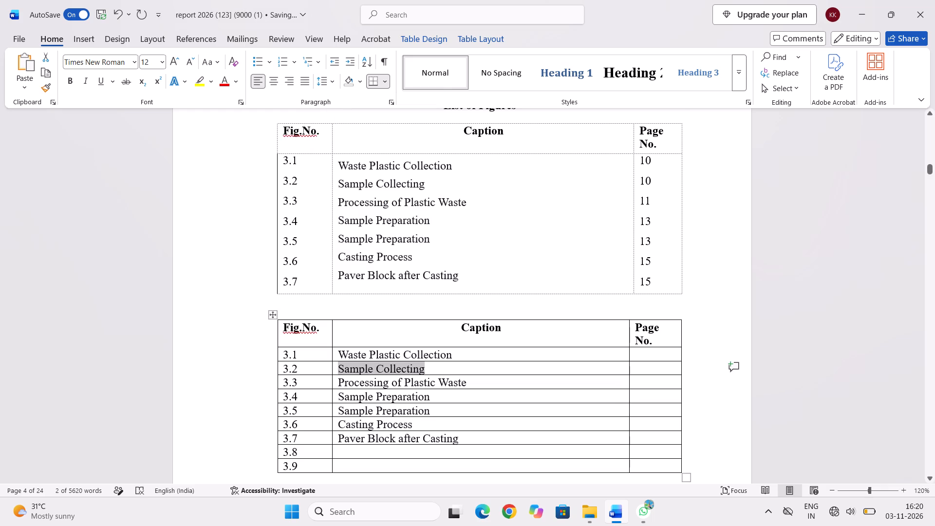
Fill the new table's Page No. column for rows 3.1 to 3.7 with 10, 10, 11, 13, 15, 15 and 15.
{"action": "left_click", "coordinate": [660, 354]}
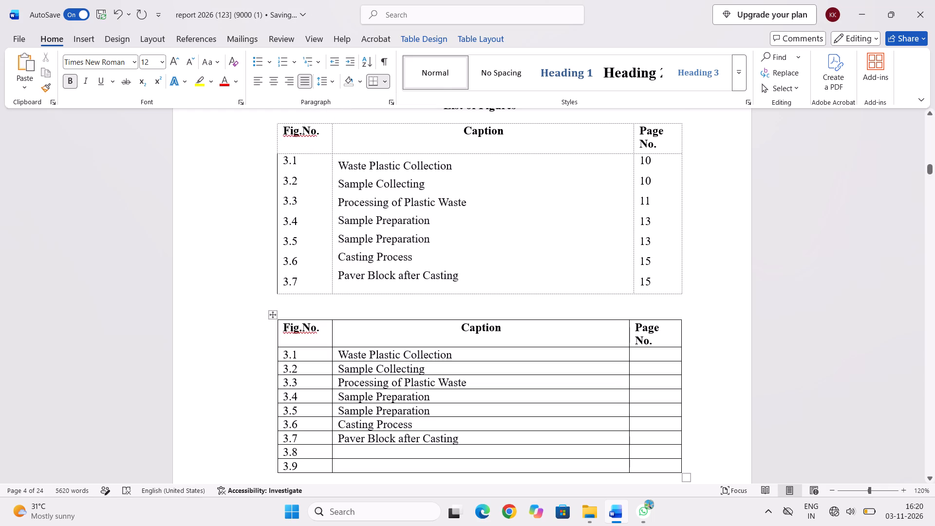
{"action": "type", "text": "10"}
{"action": "key", "text": "Down"}
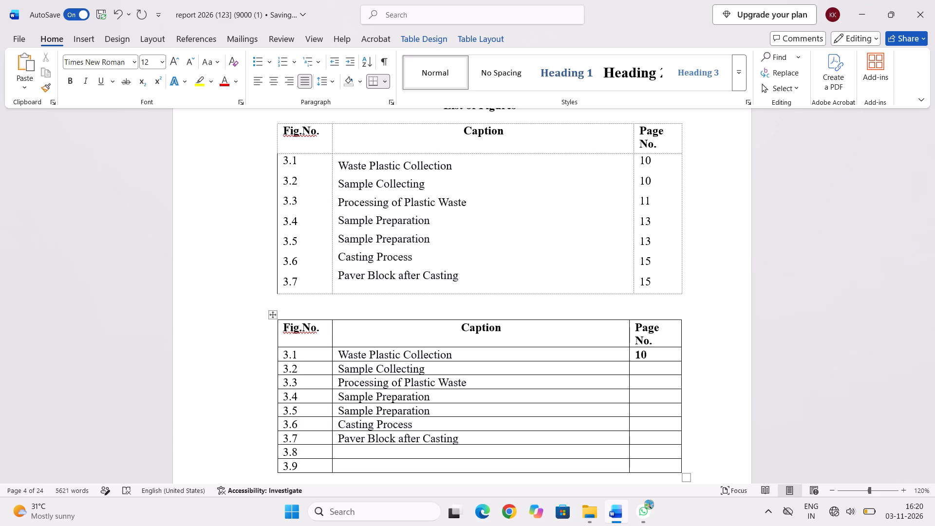
{"action": "type", "text": "10"}
{"action": "key", "text": "Down"}
{"action": "type", "text": "11"}
{"action": "key", "text": "Down"}
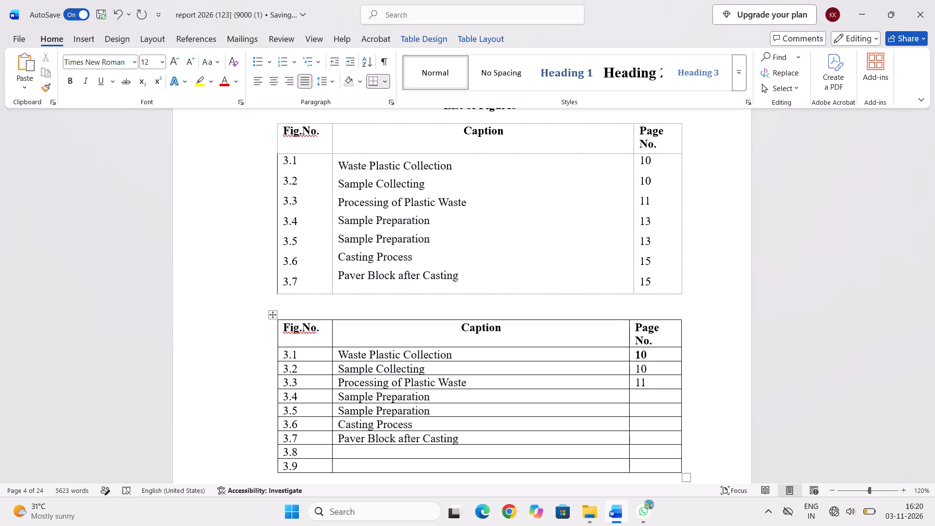
{"action": "type", "text": "13"}
{"action": "key", "text": "Down"}
{"action": "type", "text": "15"}
{"action": "key", "text": "Down"}
{"action": "type", "text": "15"}
{"action": "key", "text": "Down"}
{"action": "type", "text": "15"}
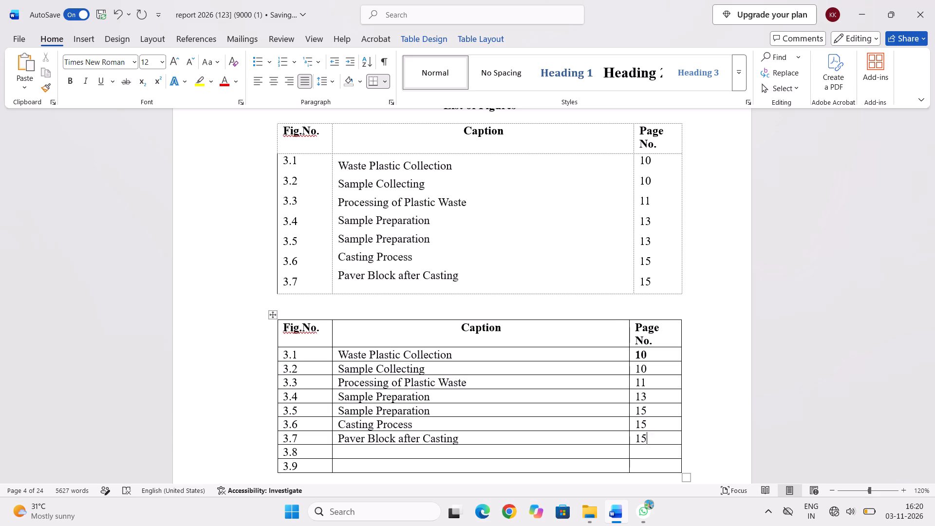
Correct the page number in the new table's 3.5 row to 13.
{"action": "left_click", "coordinate": [650, 412]}
{"action": "key", "text": "BackSpace"}
{"action": "key", "text": "3"}
Remove the bold formatting from the page number in the new table's 3.1 row.
{"action": "left_click_drag", "start_coordinate": [636, 357], "coordinate": [650, 354]}
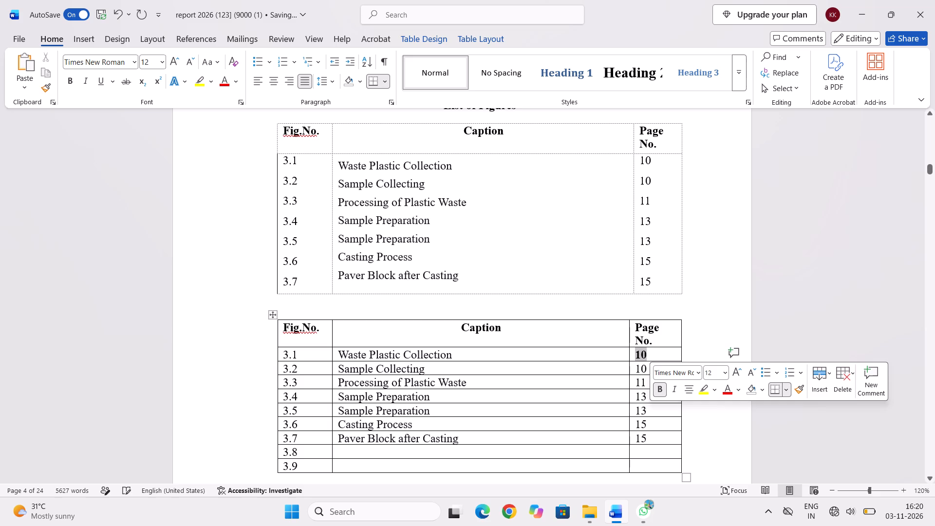
{"action": "left_click", "coordinate": [661, 390]}
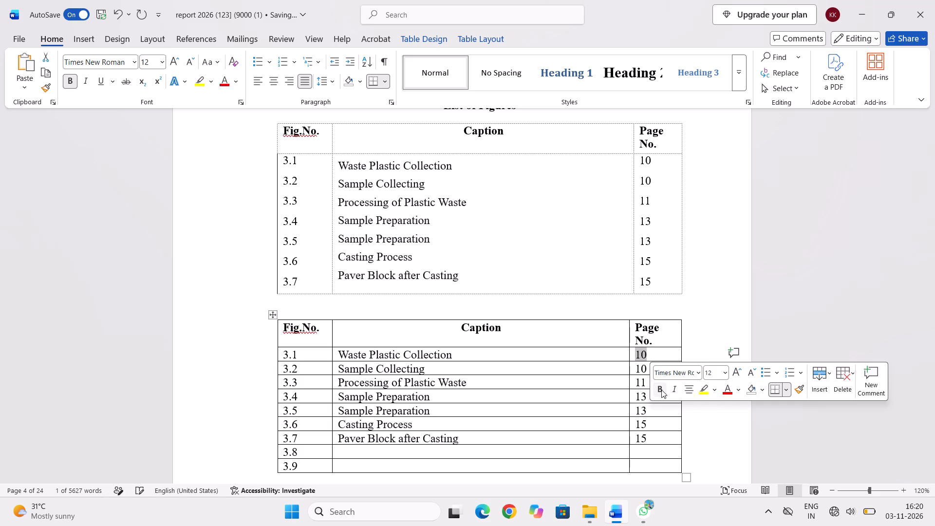
{"action": "left_click", "coordinate": [652, 445]}
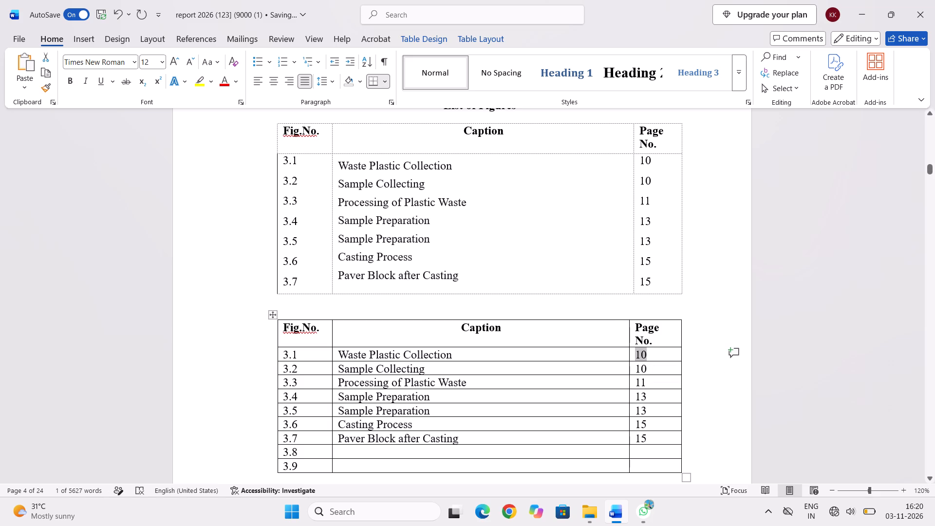
Apply No Border to the entire new List of Figures table.
{"action": "left_click", "coordinate": [273, 312]}
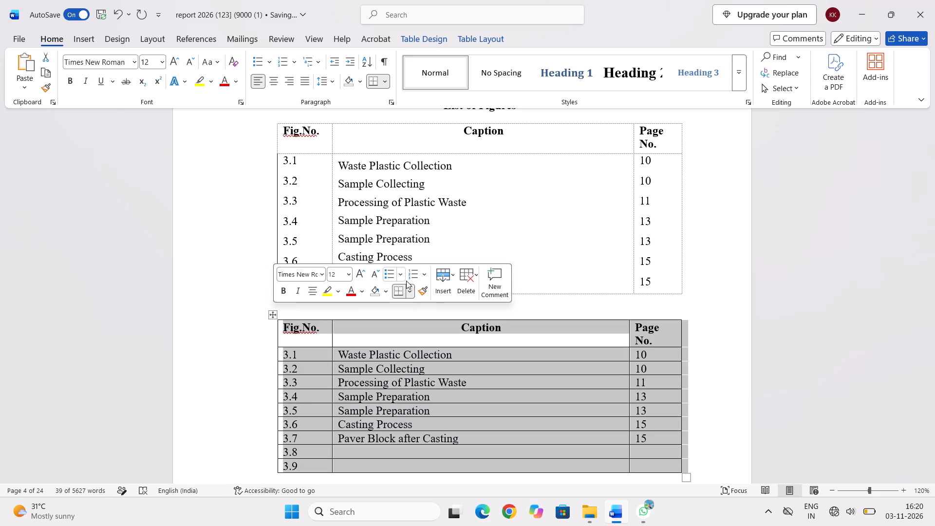
{"action": "left_click", "coordinate": [411, 294]}
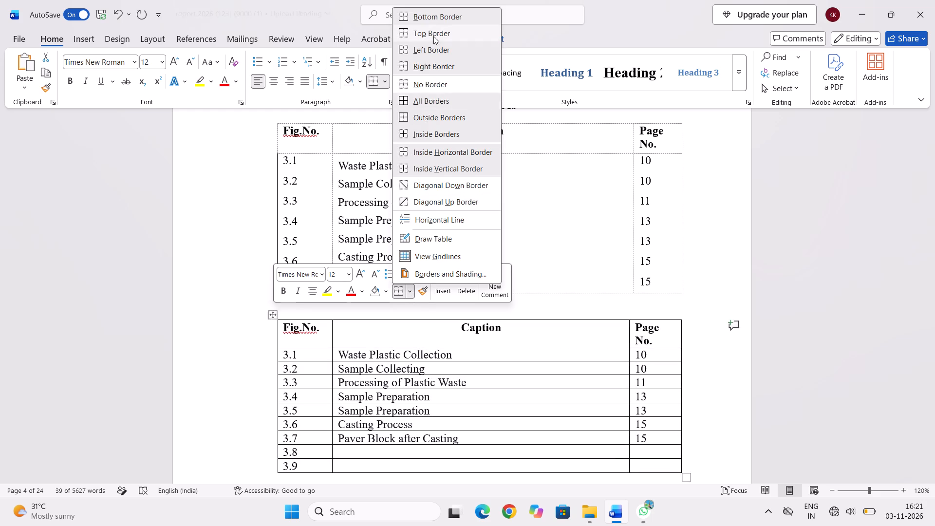
{"action": "left_click", "coordinate": [413, 87]}
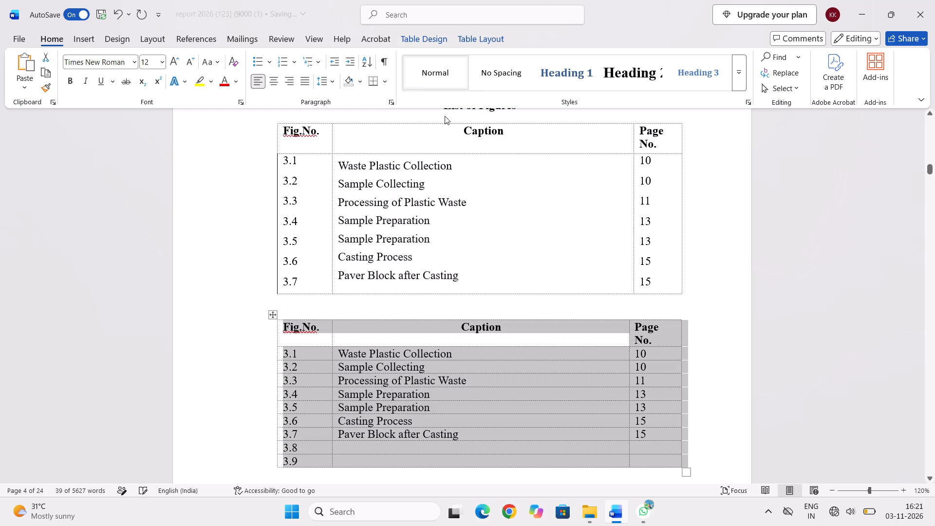
{"action": "left_click", "coordinate": [511, 308]}
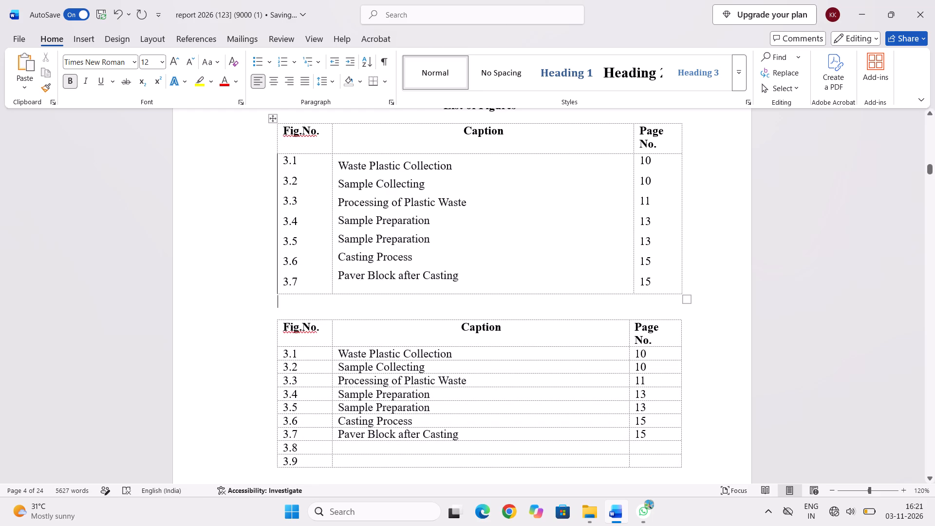
Delete the original List of Figures table and the blank line left between the heading and the new table.
{"action": "left_click", "coordinate": [273, 117]}
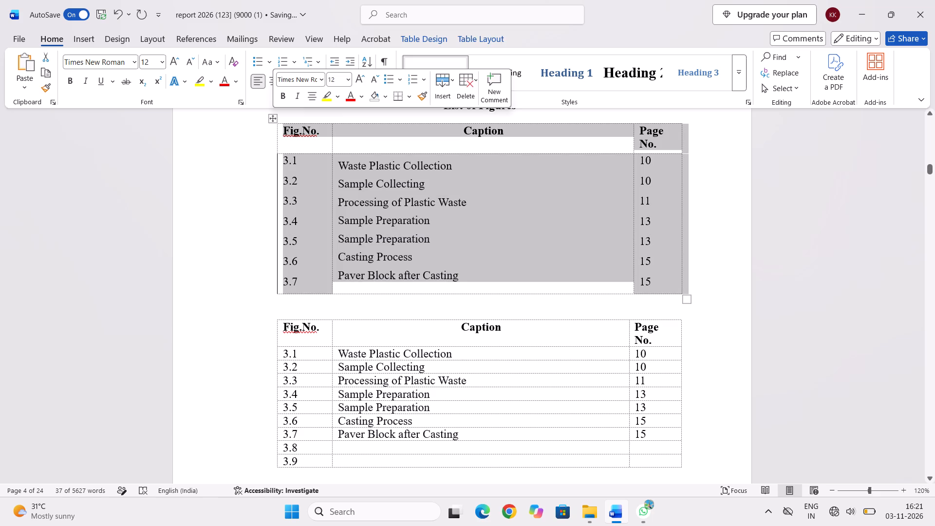
{"action": "key", "text": "BackSpace"}
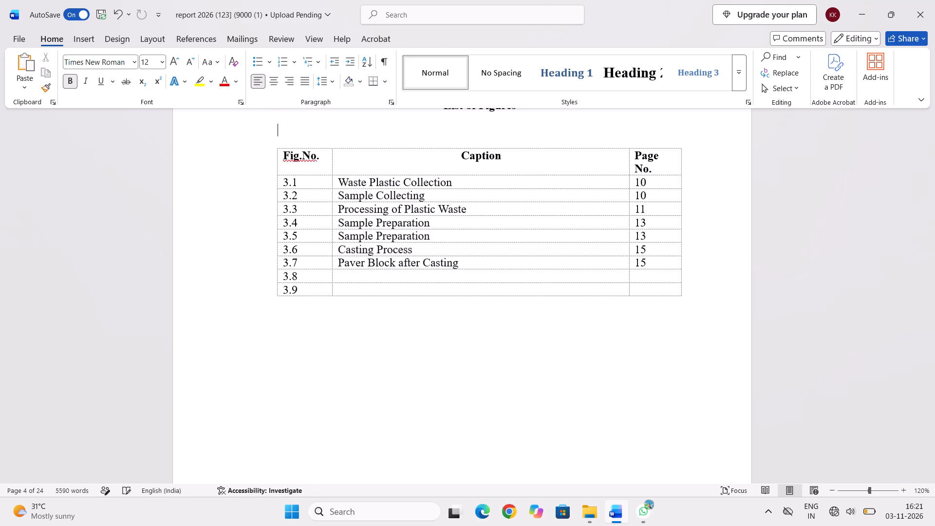
{"action": "scroll", "coordinate": [273, 117], "scroll_direction": "up", "scroll_amount": 1}
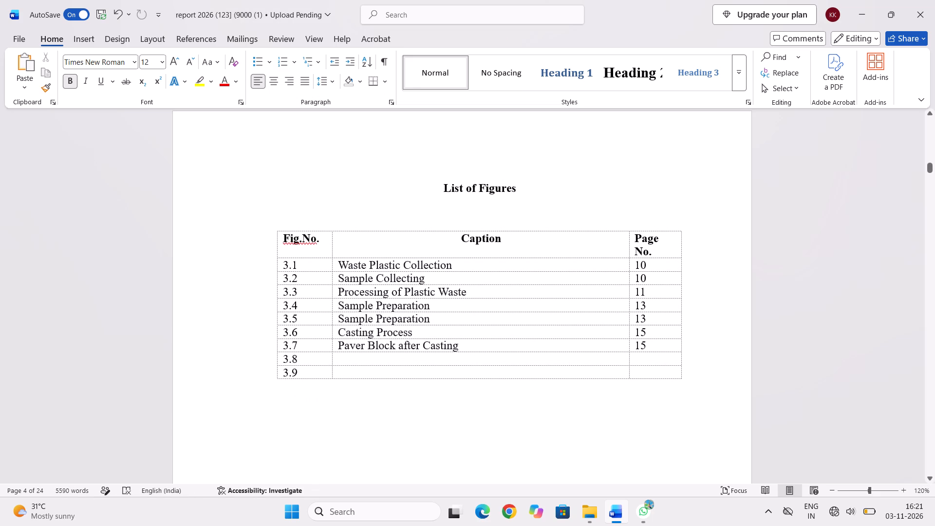
{"action": "key", "text": "BackSpace"}
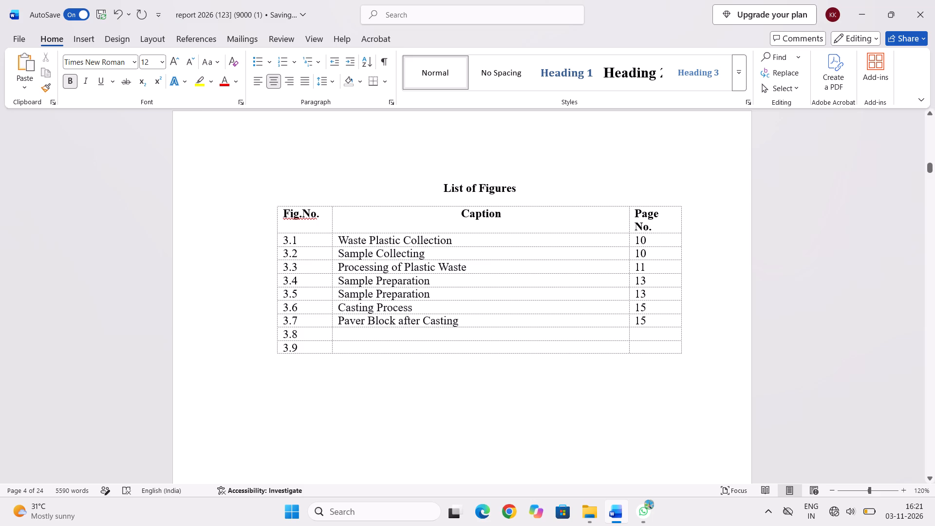
Set the line spacing of the whole new List of Figures table to 1.5.
{"action": "left_click", "coordinate": [272, 202]}
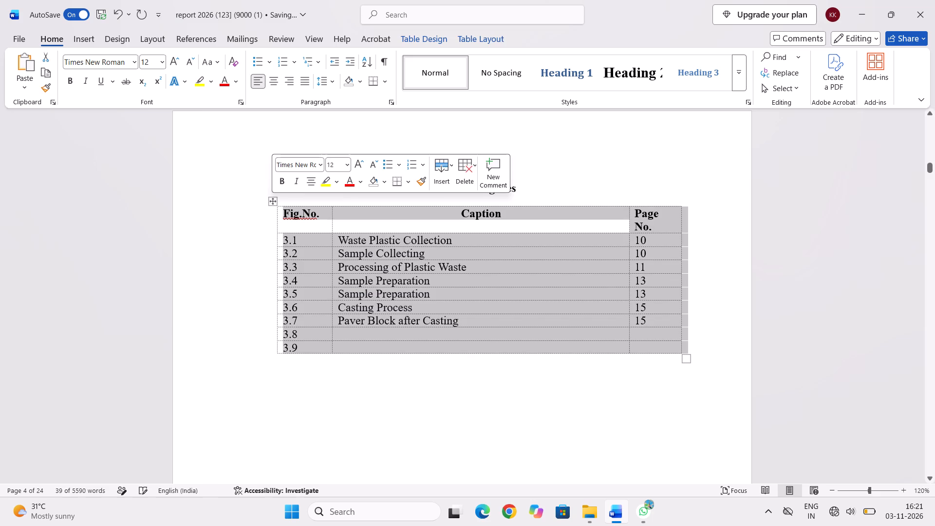
{"action": "left_click", "coordinate": [333, 81]}
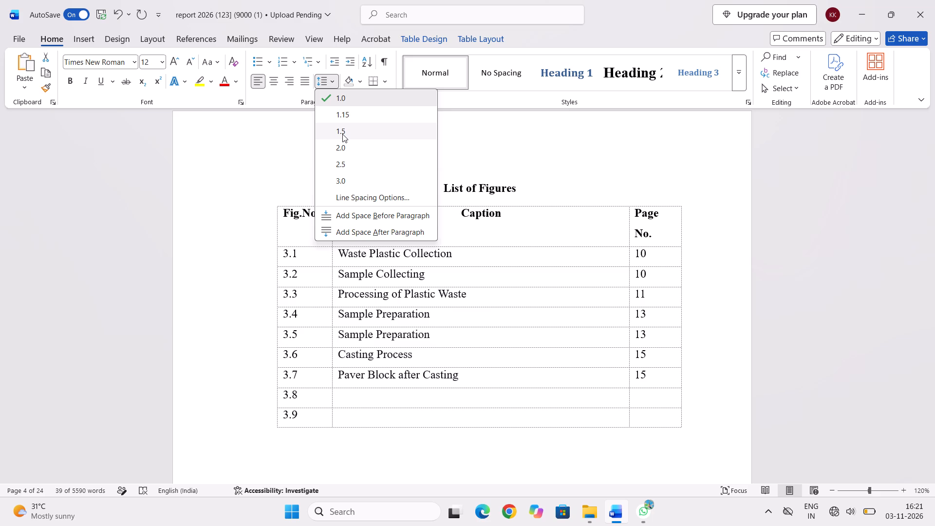
{"action": "left_click", "coordinate": [342, 134]}
{"action": "left_click", "coordinate": [313, 186]}
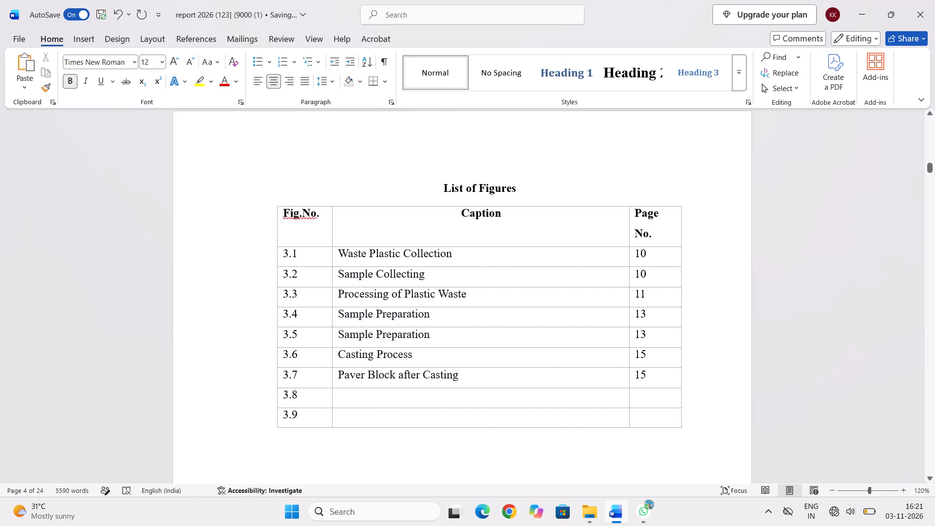
Look over the layout of the rebuilt List of Figures page and the table list on the page after it.
{"action": "scroll", "coordinate": [487, 467], "scroll_direction": "down", "scroll_amount": 1}
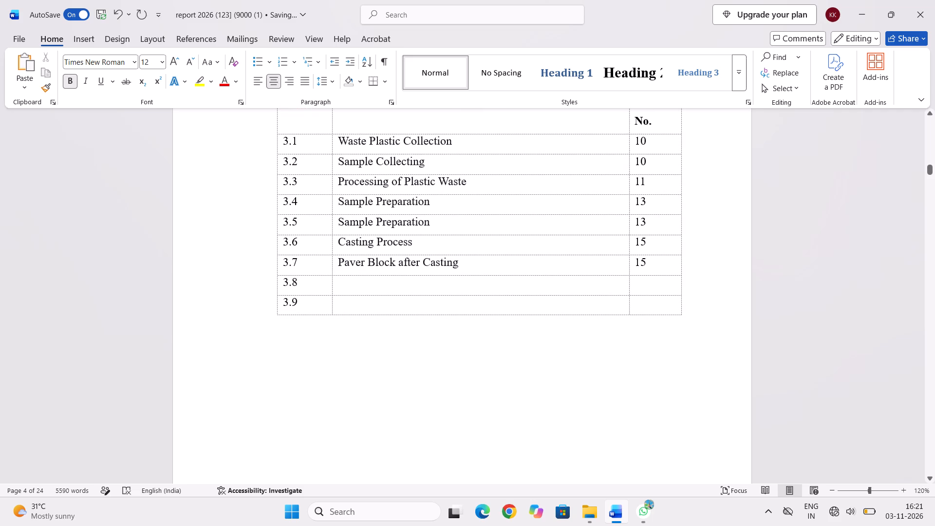
{"action": "scroll", "coordinate": [468, 421], "scroll_direction": "up", "scroll_amount": 1}
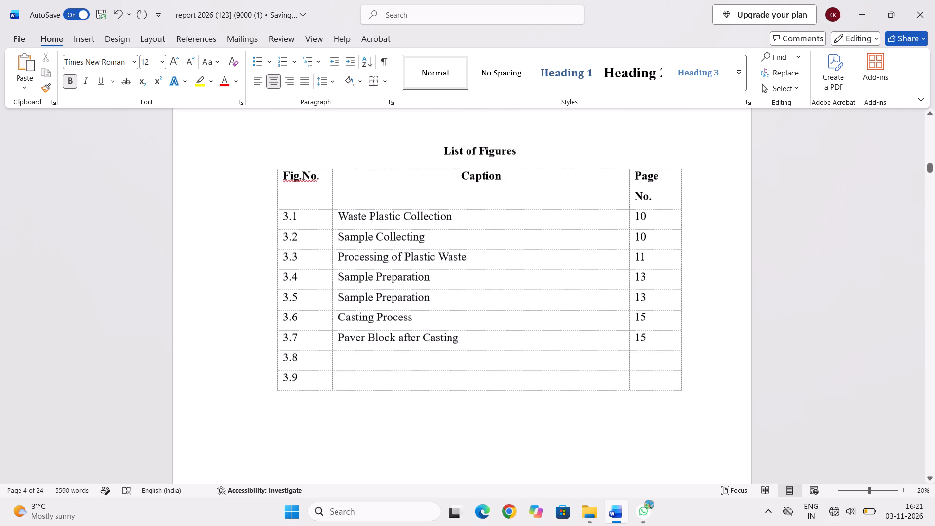
{"action": "scroll", "coordinate": [468, 421], "scroll_direction": "up", "scroll_amount": 1}
{"action": "scroll", "coordinate": [468, 421], "scroll_direction": "down", "scroll_amount": 1}
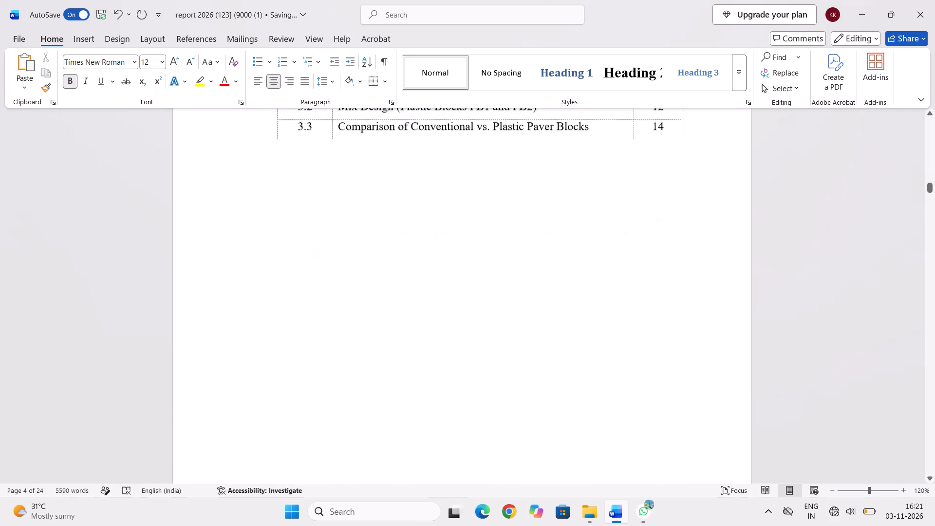
{"action": "scroll", "coordinate": [468, 421], "scroll_direction": "down", "scroll_amount": 1}
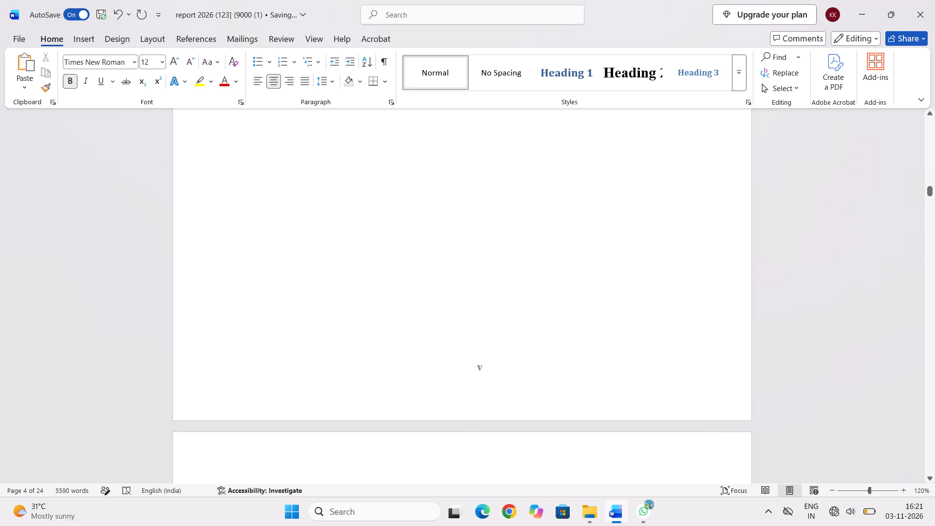
{"action": "scroll", "coordinate": [468, 421], "scroll_direction": "up", "scroll_amount": 3}
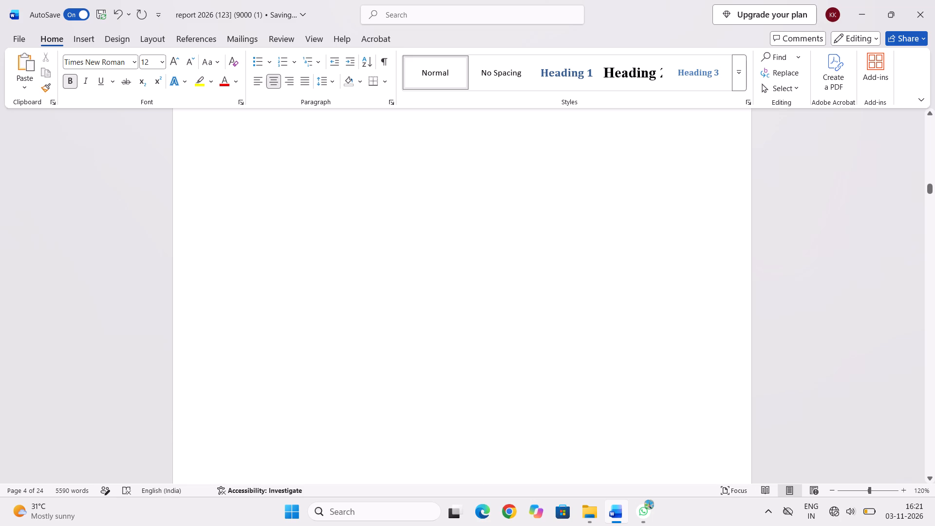
Set the line spacing of the whole list of tables on the page after the List of Figures to 1.5.
{"action": "scroll", "coordinate": [468, 421], "scroll_direction": "up", "scroll_amount": 4}
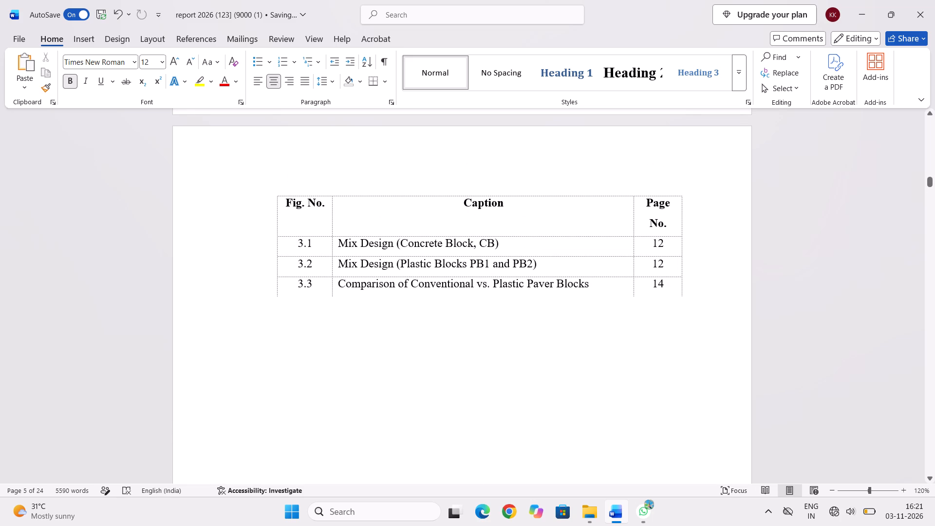
{"action": "left_click", "coordinate": [275, 193]}
{"action": "left_click", "coordinate": [337, 77]}
{"action": "left_click", "coordinate": [352, 132]}
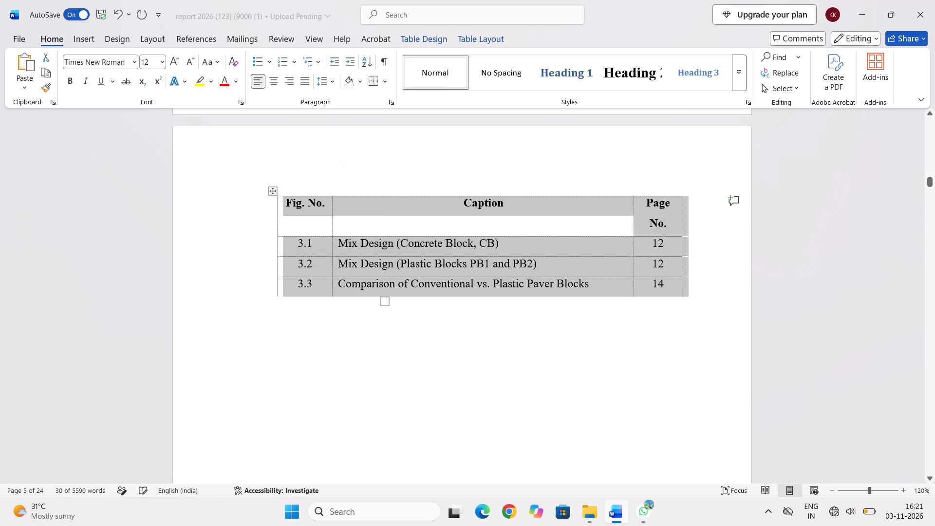
{"action": "left_click", "coordinate": [373, 388]}
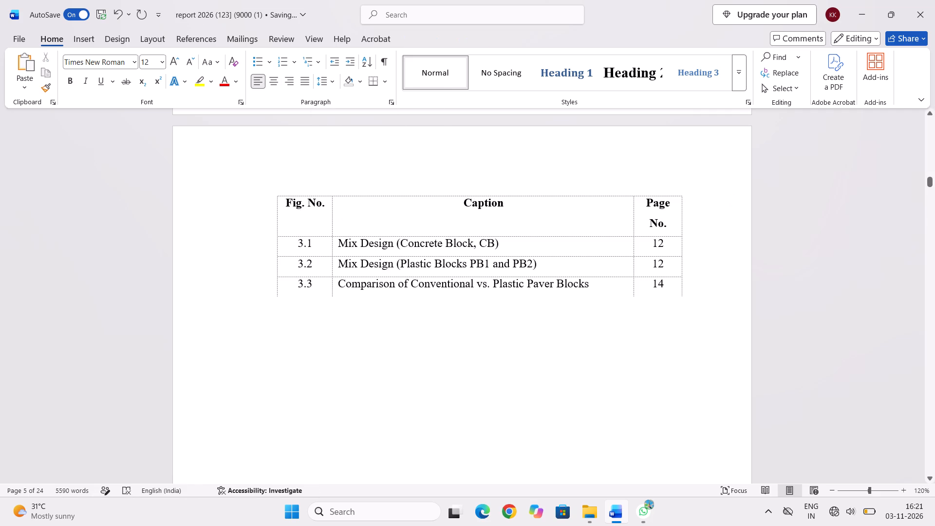
Delete the blank line between the first mix design table and the "Table no 3.2 Mix Design" caption in Chapter 3.
{"action": "scroll", "coordinate": [373, 388], "scroll_direction": "down", "scroll_amount": 3}
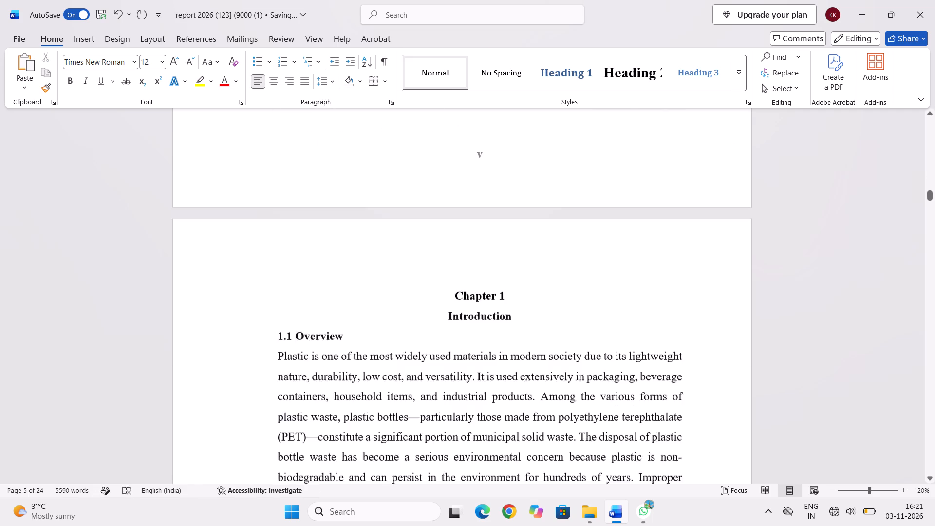
{"action": "scroll", "coordinate": [373, 388], "scroll_direction": "down", "scroll_amount": 19}
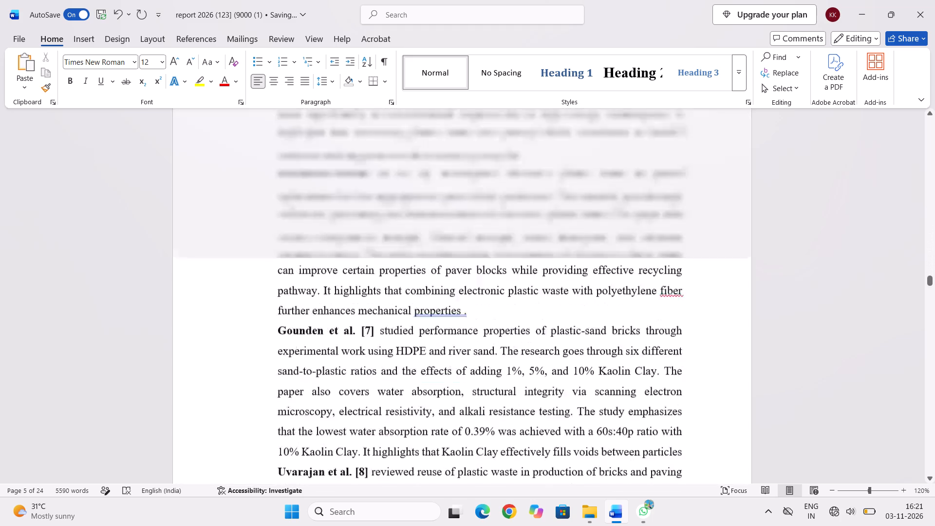
{"action": "scroll", "coordinate": [373, 388], "scroll_direction": "down", "scroll_amount": 6}
{"action": "scroll", "coordinate": [373, 388], "scroll_direction": "up", "scroll_amount": 1}
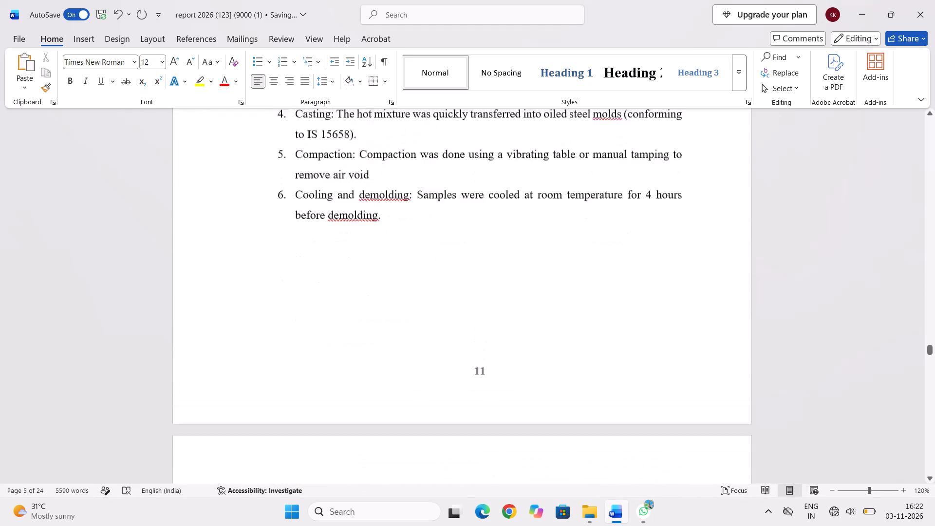
{"action": "scroll", "coordinate": [373, 388], "scroll_direction": "up", "scroll_amount": 3}
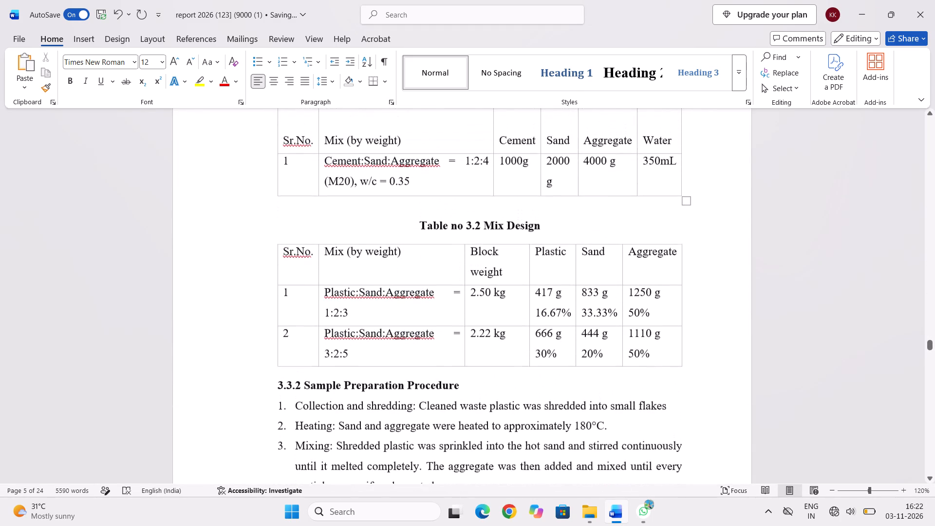
{"action": "scroll", "coordinate": [373, 388], "scroll_direction": "up", "scroll_amount": 3}
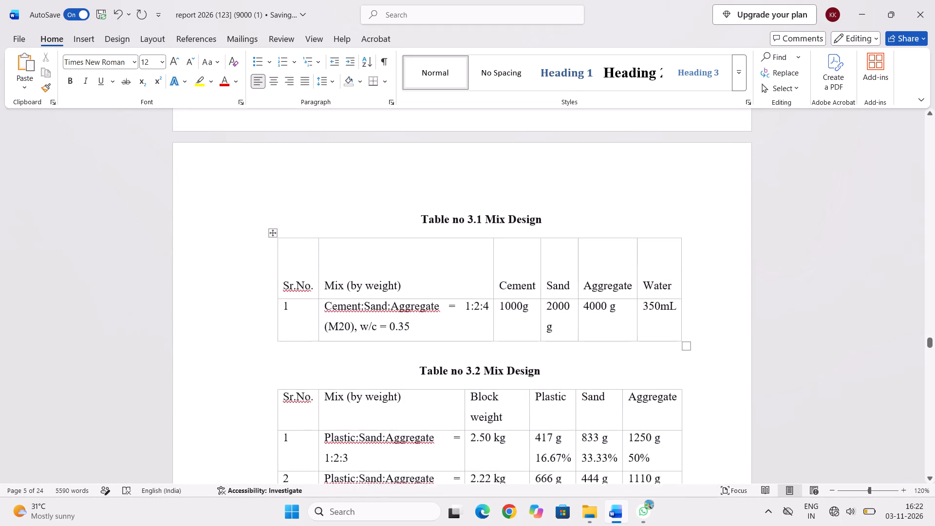
{"action": "scroll", "coordinate": [373, 388], "scroll_direction": "up", "scroll_amount": 1}
{"action": "left_click", "coordinate": [447, 369]}
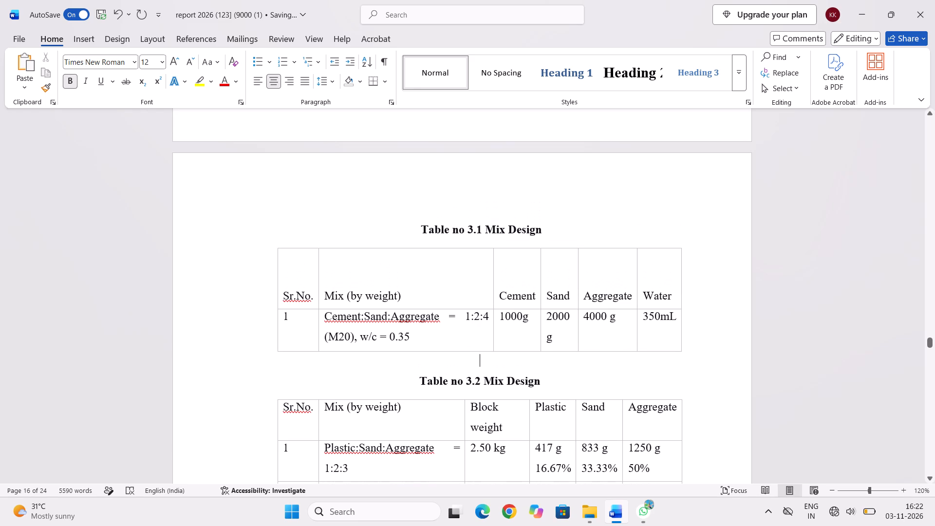
{"action": "key", "text": "BackSpace"}
{"action": "key", "text": "BackSpace"}
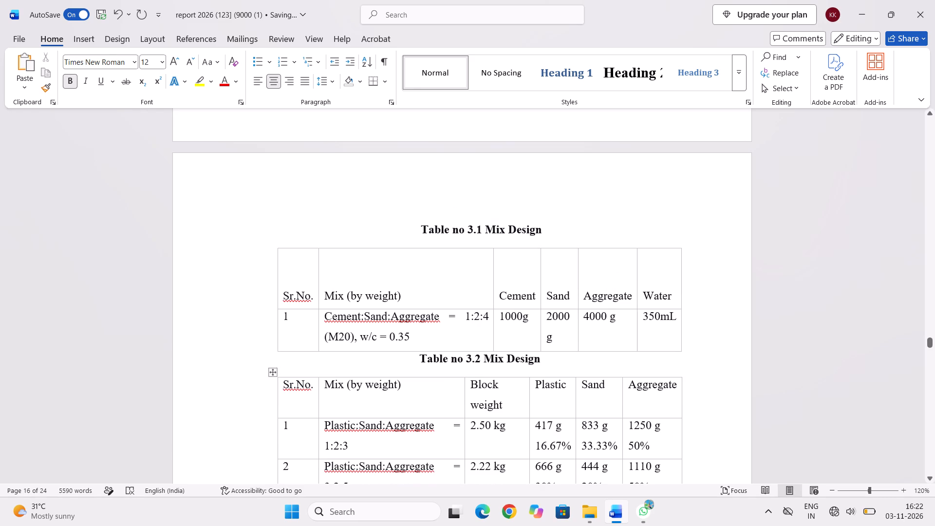
Add space before the "Table no 3.2 Mix Design" caption paragraph.
{"action": "left_click_drag", "start_coordinate": [420, 357], "coordinate": [550, 355]}
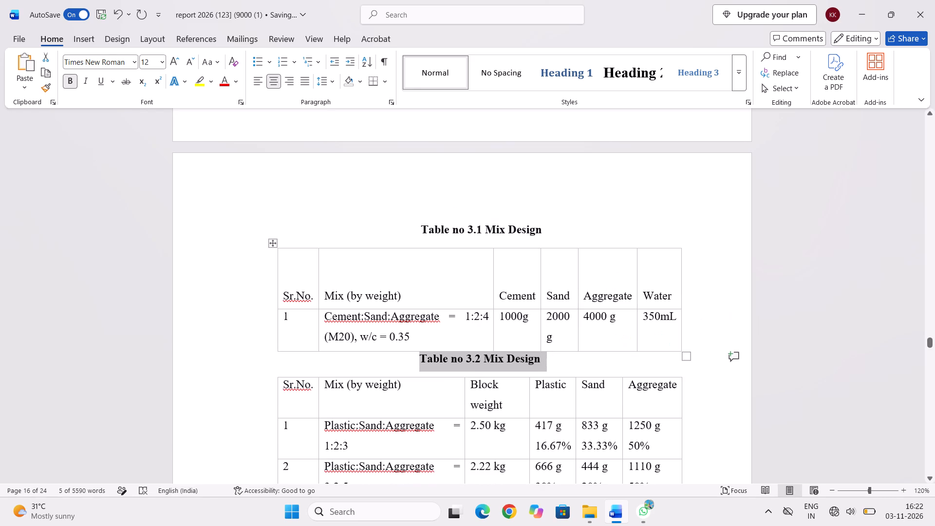
{"action": "left_click", "coordinate": [331, 76]}
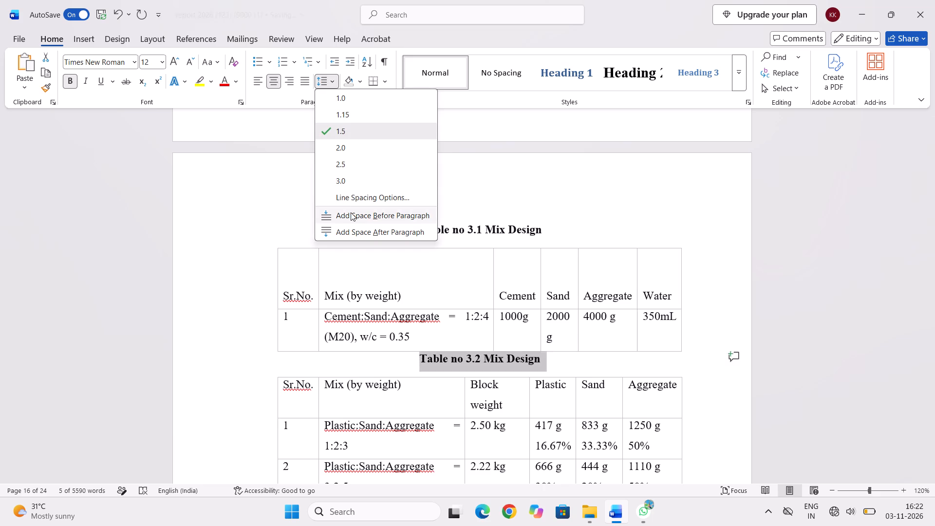
{"action": "left_click", "coordinate": [350, 215]}
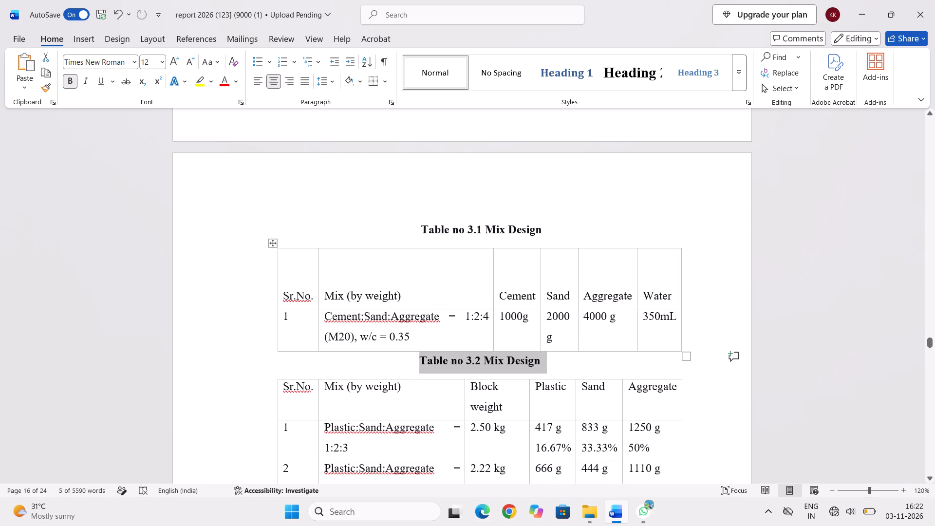
Move the first mix design table up so it sits directly beneath its "Table no 3.1 Mix Design" caption.
{"action": "left_click_drag", "start_coordinate": [274, 244], "coordinate": [274, 227]}
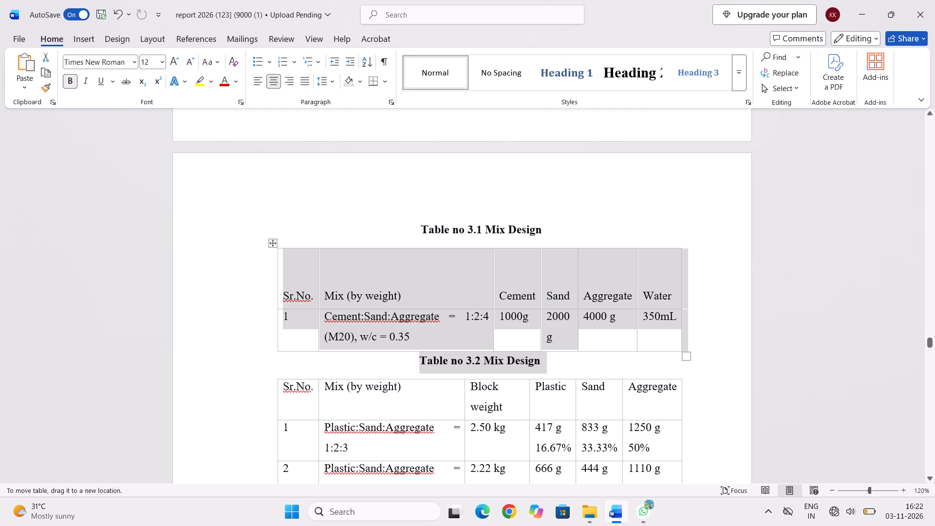
{"action": "left_click_drag", "start_coordinate": [274, 227], "coordinate": [276, 234]}
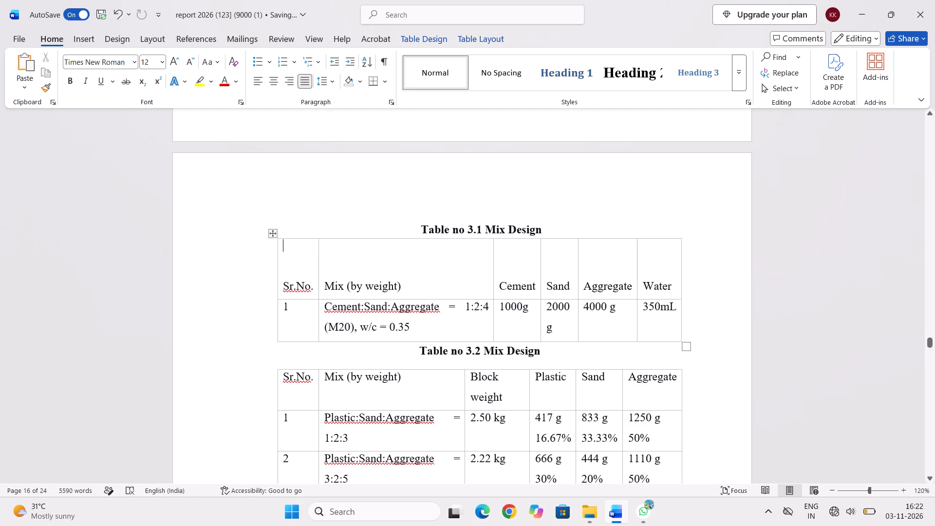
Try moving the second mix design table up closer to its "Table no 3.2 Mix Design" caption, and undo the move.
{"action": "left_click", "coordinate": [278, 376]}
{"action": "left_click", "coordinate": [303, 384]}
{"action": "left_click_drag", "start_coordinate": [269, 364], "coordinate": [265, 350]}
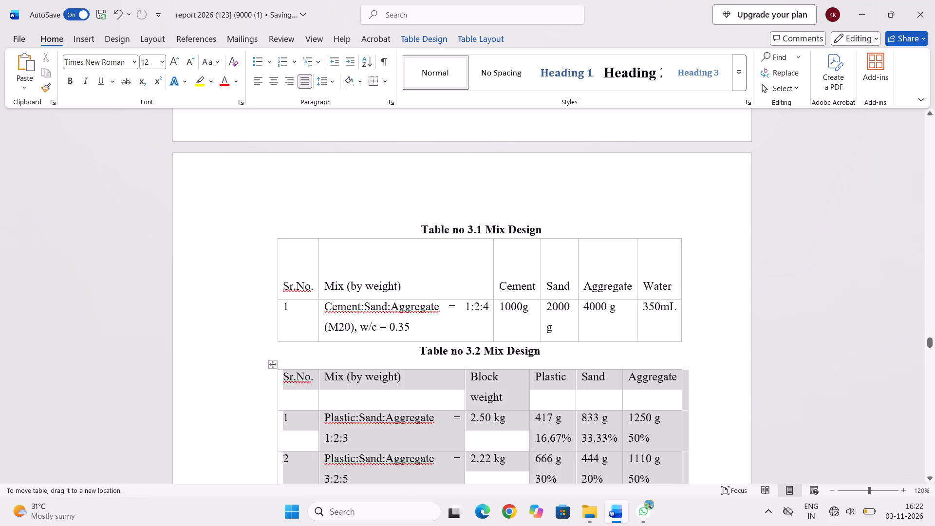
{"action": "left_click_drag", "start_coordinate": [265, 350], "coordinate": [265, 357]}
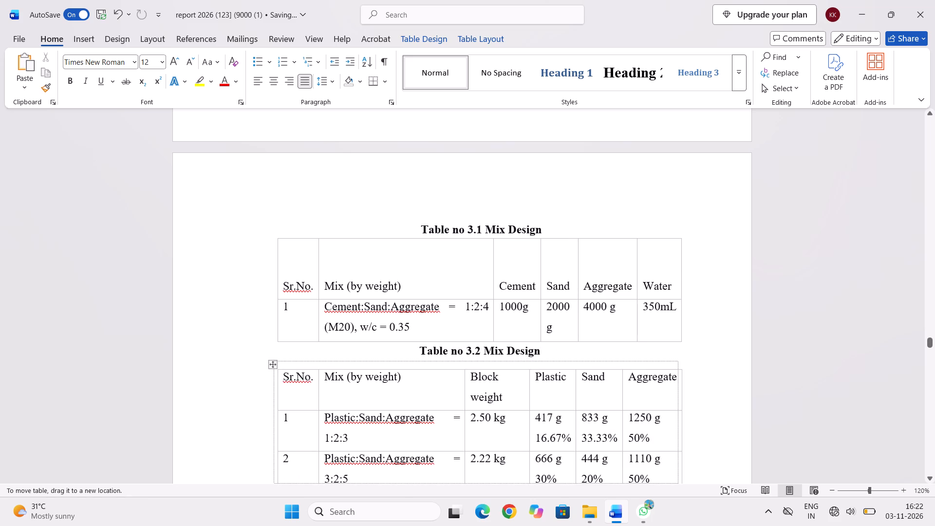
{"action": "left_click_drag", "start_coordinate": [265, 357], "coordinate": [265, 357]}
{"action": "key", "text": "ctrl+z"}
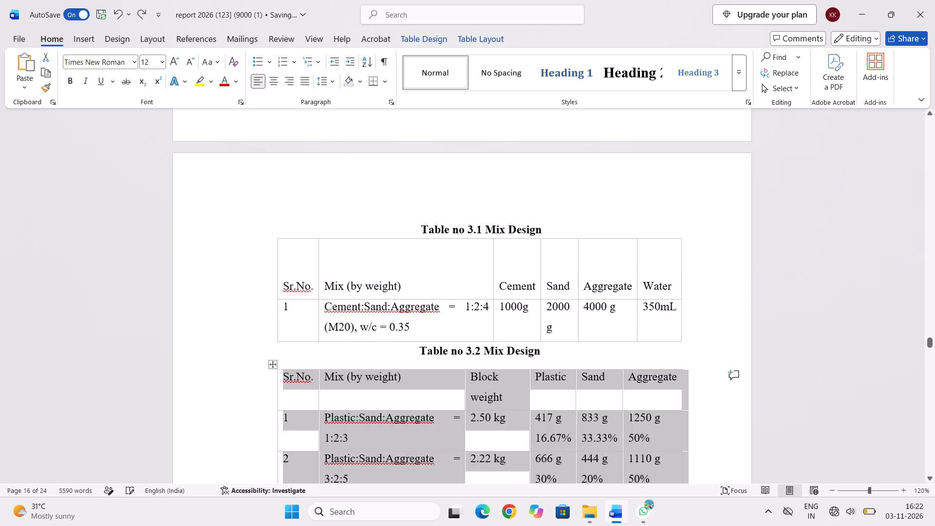
Set the line spacing of the "Table no 3.2 Mix Design" caption to 1.0.
{"action": "left_click", "coordinate": [418, 351]}
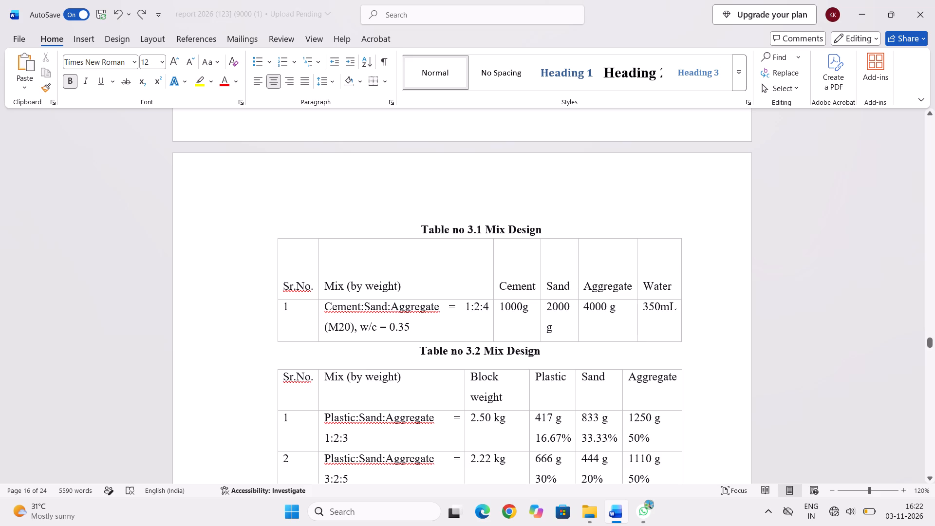
{"action": "left_click_drag", "start_coordinate": [422, 350], "coordinate": [549, 345]}
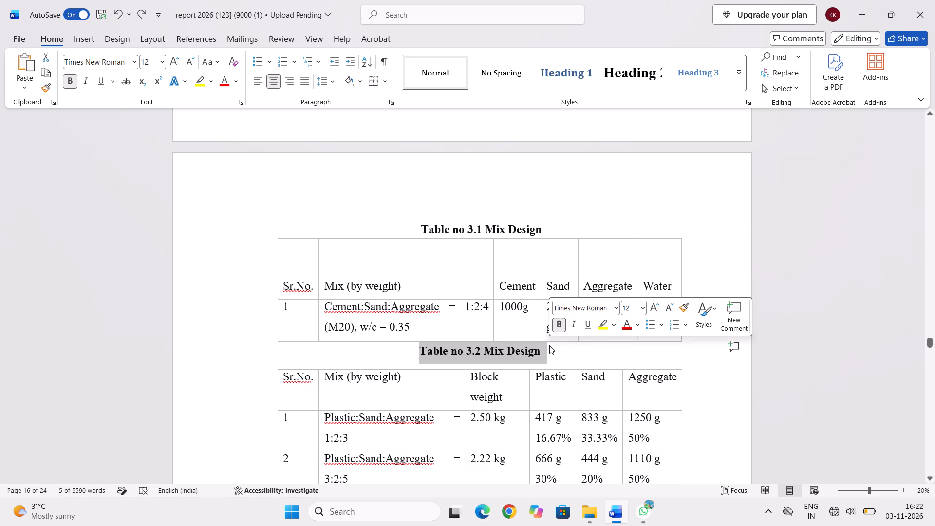
{"action": "left_click", "coordinate": [333, 80]}
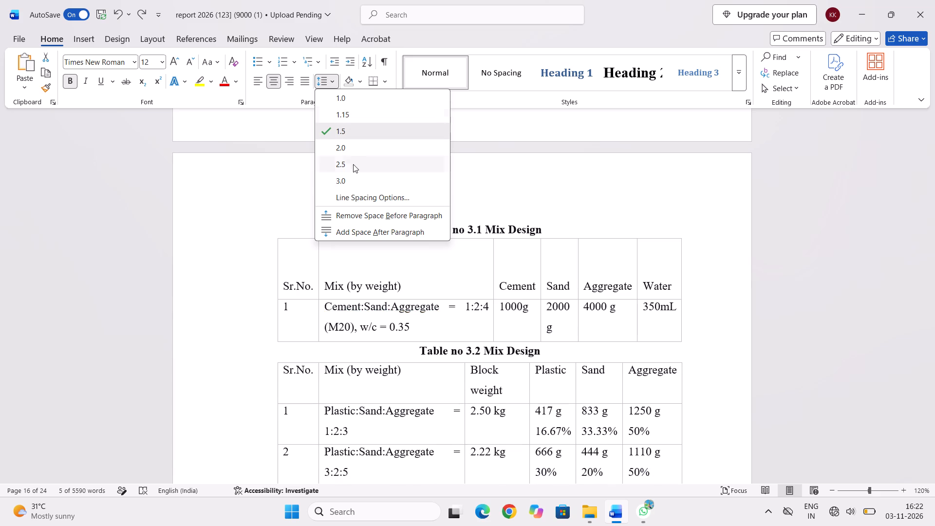
{"action": "left_click", "coordinate": [352, 96]}
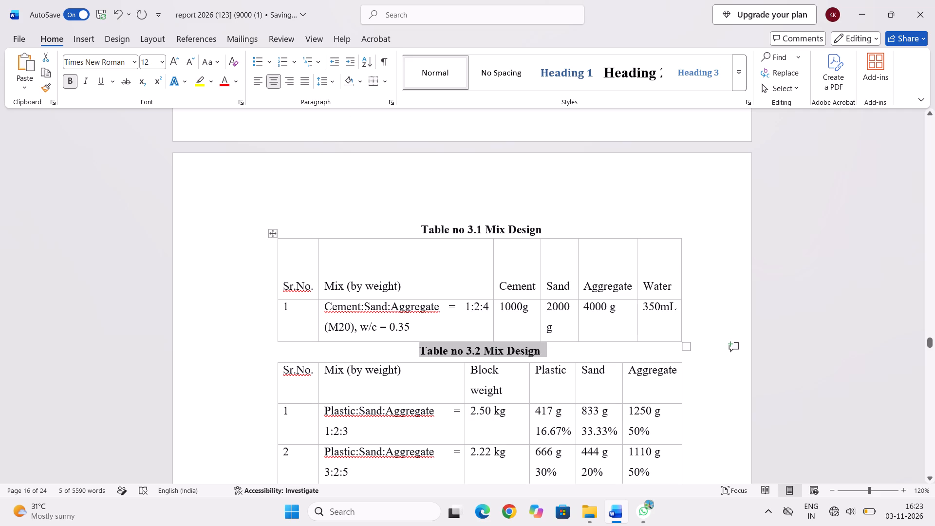
{"action": "left_click", "coordinate": [314, 201]}
Look over the rest of Chapter 3, from the sample preparation procedure to the compressive strength table, test photos and chart.
{"action": "scroll", "coordinate": [422, 387], "scroll_direction": "down", "scroll_amount": 1}
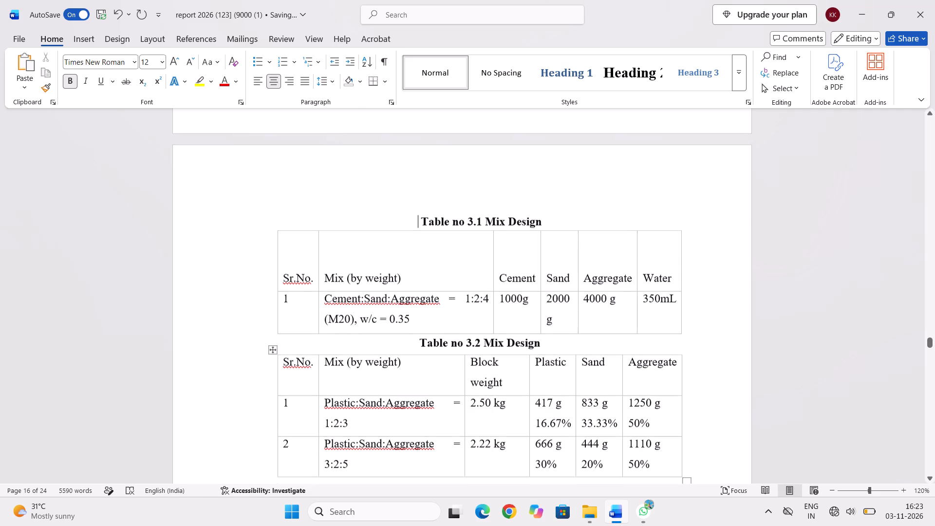
{"action": "scroll", "coordinate": [422, 387], "scroll_direction": "down", "scroll_amount": 3}
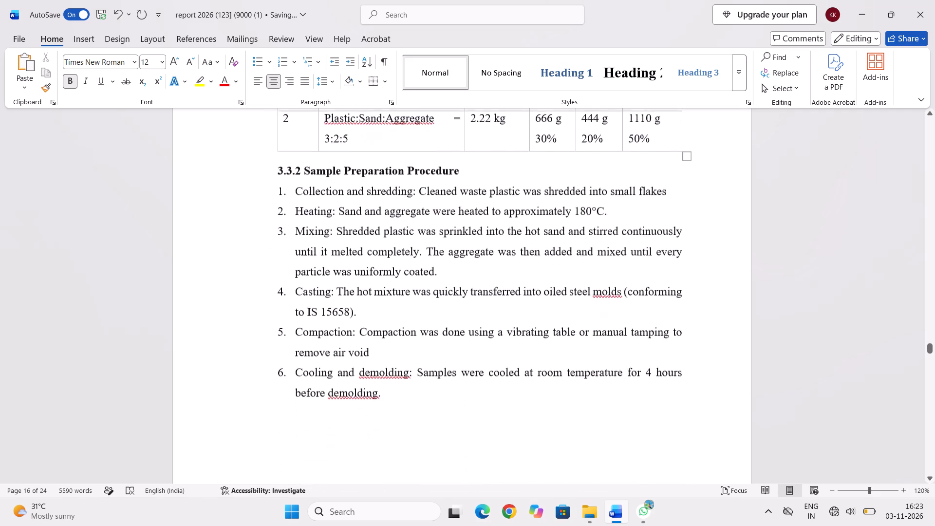
{"action": "scroll", "coordinate": [422, 387], "scroll_direction": "down", "scroll_amount": 5}
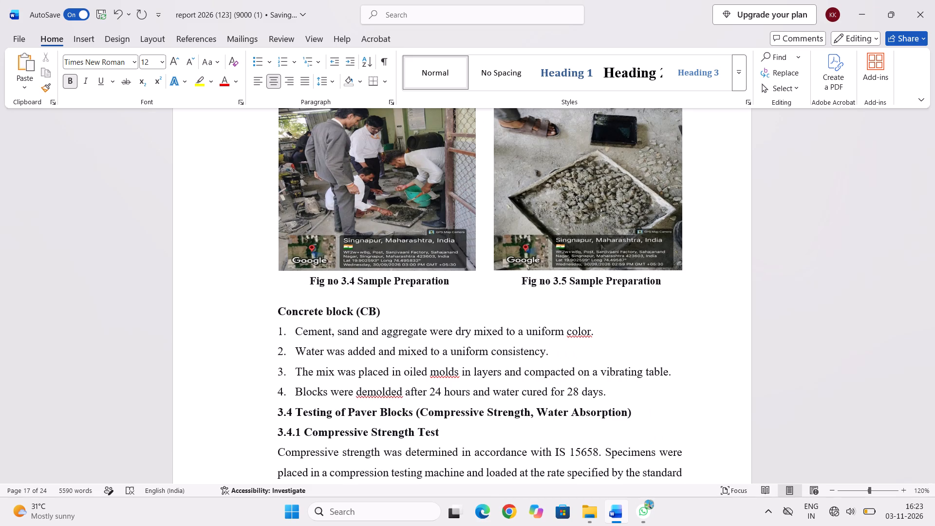
{"action": "scroll", "coordinate": [422, 387], "scroll_direction": "down", "scroll_amount": 2}
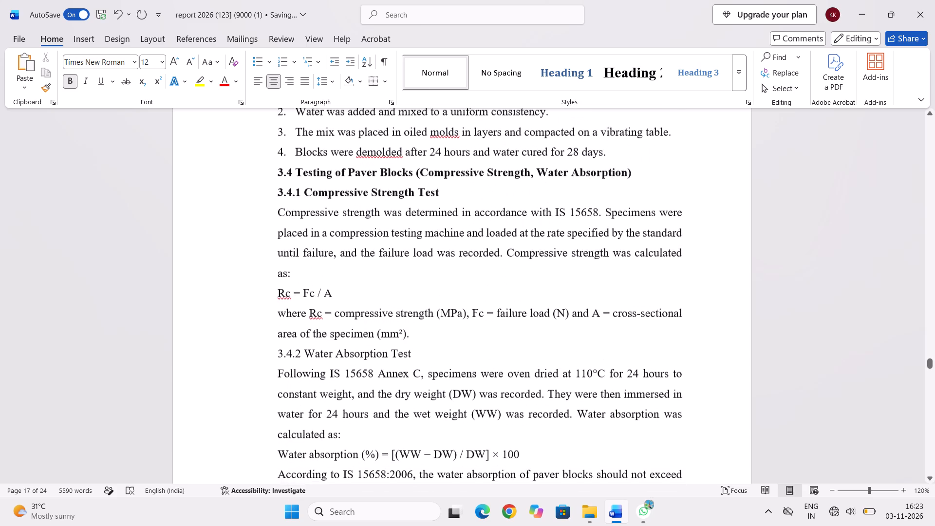
{"action": "scroll", "coordinate": [422, 387], "scroll_direction": "up", "scroll_amount": 1}
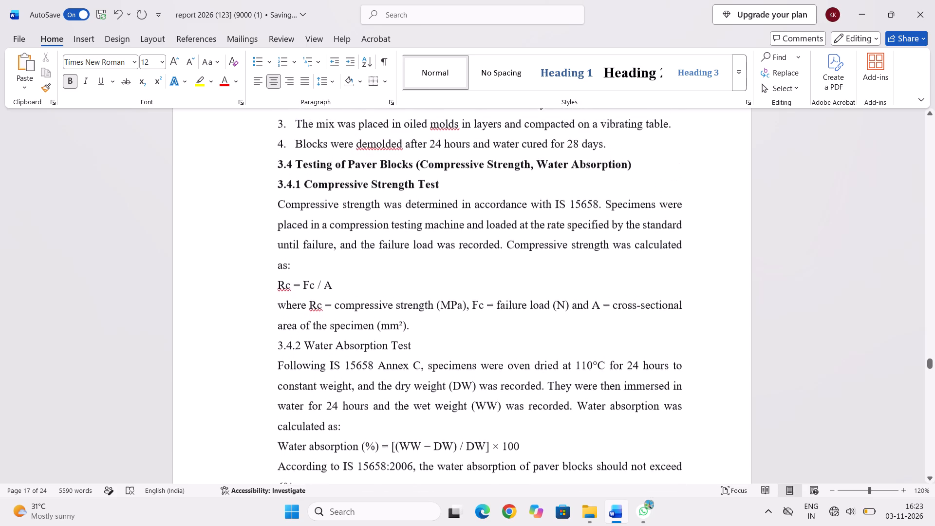
{"action": "scroll", "coordinate": [422, 387], "scroll_direction": "up", "scroll_amount": 1}
{"action": "scroll", "coordinate": [422, 387], "scroll_direction": "down", "scroll_amount": 1}
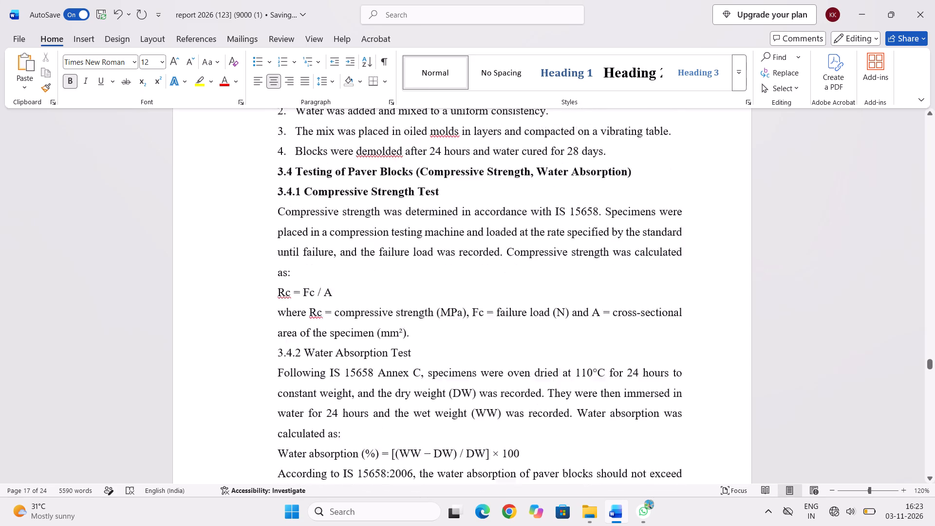
{"action": "scroll", "coordinate": [422, 387], "scroll_direction": "down", "scroll_amount": 4}
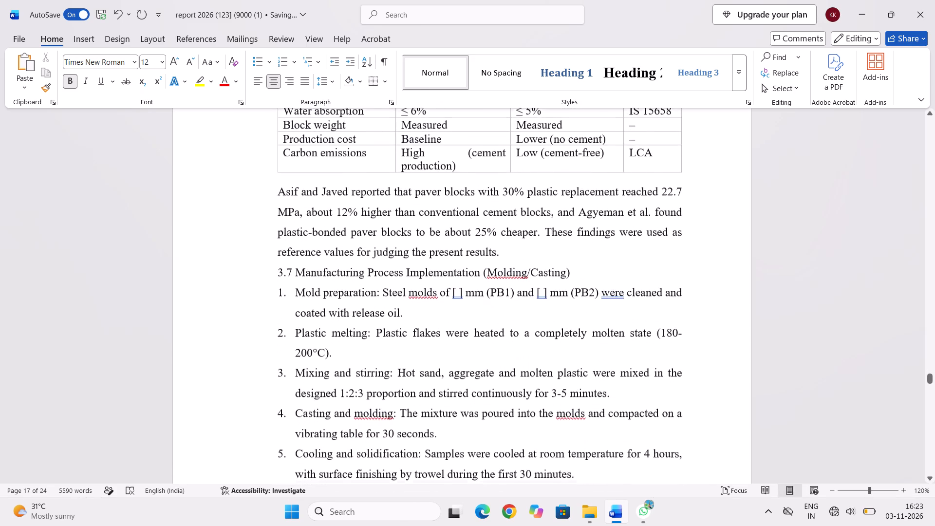
{"action": "scroll", "coordinate": [422, 387], "scroll_direction": "down", "scroll_amount": 4}
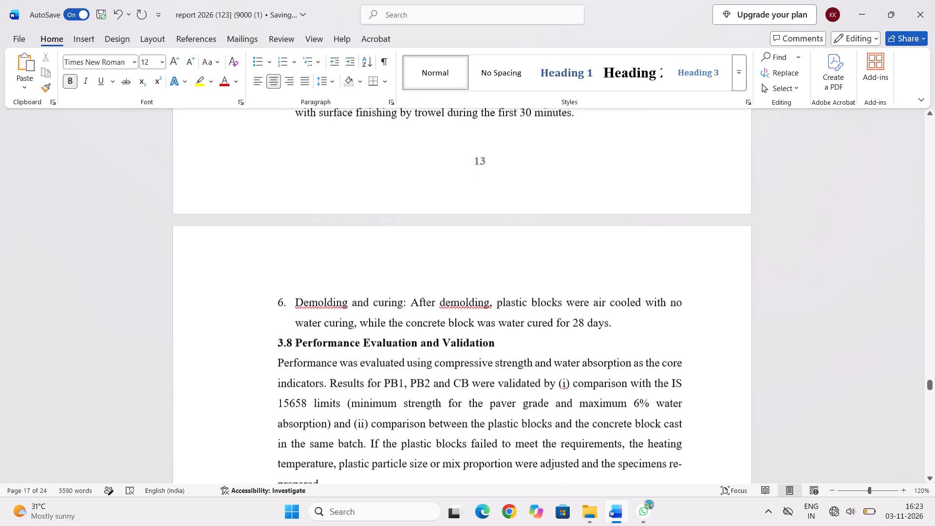
{"action": "scroll", "coordinate": [422, 387], "scroll_direction": "down", "scroll_amount": 4}
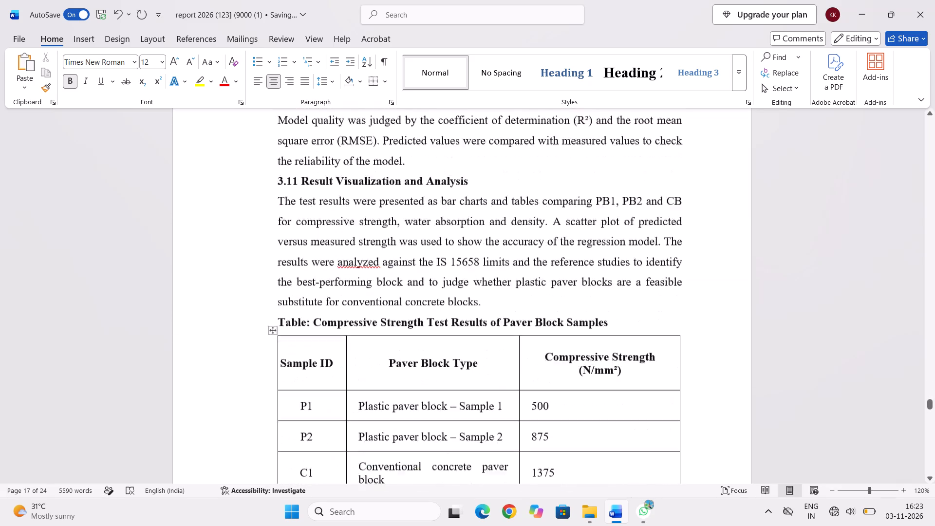
{"action": "scroll", "coordinate": [422, 387], "scroll_direction": "down", "scroll_amount": 3}
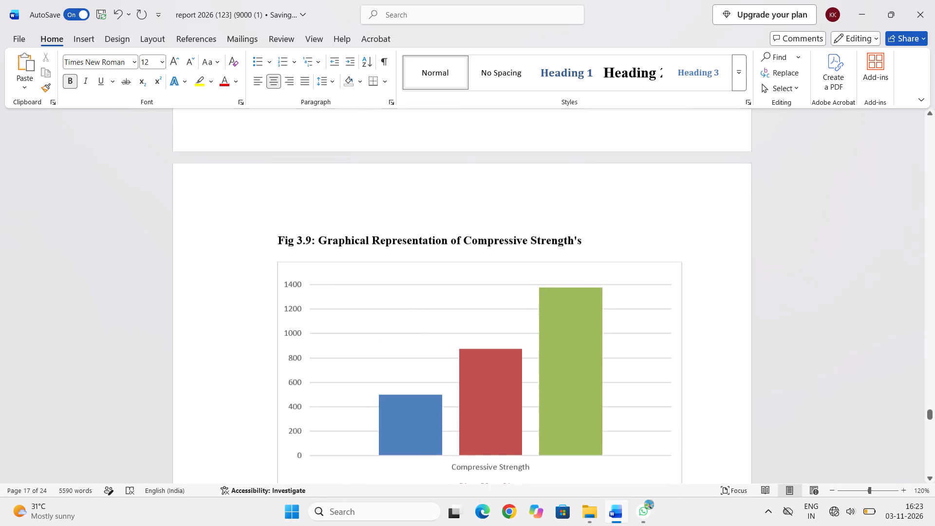
{"action": "scroll", "coordinate": [422, 387], "scroll_direction": "up", "scroll_amount": 2}
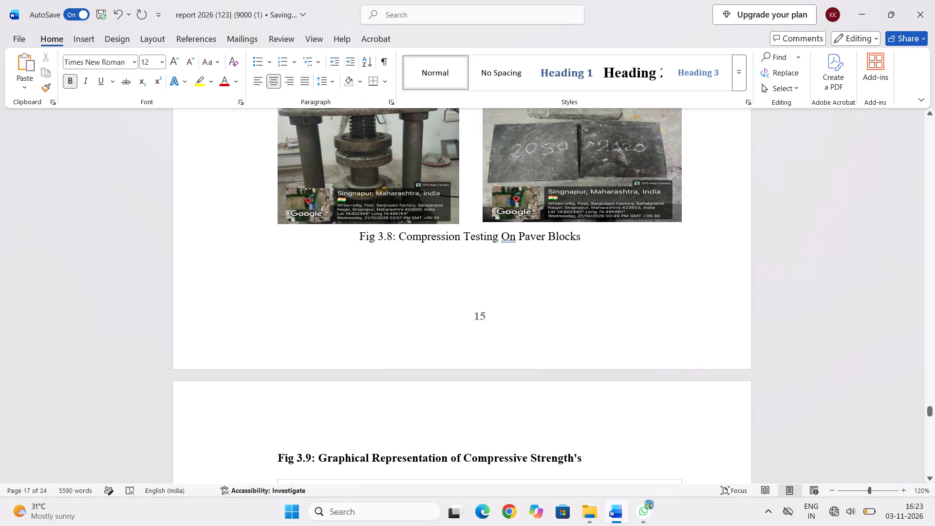
Copy the caption "Fig 3.8: Compression Testing On Paver Blocks" into the empty caption cell of row 3.8 in the list of figures.
{"action": "left_click_drag", "start_coordinate": [359, 235], "coordinate": [387, 236]}
{"action": "left_click_drag", "start_coordinate": [387, 236], "coordinate": [579, 234]}
{"action": "key", "text": "ctrl+c"}
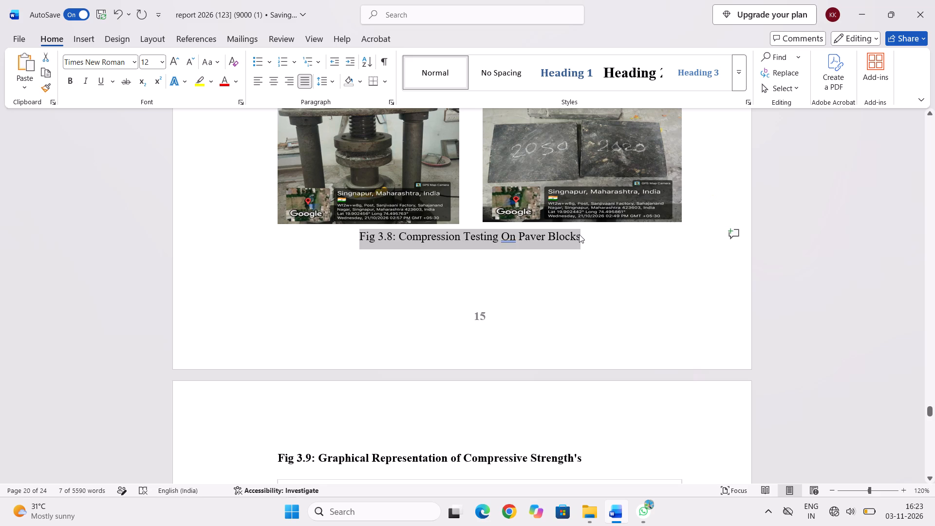
{"action": "key", "text": "ctrl+c"}
{"action": "scroll", "coordinate": [228, 160], "scroll_direction": "up", "scroll_amount": 10}
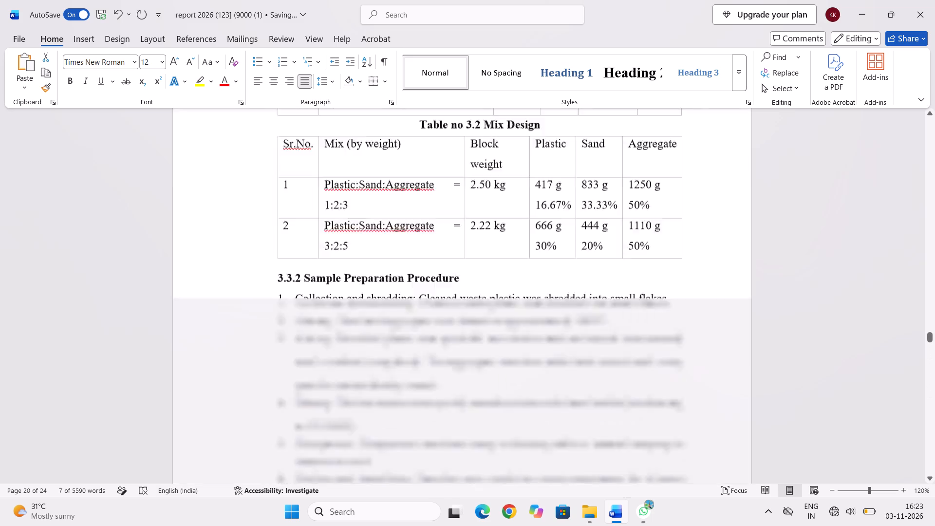
{"action": "scroll", "coordinate": [228, 160], "scroll_direction": "up", "scroll_amount": 2}
{"action": "scroll", "coordinate": [228, 160], "scroll_direction": "up", "scroll_amount": 20}
{"action": "scroll", "coordinate": [228, 160], "scroll_direction": "up", "scroll_amount": 20}
{"action": "scroll", "coordinate": [228, 160], "scroll_direction": "up", "scroll_amount": 20}
{"action": "scroll", "coordinate": [228, 160], "scroll_direction": "down", "scroll_amount": 4}
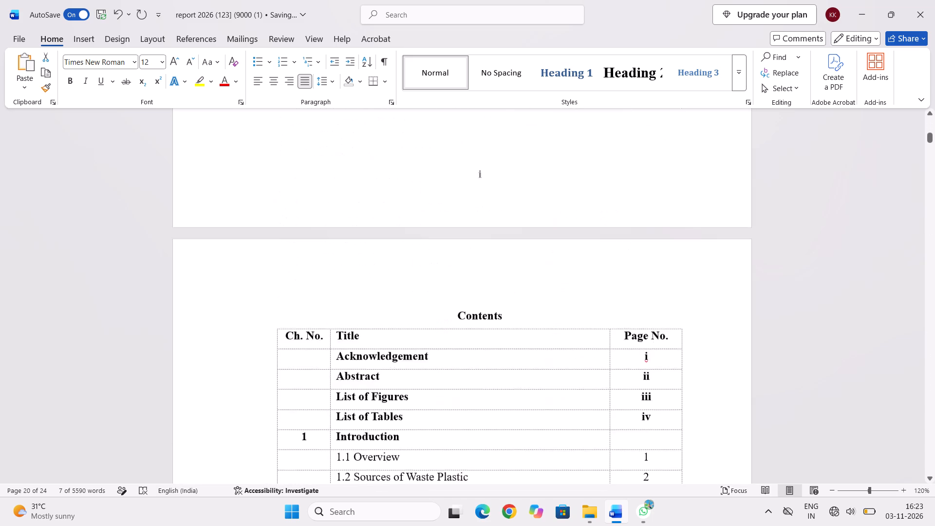
{"action": "scroll", "coordinate": [228, 160], "scroll_direction": "down", "scroll_amount": 3}
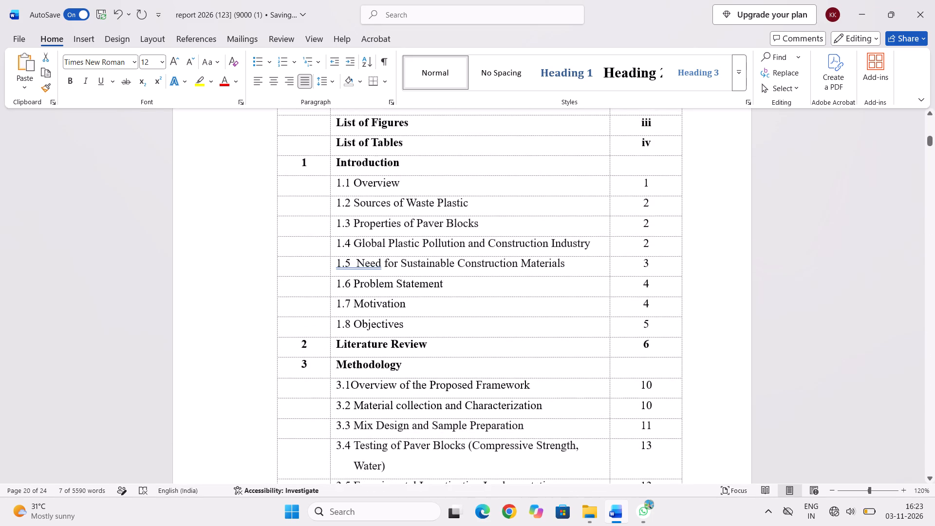
{"action": "scroll", "coordinate": [228, 160], "scroll_direction": "down", "scroll_amount": 7}
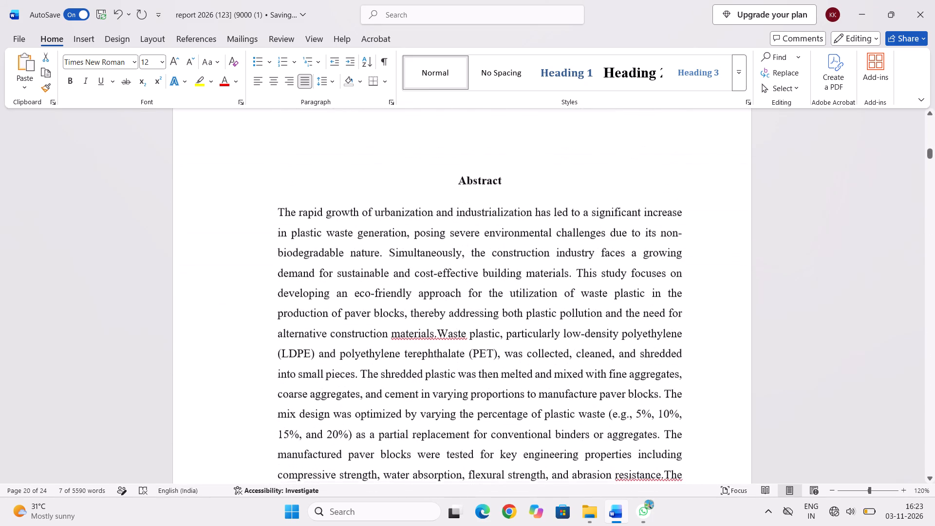
{"action": "scroll", "coordinate": [228, 160], "scroll_direction": "down", "scroll_amount": 3}
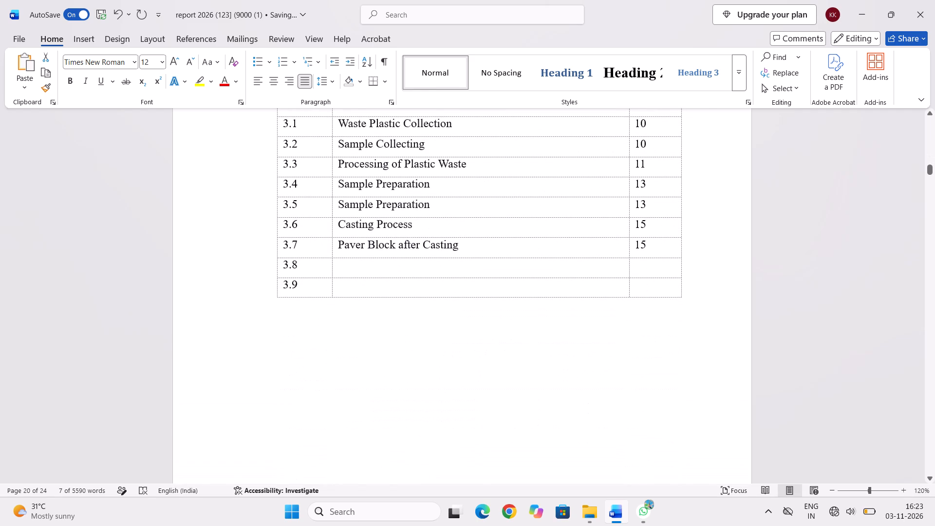
{"action": "scroll", "coordinate": [228, 160], "scroll_direction": "down", "scroll_amount": 1}
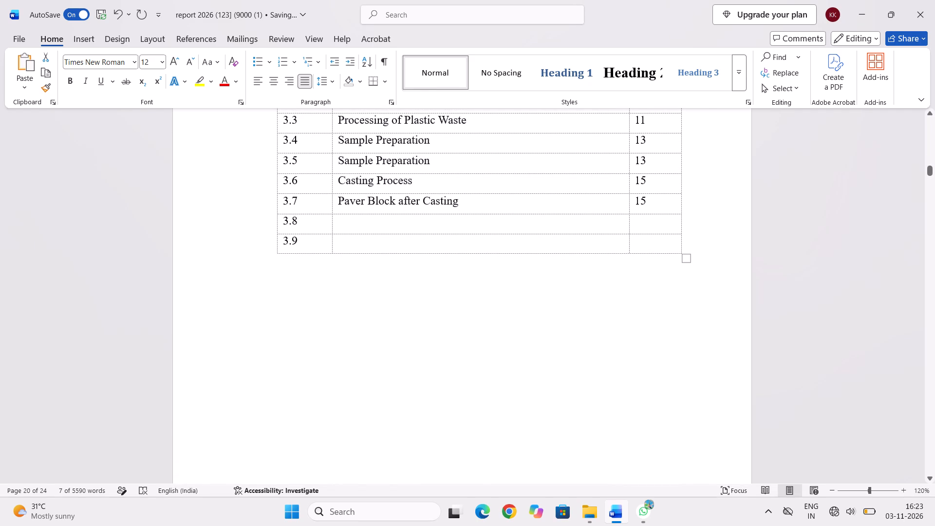
{"action": "left_click", "coordinate": [349, 222]}
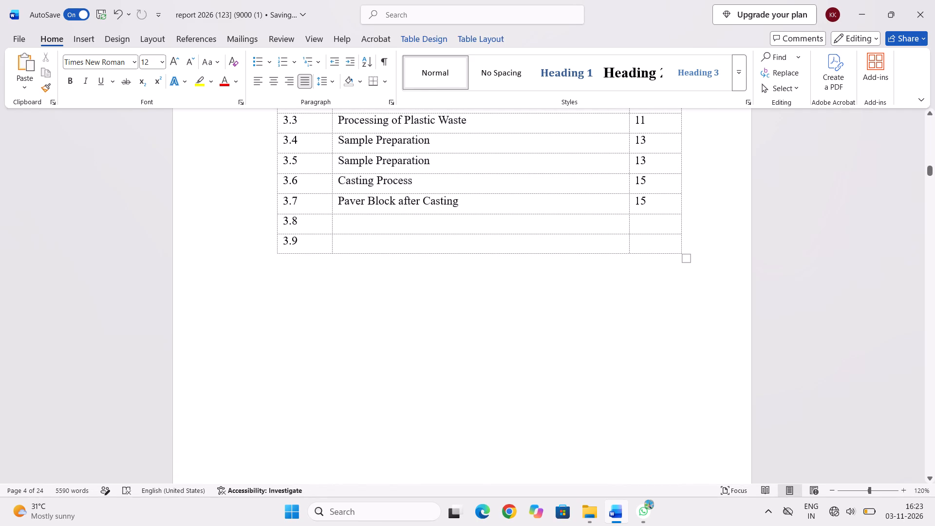
{"action": "key", "text": "ctrl+v"}
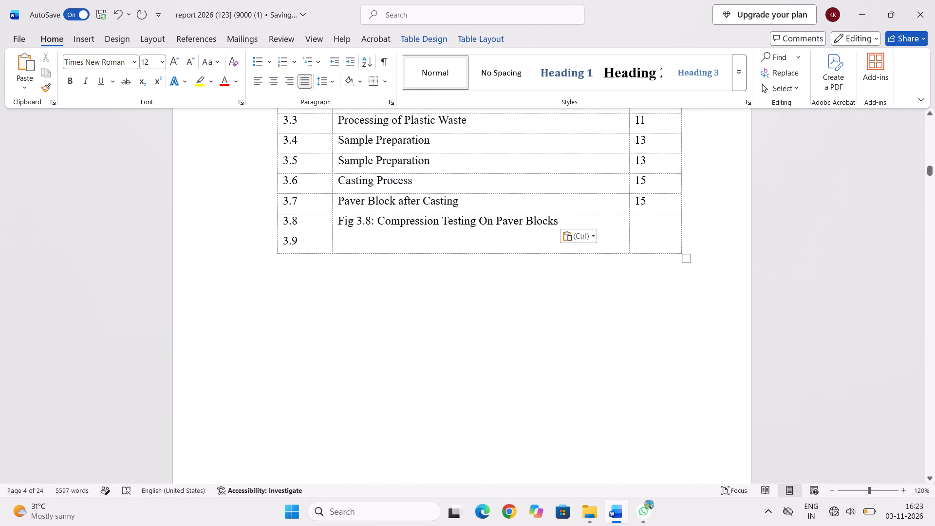
Remove the "Fig 3.8:" prefix from the row 3.8 entry, leaving "Compression Testing On Paver Blocks".
{"action": "left_click", "coordinate": [379, 222]}
{"action": "key", "text": "BackSpace"}
{"action": "key", "text": "BackSpace"}
{"action": "key", "text": "BackSpace"}
{"action": "key", "text": "BackSpace"}
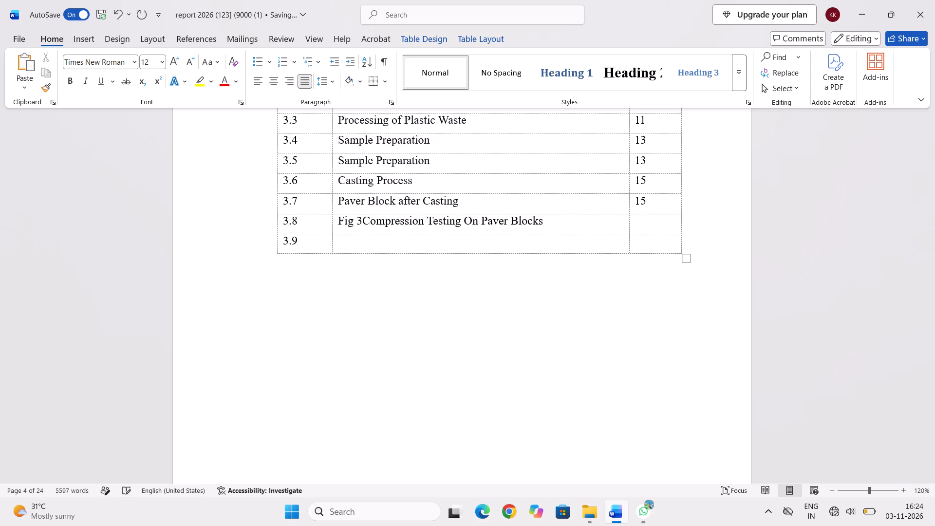
{"action": "key", "text": "BackSpace"}
{"action": "key", "text": "BackSpace"}
{"action": "key", "text": "BackSpace"}
{"action": "key", "text": "BackSpace"}
{"action": "key", "text": "BackSpace"}
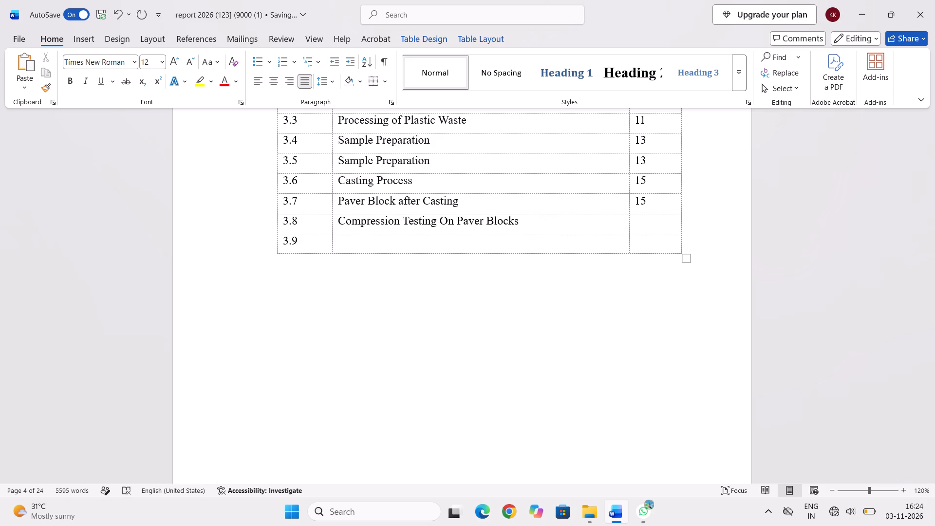
{"action": "key", "text": "BackSpace"}
Insert a blank line above the "List of Table" heading to push it onto the next page with its table.
{"action": "scroll", "coordinate": [406, 275], "scroll_direction": "down", "scroll_amount": 3}
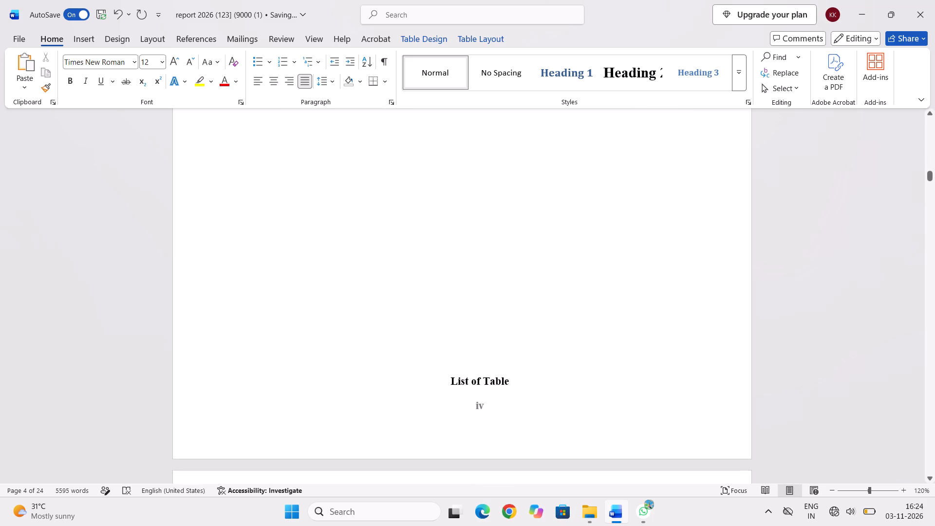
{"action": "scroll", "coordinate": [406, 275], "scroll_direction": "down", "scroll_amount": 1}
{"action": "left_click", "coordinate": [435, 273]}
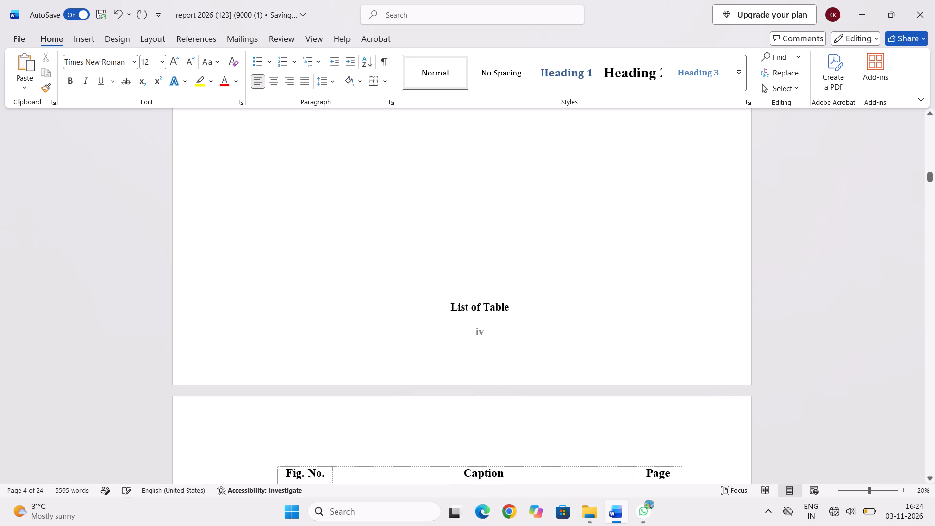
{"action": "key", "text": "Return"}
Copy the Fig 3.9 caption text "Graphical Representation of Compressive Strength's" into the caption cell of row 3.9 in the list of figures.
{"action": "scroll", "coordinate": [435, 273], "scroll_direction": "down", "scroll_amount": 2}
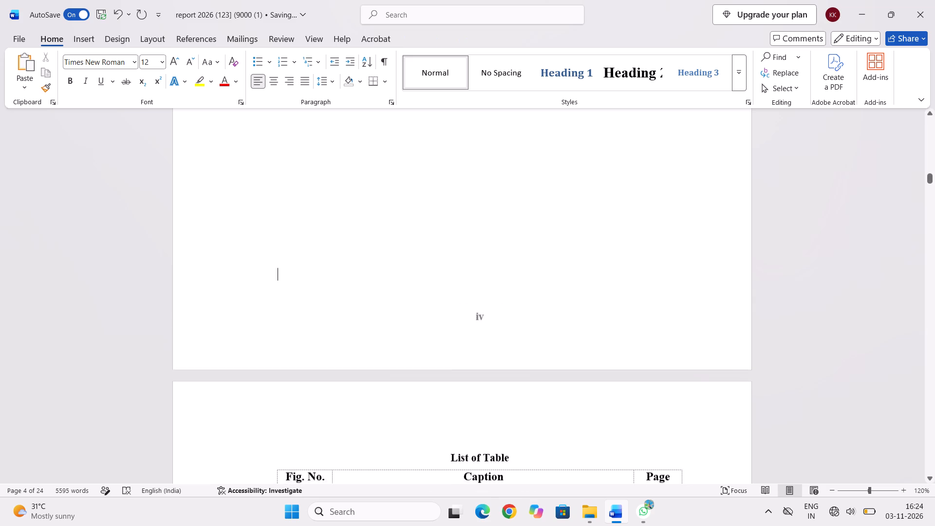
{"action": "scroll", "coordinate": [435, 273], "scroll_direction": "down", "scroll_amount": 2}
{"action": "scroll", "coordinate": [514, 351], "scroll_direction": "down", "scroll_amount": 5}
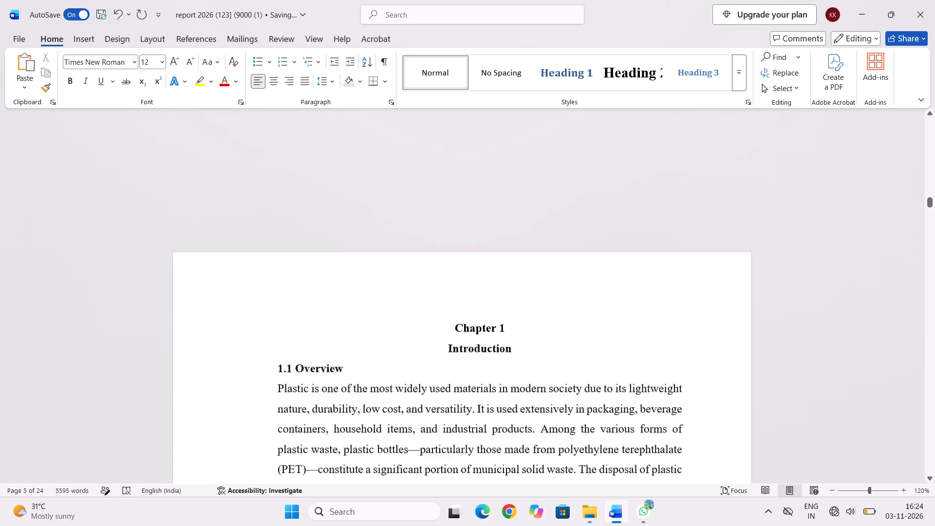
{"action": "scroll", "coordinate": [514, 351], "scroll_direction": "down", "scroll_amount": 18}
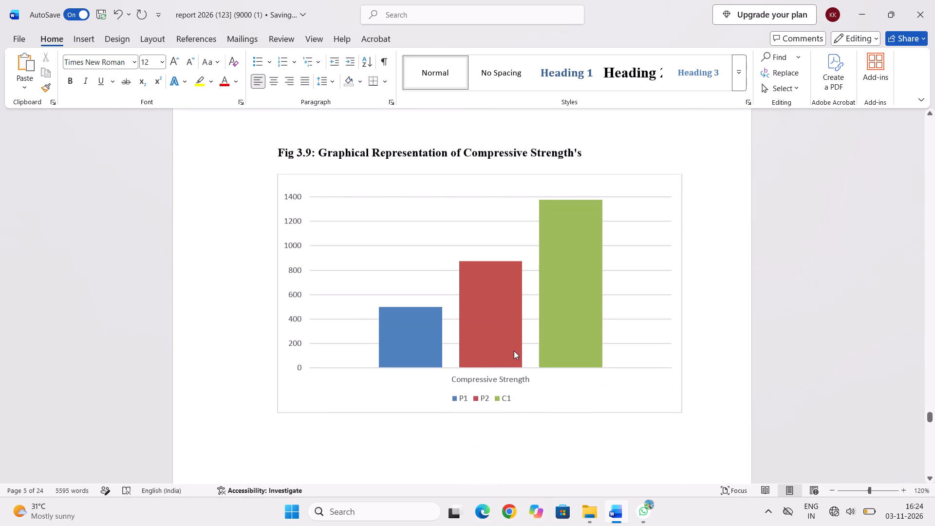
{"action": "left_click_drag", "start_coordinate": [589, 153], "coordinate": [567, 154]}
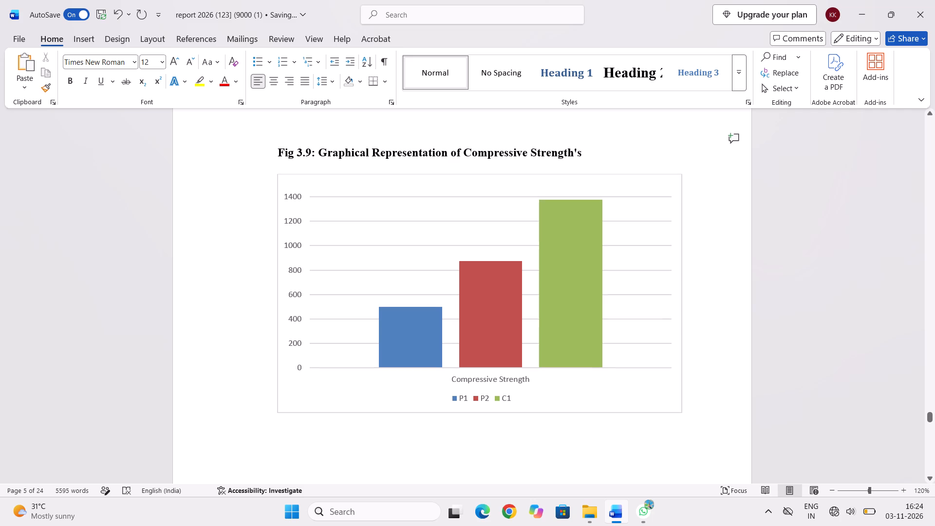
{"action": "left_click_drag", "start_coordinate": [567, 154], "coordinate": [330, 153]}
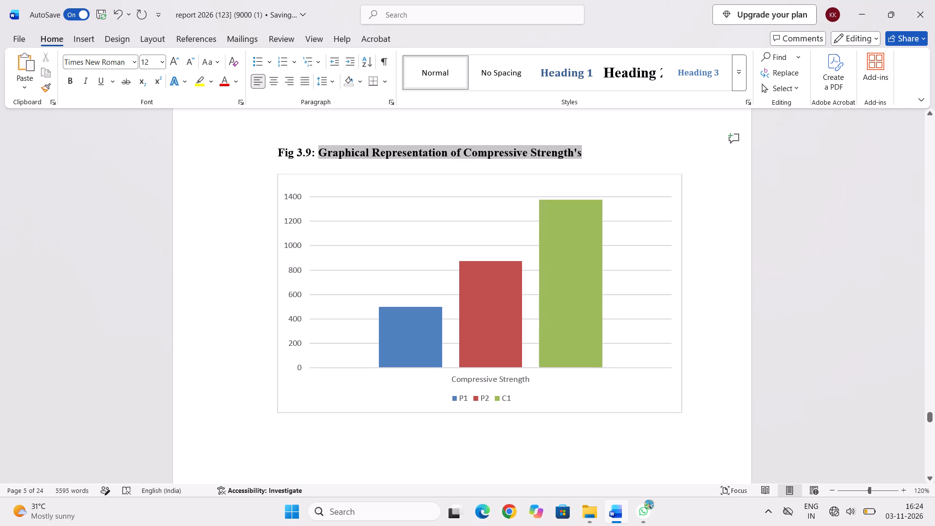
{"action": "left_click_drag", "start_coordinate": [330, 153], "coordinate": [331, 153]}
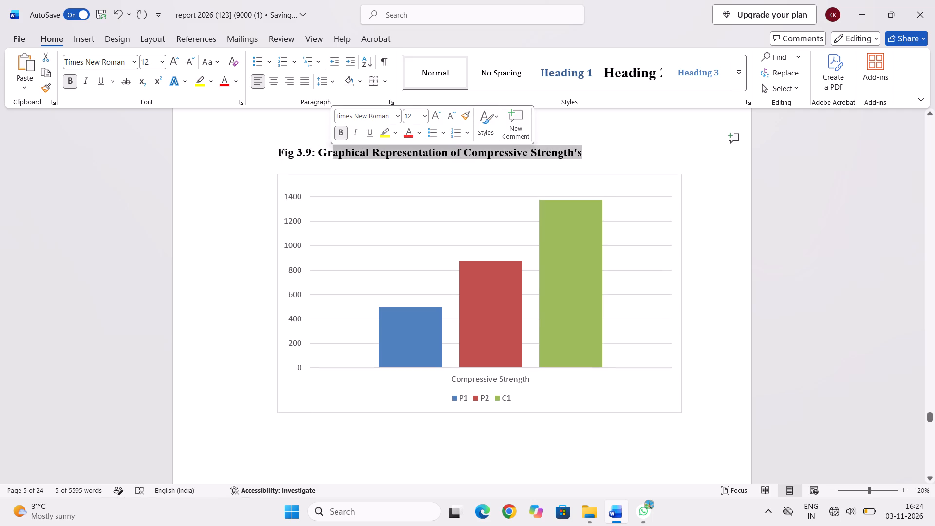
{"action": "left_click_drag", "start_coordinate": [318, 151], "coordinate": [445, 144]}
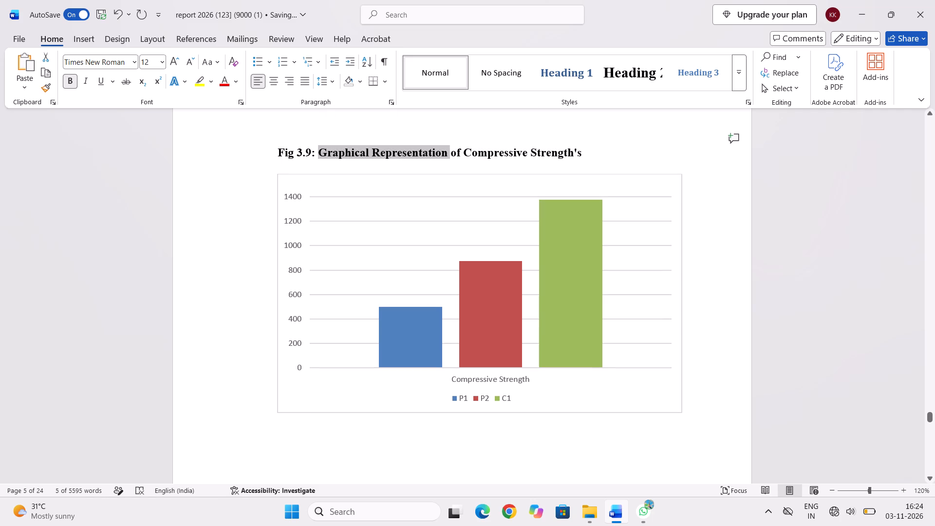
{"action": "left_click_drag", "start_coordinate": [445, 144], "coordinate": [583, 149]}
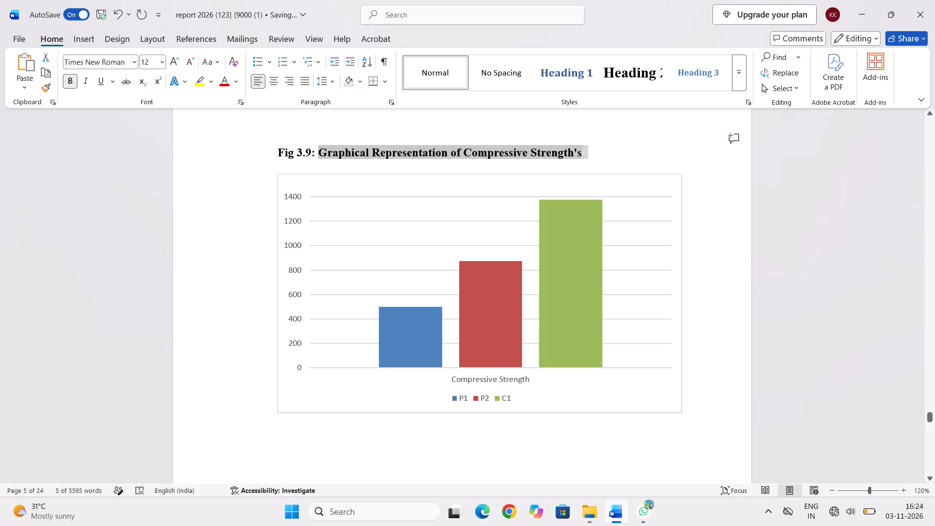
{"action": "left_click_drag", "start_coordinate": [583, 149], "coordinate": [581, 149]}
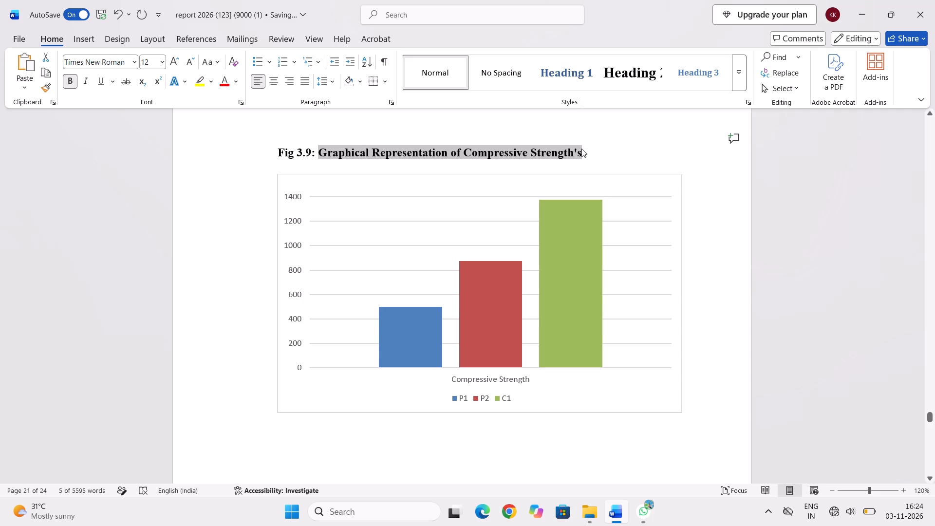
{"action": "key", "text": "ctrl+c"}
{"action": "key", "text": "ctrl+c"}
{"action": "scroll", "coordinate": [581, 149], "scroll_direction": "up", "scroll_amount": 16}
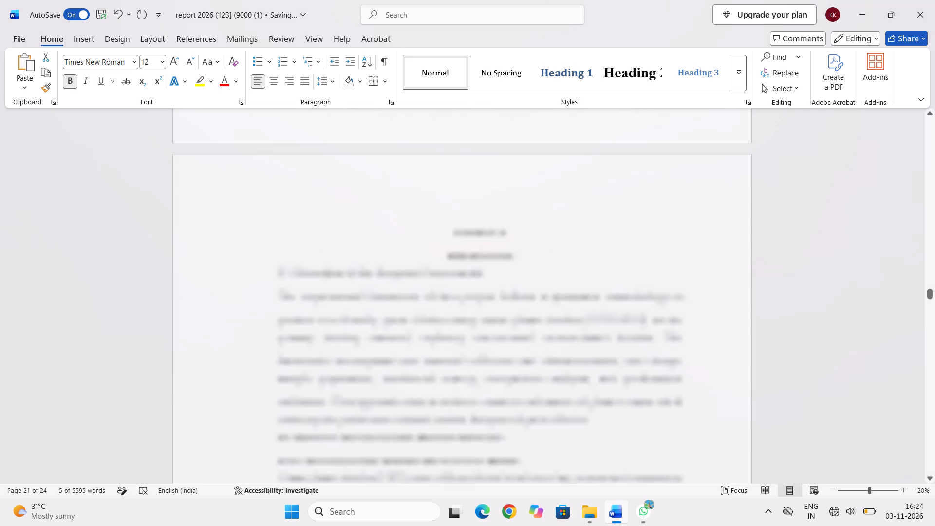
{"action": "scroll", "coordinate": [581, 149], "scroll_direction": "up", "scroll_amount": 13}
{"action": "scroll", "coordinate": [581, 149], "scroll_direction": "down", "scroll_amount": 3}
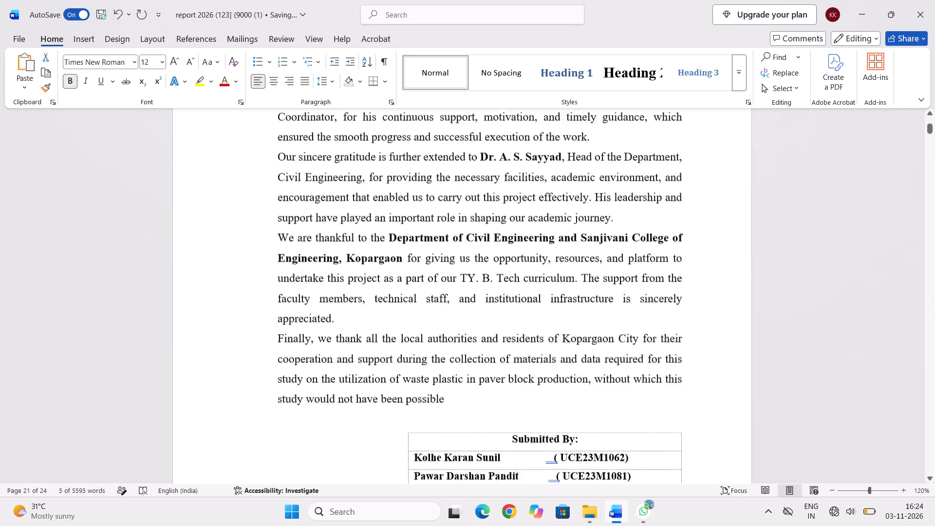
{"action": "scroll", "coordinate": [581, 149], "scroll_direction": "down", "scroll_amount": 6}
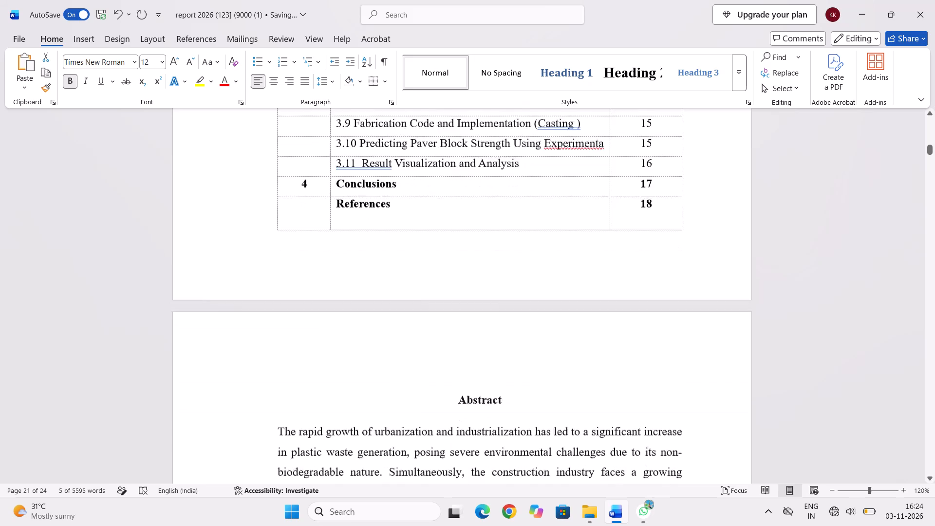
{"action": "scroll", "coordinate": [581, 149], "scroll_direction": "down", "scroll_amount": 7}
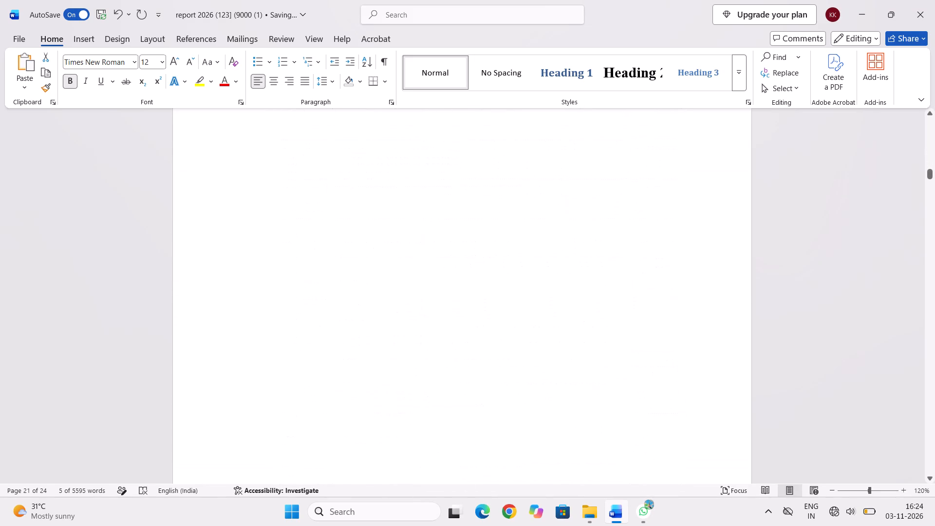
{"action": "scroll", "coordinate": [581, 149], "scroll_direction": "up", "scroll_amount": 3}
{"action": "left_click", "coordinate": [438, 180]}
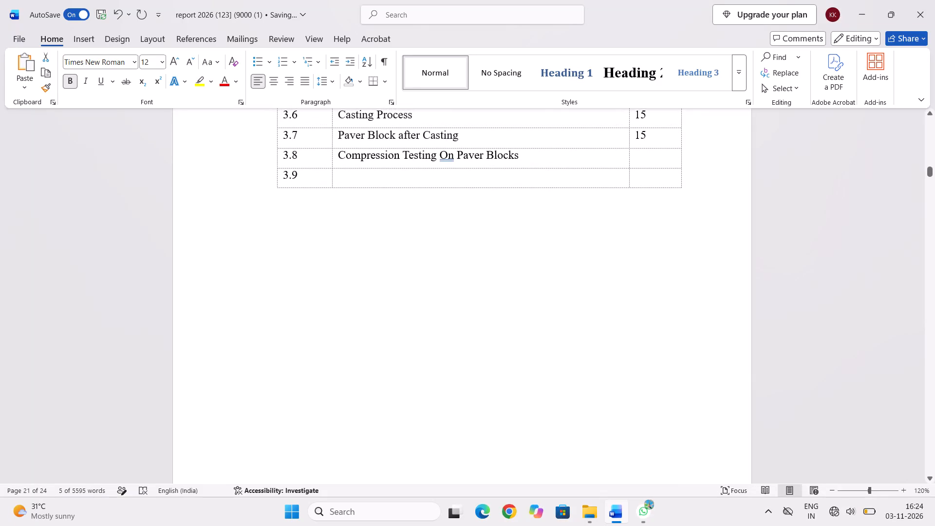
{"action": "key", "text": "ctrl+v"}
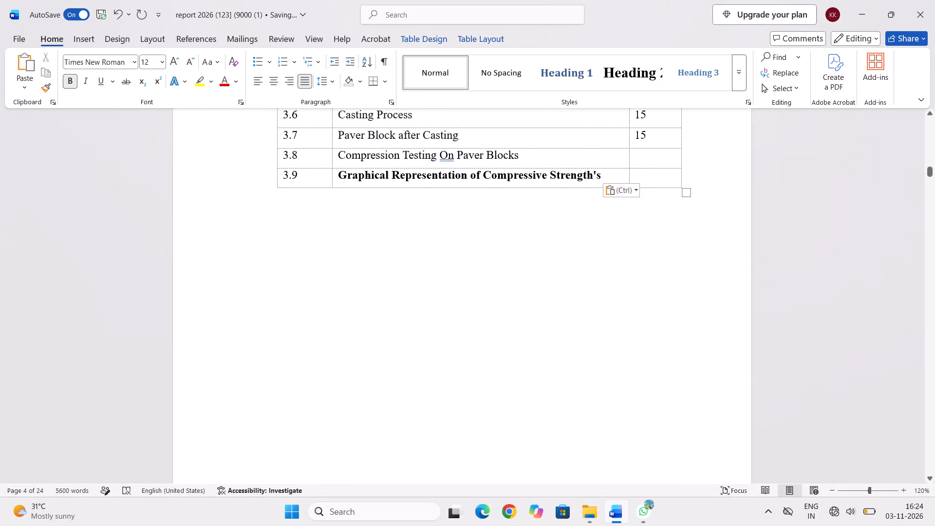
Remove the bold formatting from the "Graphical Representation of Compressive Strength's" entry in row 3.9 of the list of figures.
{"action": "left_click_drag", "start_coordinate": [340, 173], "coordinate": [529, 173]}
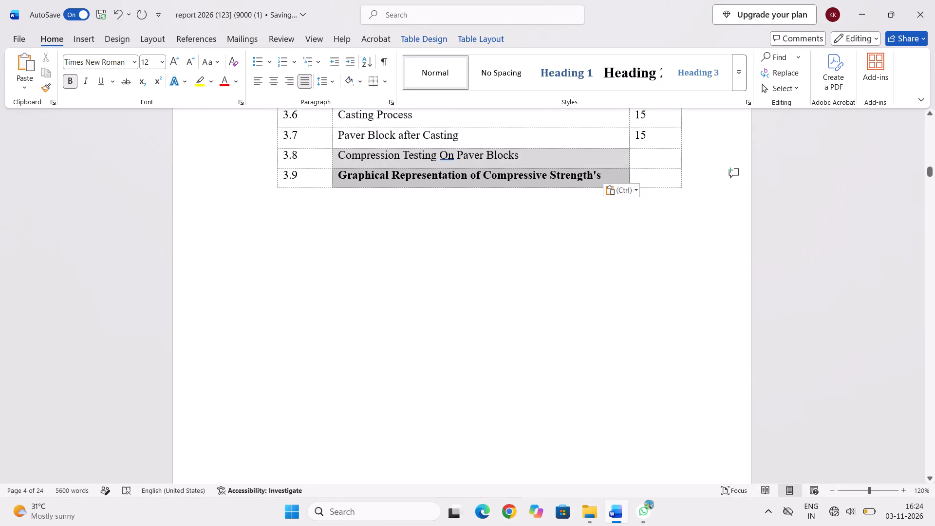
{"action": "left_click_drag", "start_coordinate": [529, 173], "coordinate": [520, 180]}
{"action": "left_click", "coordinate": [528, 160]}
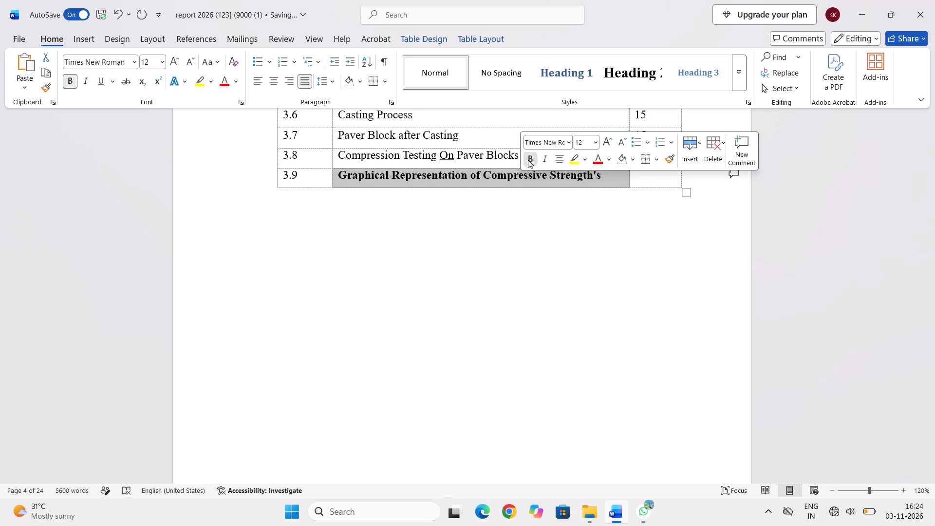
{"action": "left_click", "coordinate": [465, 285]}
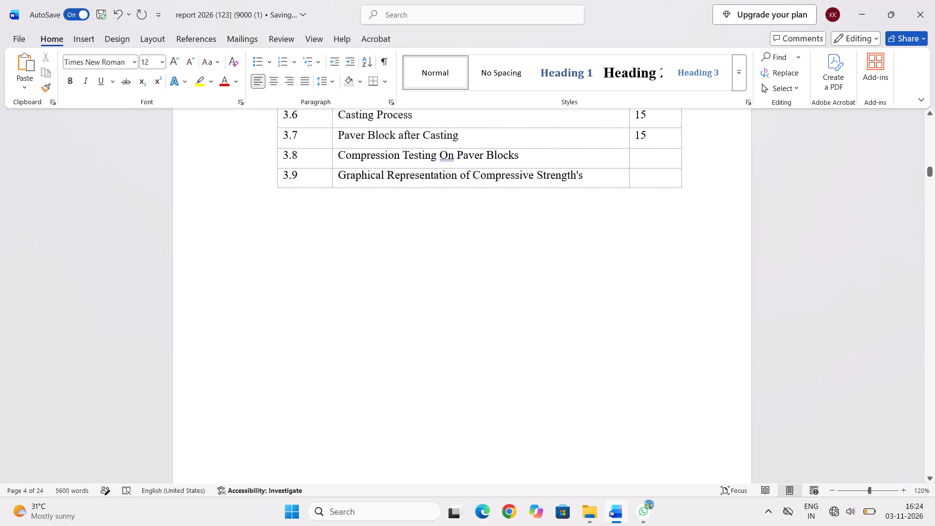
{"action": "scroll", "coordinate": [481, 327], "scroll_direction": "down", "scroll_amount": 5}
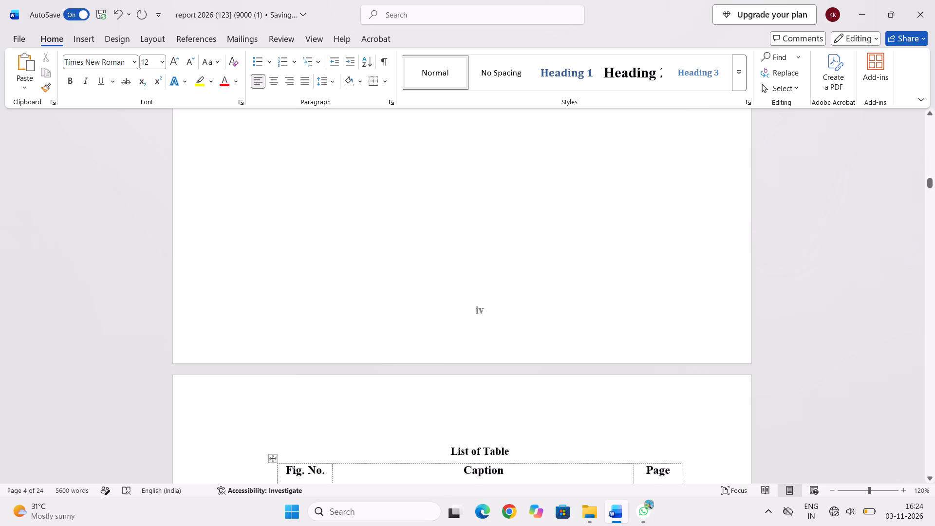
Insert a blank line above the "Chapter 4" heading to push it onto the next page with "Conclusions".
{"action": "scroll", "coordinate": [481, 327], "scroll_direction": "down", "scroll_amount": 20}
{"action": "scroll", "coordinate": [481, 327], "scroll_direction": "down", "scroll_amount": 13}
{"action": "scroll", "coordinate": [481, 327], "scroll_direction": "up", "scroll_amount": 10}
{"action": "scroll", "coordinate": [481, 327], "scroll_direction": "down", "scroll_amount": 1}
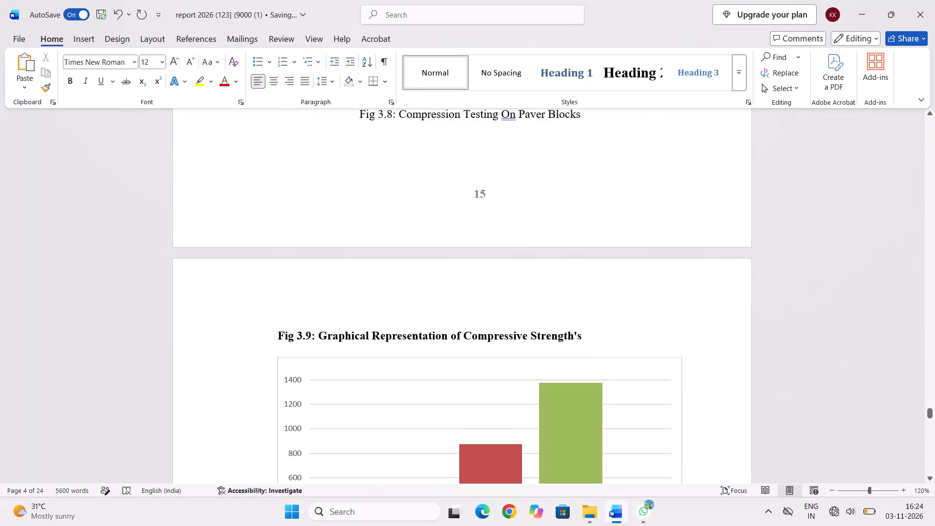
{"action": "scroll", "coordinate": [481, 327], "scroll_direction": "down", "scroll_amount": 3}
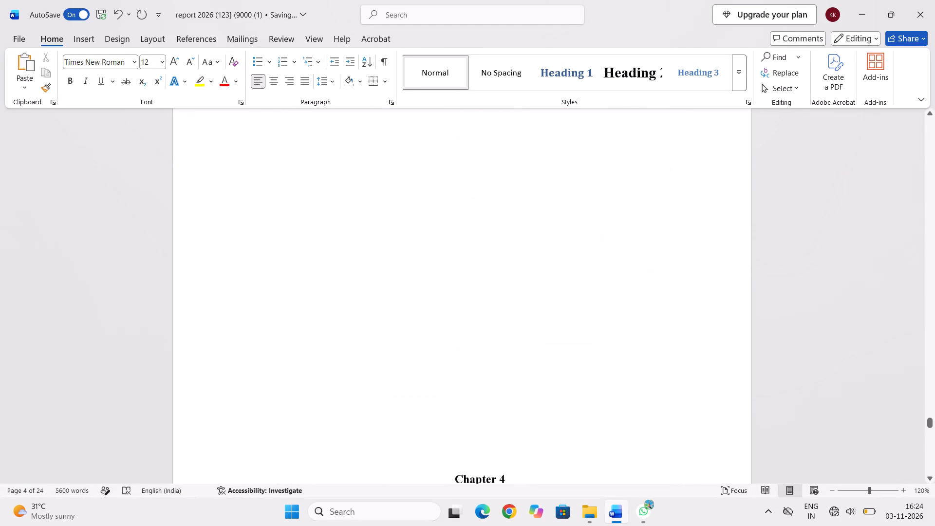
{"action": "scroll", "coordinate": [481, 327], "scroll_direction": "down", "scroll_amount": 1}
{"action": "scroll", "coordinate": [463, 396], "scroll_direction": "up", "scroll_amount": 2}
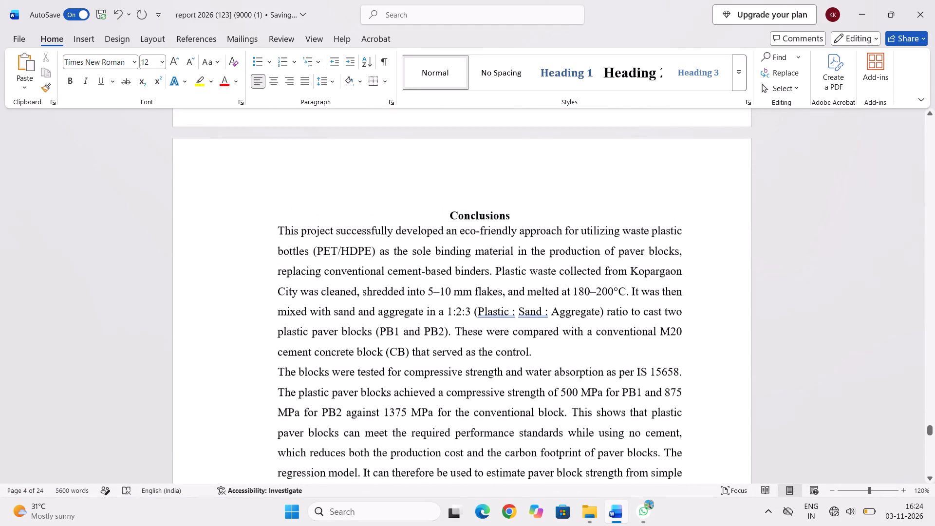
{"action": "scroll", "coordinate": [463, 396], "scroll_direction": "up", "scroll_amount": 1}
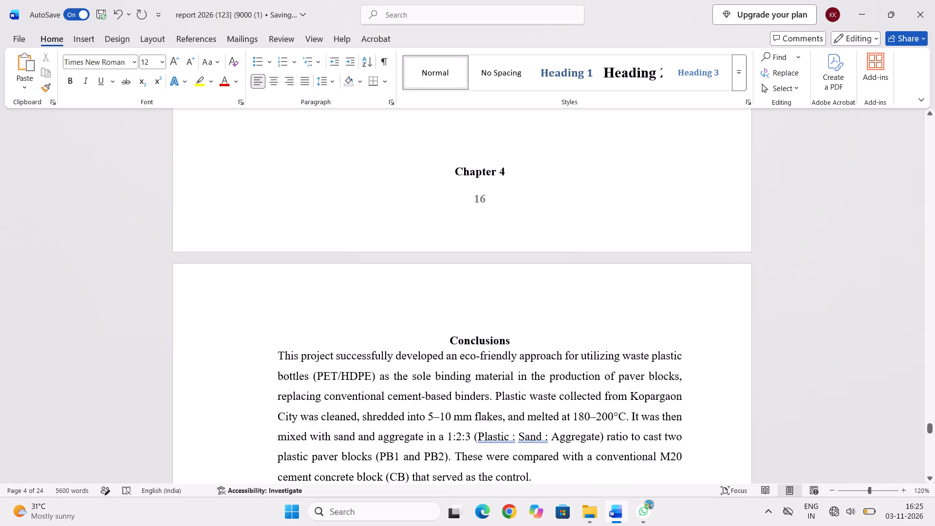
{"action": "left_click", "coordinate": [475, 163]}
{"action": "key", "text": "Return"}
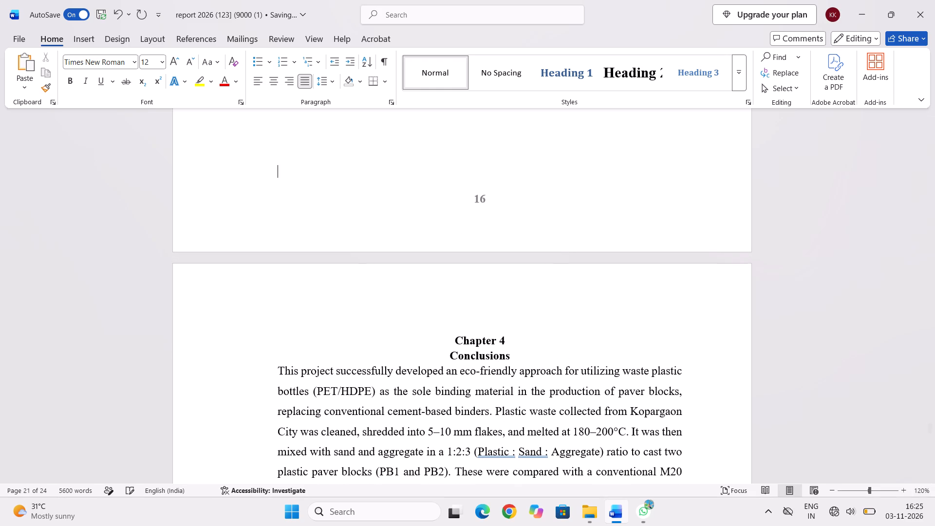
Check the layout, headings and captions of sections 3.5 to 3.11, including the strength chart, Table no 3.3 and the casting photos.
{"action": "scroll", "coordinate": [475, 163], "scroll_direction": "up", "scroll_amount": 4}
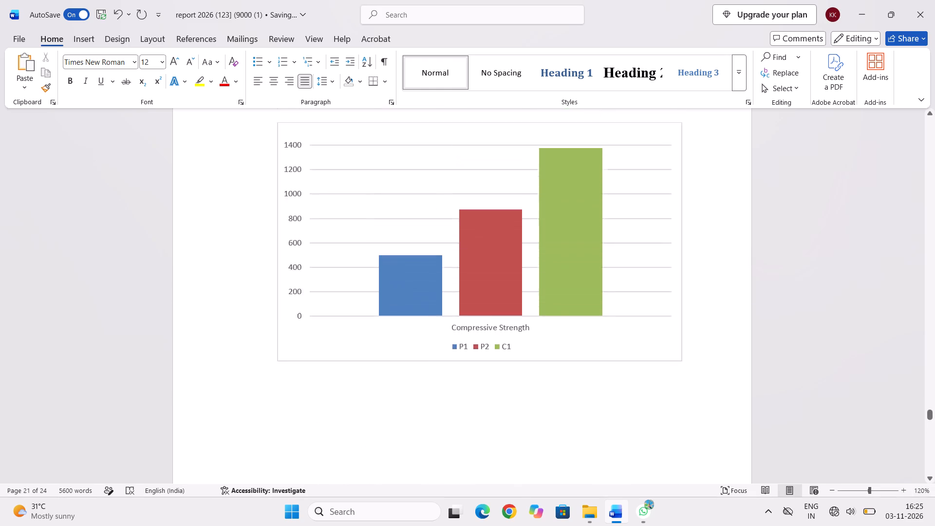
{"action": "scroll", "coordinate": [475, 163], "scroll_direction": "up", "scroll_amount": 4}
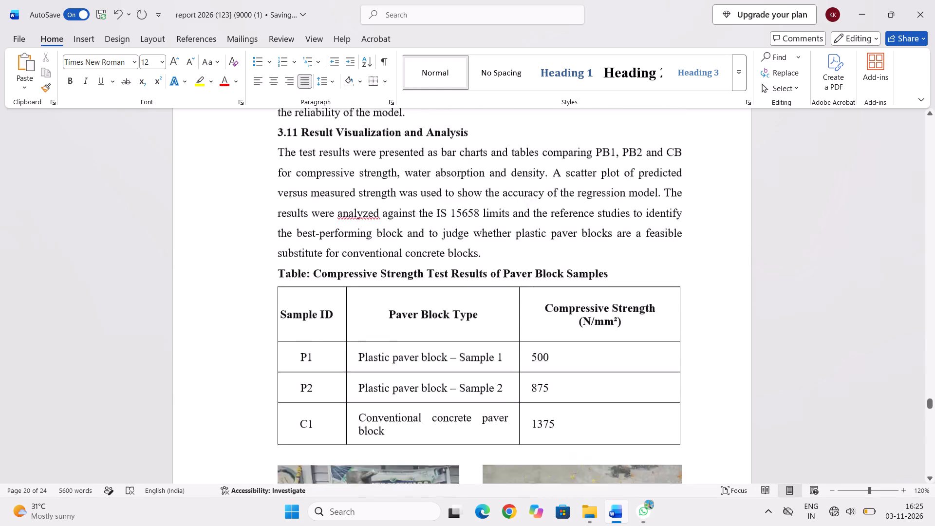
{"action": "scroll", "coordinate": [475, 163], "scroll_direction": "up", "scroll_amount": 3}
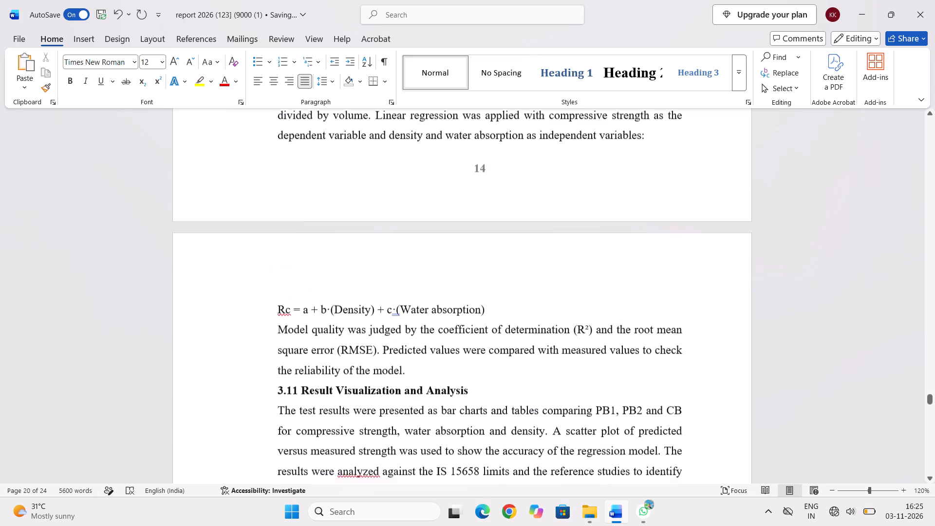
{"action": "scroll", "coordinate": [475, 163], "scroll_direction": "up", "scroll_amount": 2}
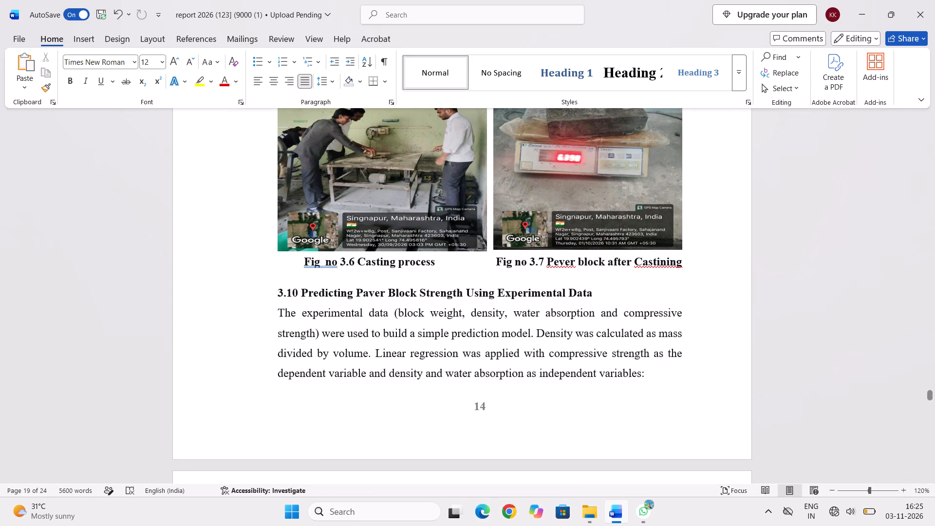
{"action": "scroll", "coordinate": [443, 207], "scroll_direction": "up", "scroll_amount": 12}
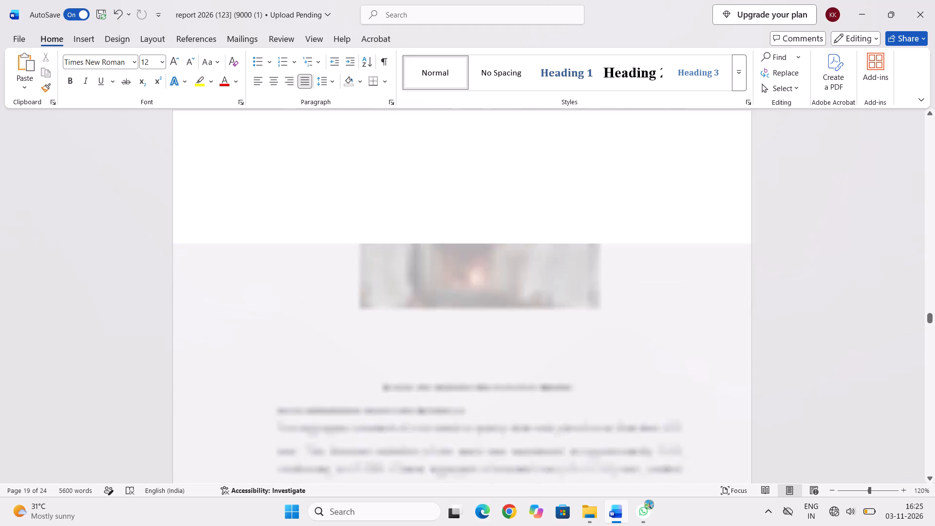
{"action": "scroll", "coordinate": [443, 207], "scroll_direction": "up", "scroll_amount": 3}
{"action": "scroll", "coordinate": [443, 207], "scroll_direction": "down", "scroll_amount": 17}
{"action": "scroll", "coordinate": [443, 207], "scroll_direction": "down", "scroll_amount": 9}
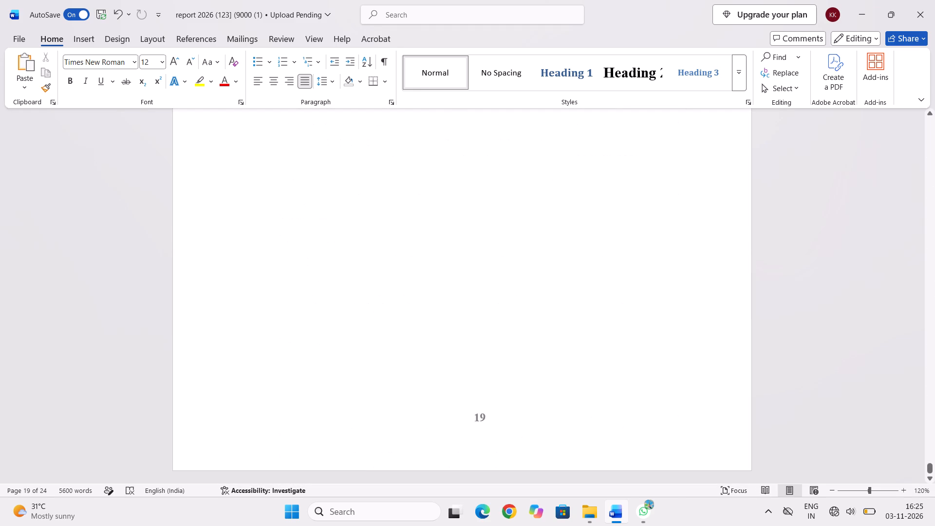
{"action": "scroll", "coordinate": [443, 207], "scroll_direction": "up", "scroll_amount": 10}
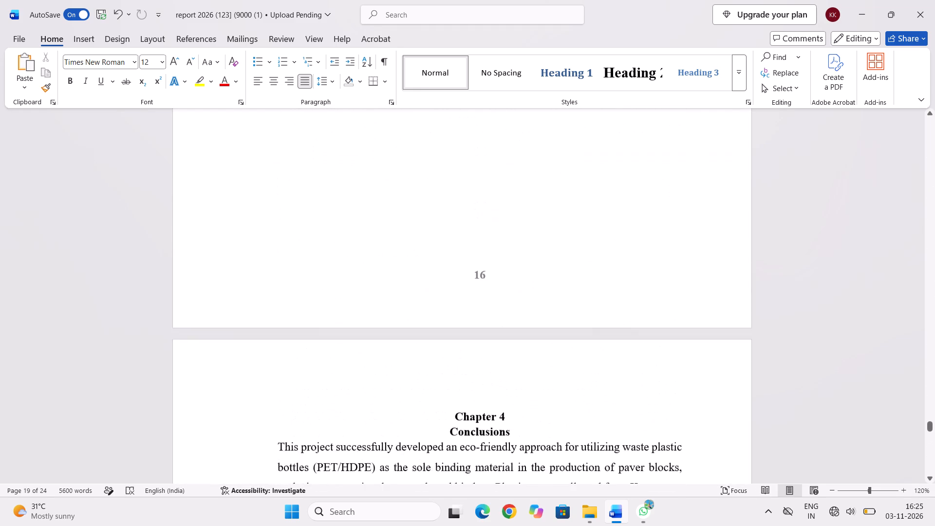
{"action": "scroll", "coordinate": [443, 207], "scroll_direction": "up", "scroll_amount": 4}
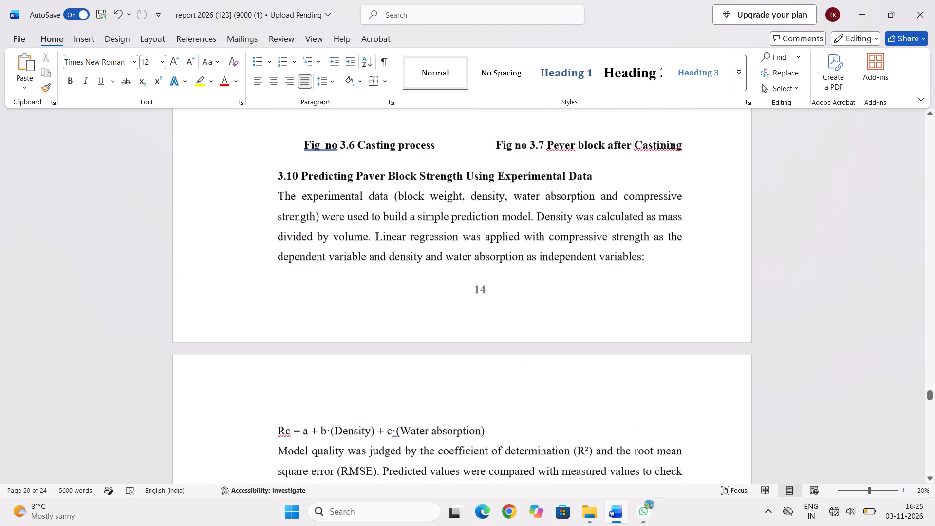
{"action": "scroll", "coordinate": [443, 207], "scroll_direction": "up", "scroll_amount": 4}
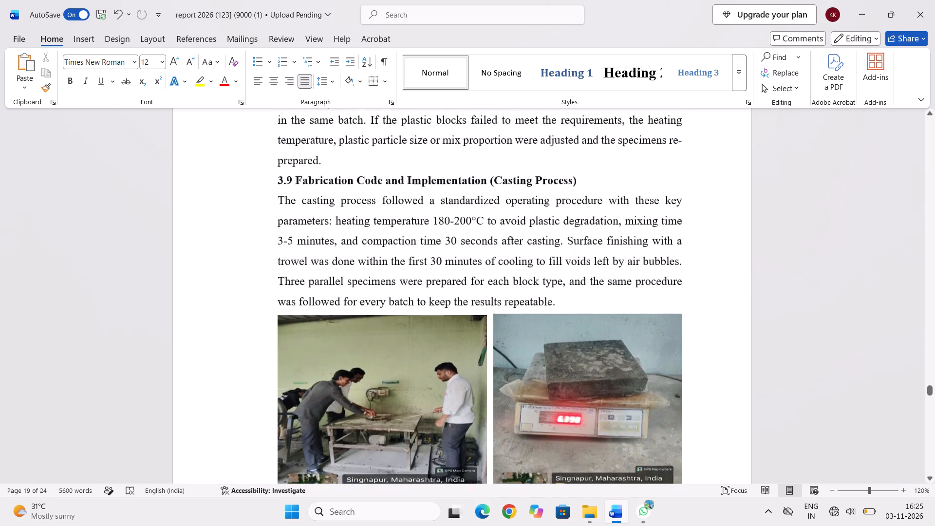
{"action": "scroll", "coordinate": [443, 207], "scroll_direction": "up", "scroll_amount": 4}
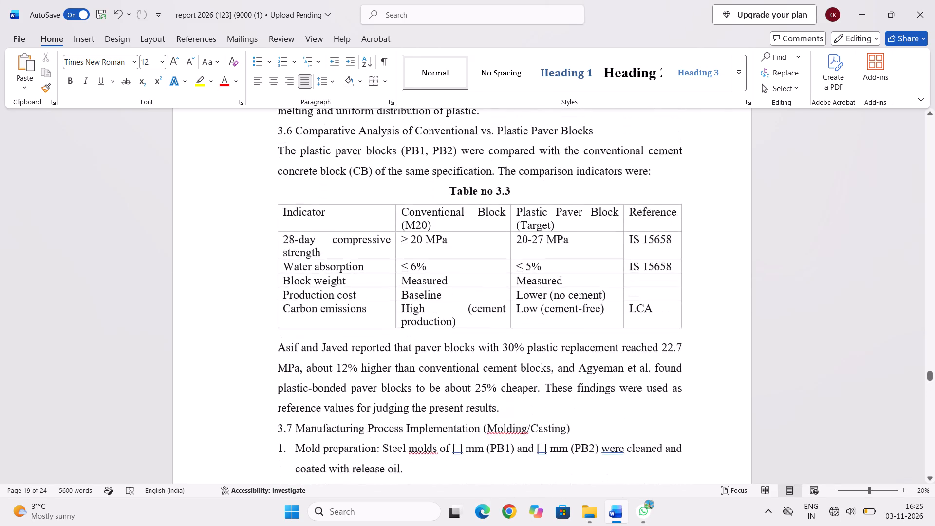
{"action": "scroll", "coordinate": [443, 207], "scroll_direction": "up", "scroll_amount": 4}
{"action": "scroll", "coordinate": [443, 207], "scroll_direction": "down", "scroll_amount": 1}
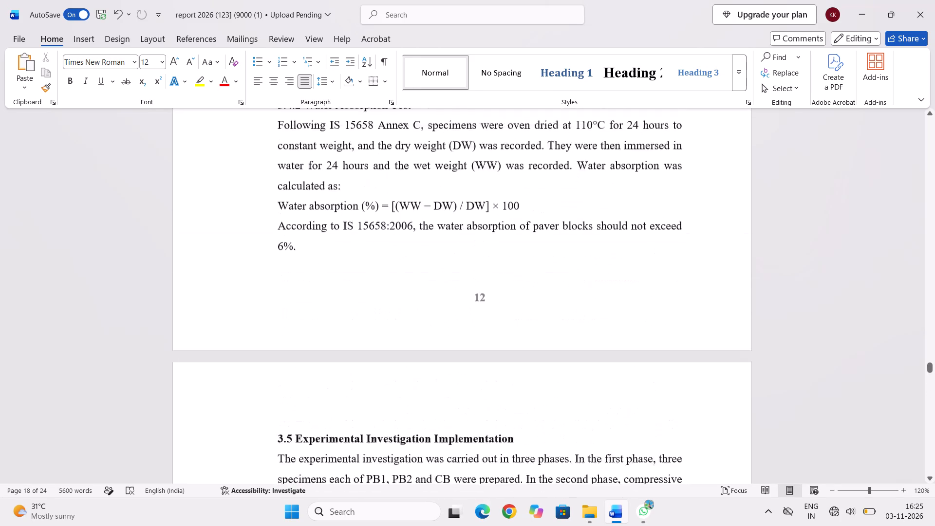
{"action": "scroll", "coordinate": [443, 207], "scroll_direction": "down", "scroll_amount": 2}
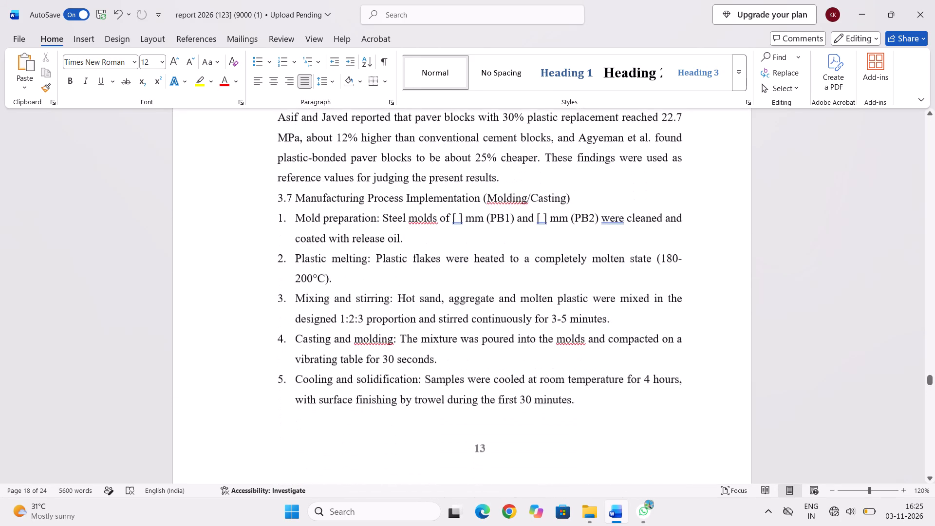
{"action": "scroll", "coordinate": [443, 207], "scroll_direction": "down", "scroll_amount": 1}
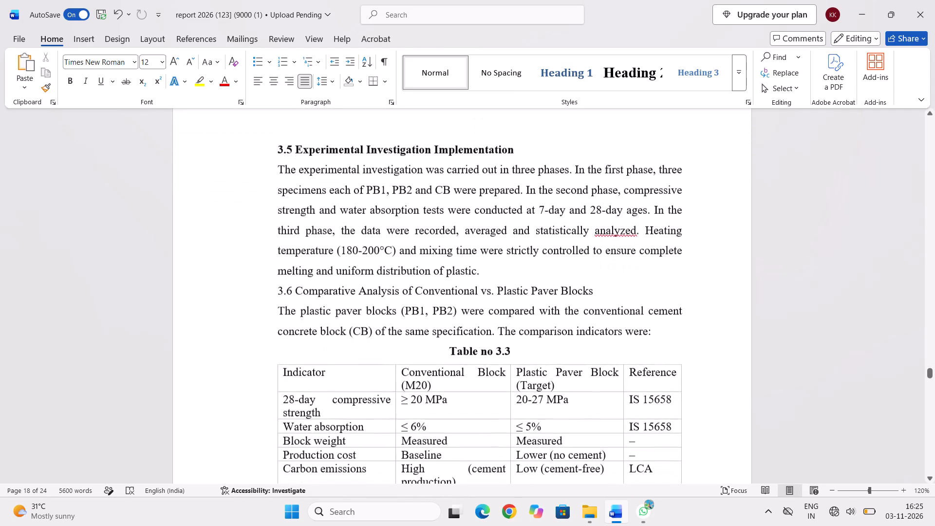
{"action": "scroll", "coordinate": [443, 207], "scroll_direction": "down", "scroll_amount": 2}
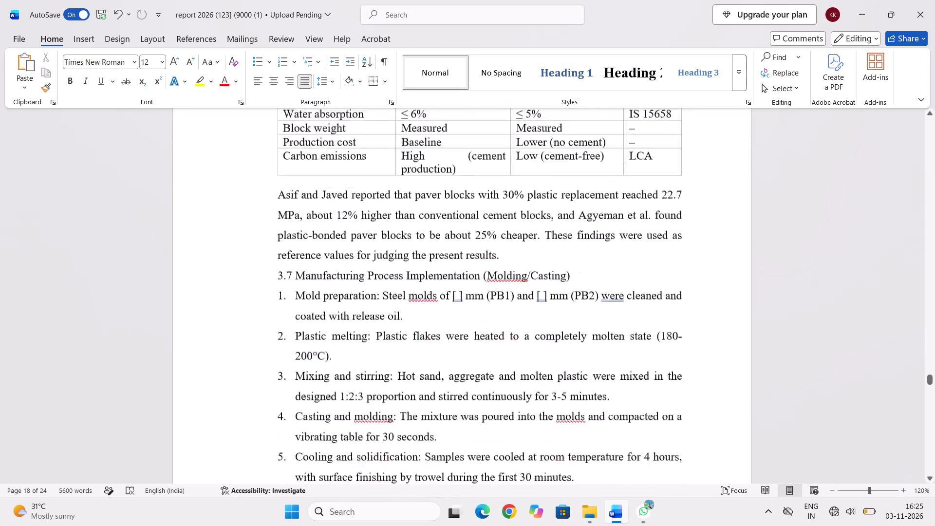
{"action": "scroll", "coordinate": [443, 207], "scroll_direction": "down", "scroll_amount": 4}
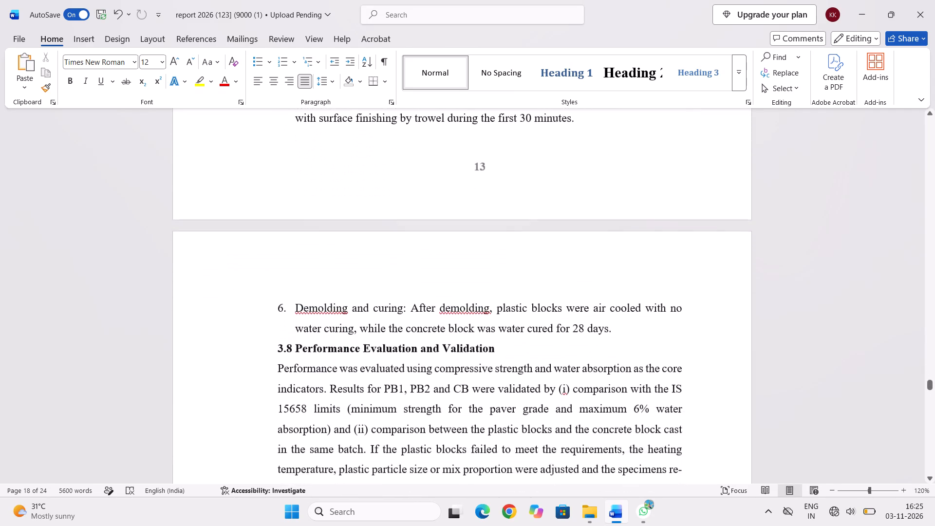
{"action": "scroll", "coordinate": [443, 207], "scroll_direction": "down", "scroll_amount": 5}
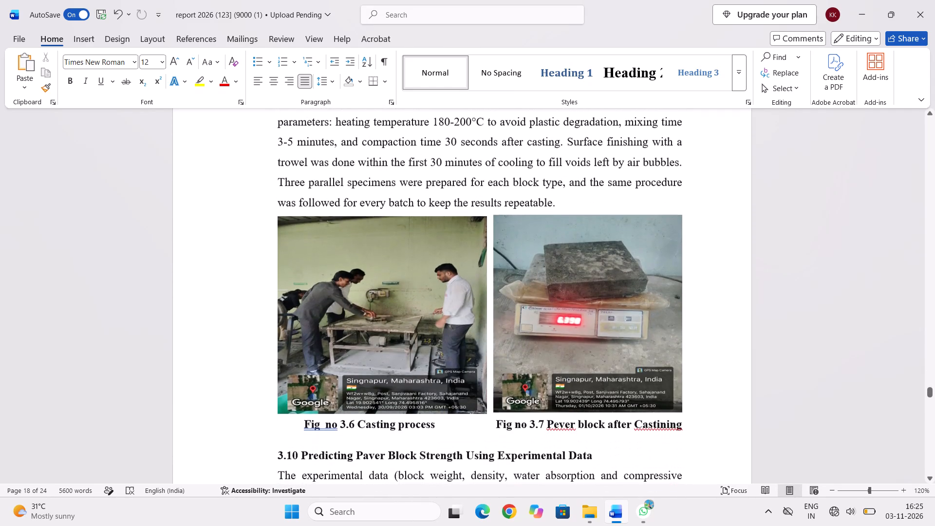
Examine the captions and layout from Fig no 3.3 through the two Mix Design tables and the testing sections.
{"action": "scroll", "coordinate": [443, 207], "scroll_direction": "up", "scroll_amount": 2}
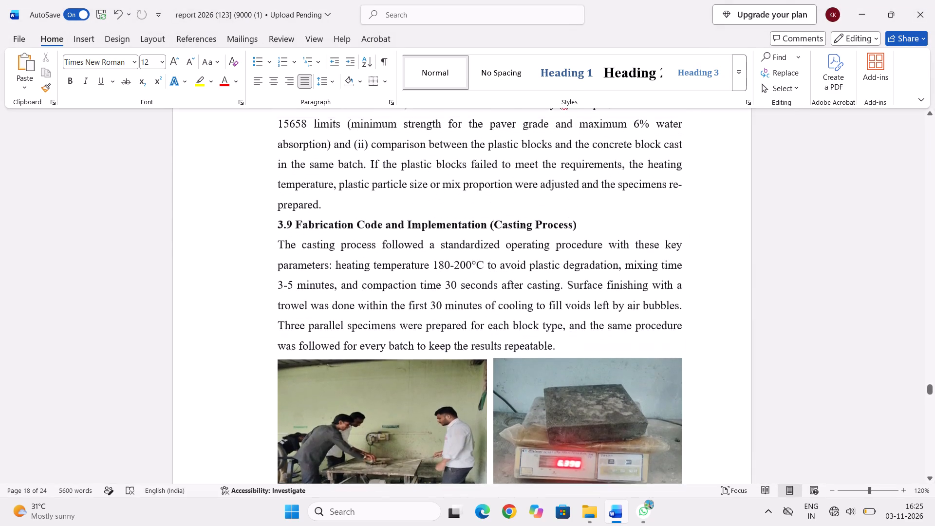
{"action": "scroll", "coordinate": [443, 207], "scroll_direction": "up", "scroll_amount": 5}
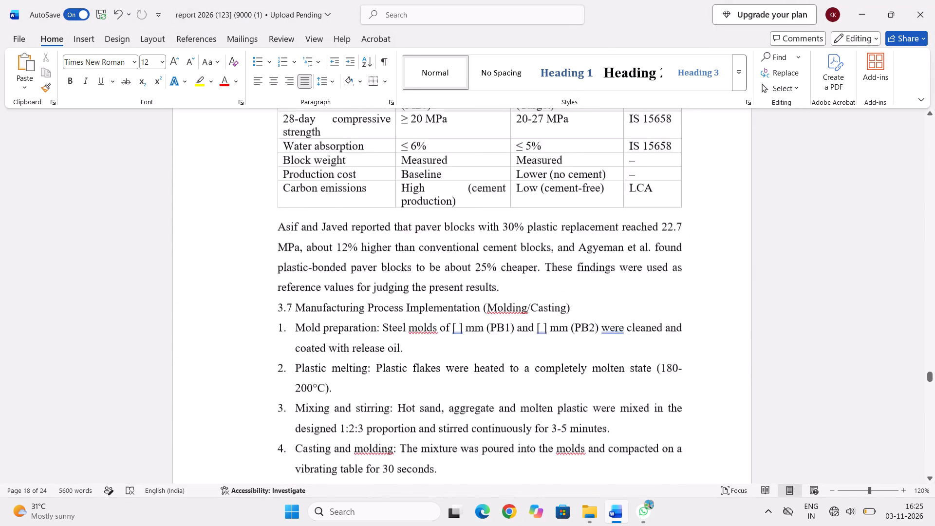
{"action": "scroll", "coordinate": [443, 207], "scroll_direction": "up", "scroll_amount": 4}
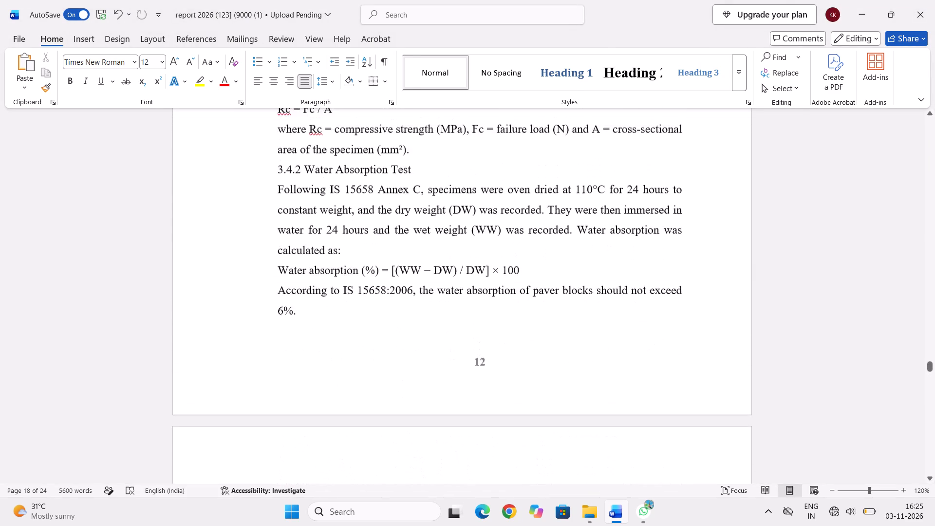
{"action": "scroll", "coordinate": [443, 207], "scroll_direction": "up", "scroll_amount": 1}
{"action": "scroll", "coordinate": [443, 207], "scroll_direction": "down", "scroll_amount": 1}
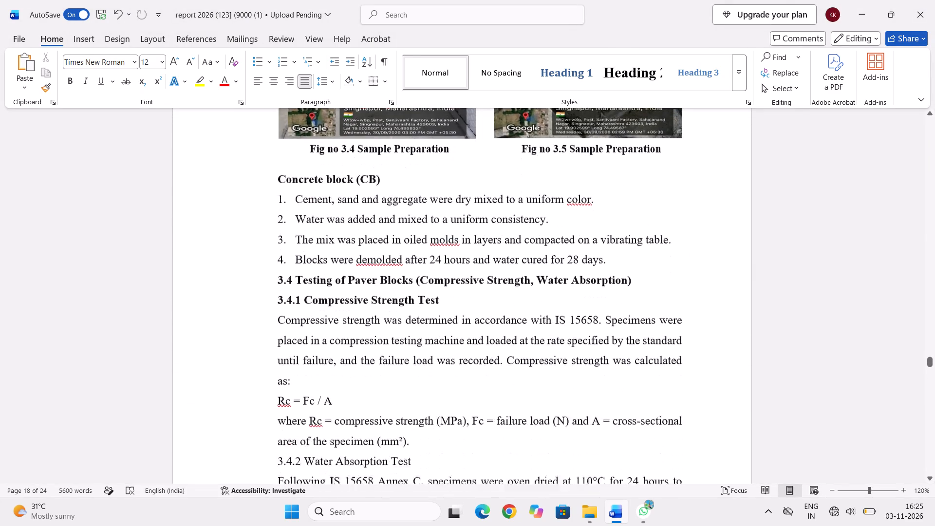
{"action": "scroll", "coordinate": [443, 207], "scroll_direction": "down", "scroll_amount": 3}
{"action": "scroll", "coordinate": [443, 207], "scroll_direction": "up", "scroll_amount": 1}
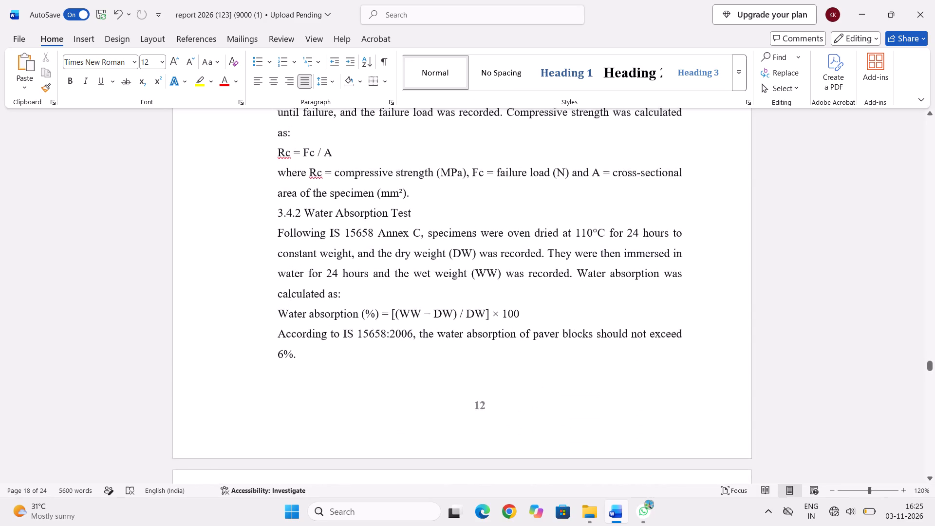
{"action": "scroll", "coordinate": [443, 207], "scroll_direction": "up", "scroll_amount": 3}
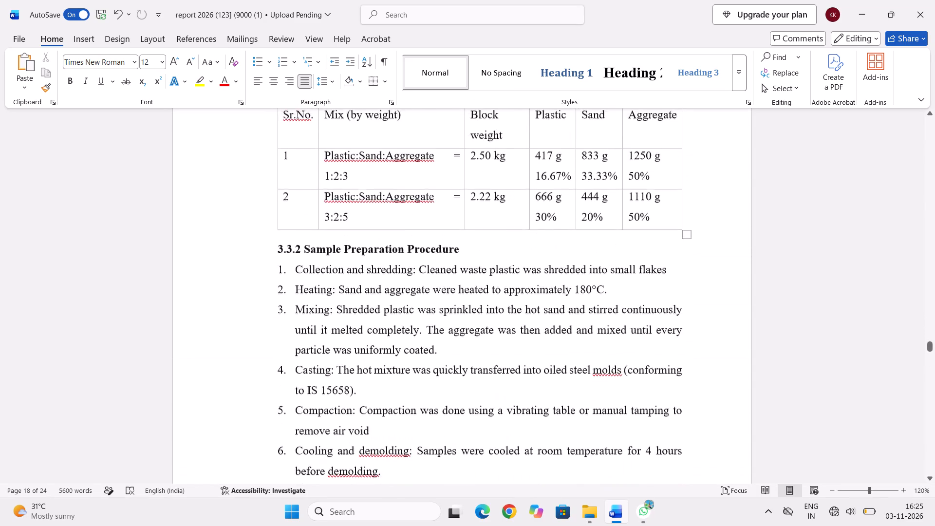
{"action": "scroll", "coordinate": [443, 207], "scroll_direction": "up", "scroll_amount": 2}
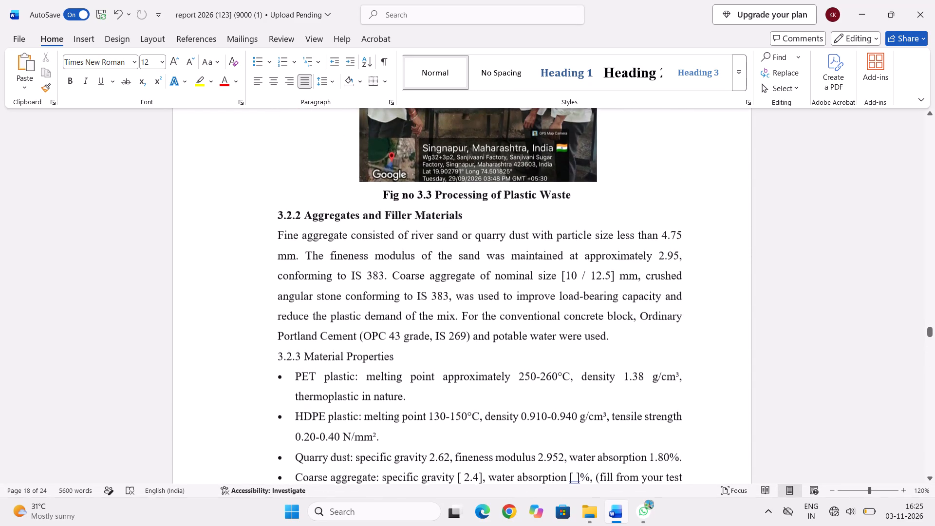
{"action": "scroll", "coordinate": [443, 207], "scroll_direction": "up", "scroll_amount": 1}
{"action": "scroll", "coordinate": [443, 207], "scroll_direction": "down", "scroll_amount": 1}
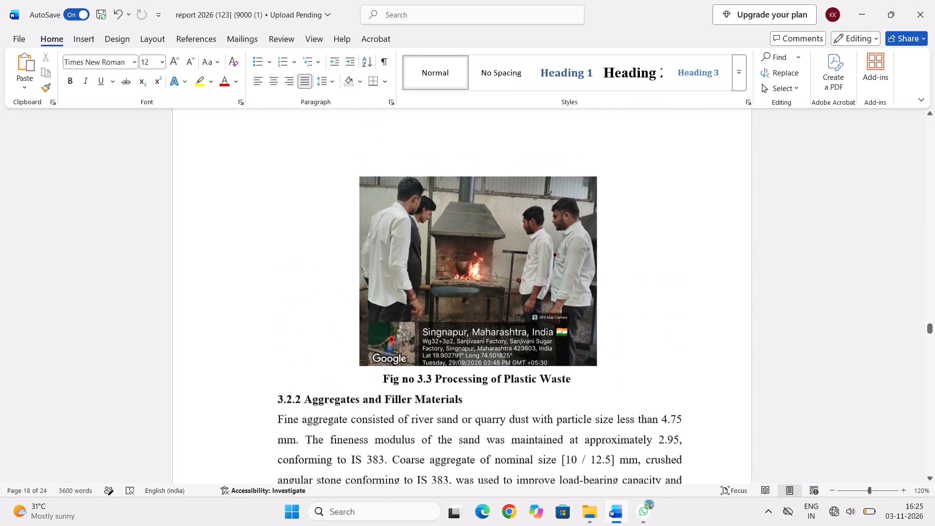
{"action": "scroll", "coordinate": [443, 207], "scroll_direction": "down", "scroll_amount": 2}
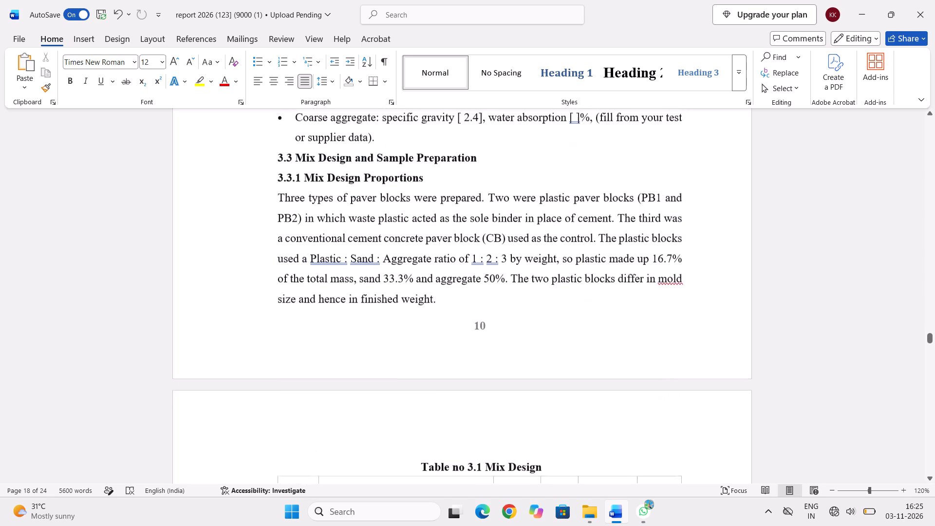
{"action": "scroll", "coordinate": [443, 207], "scroll_direction": "down", "scroll_amount": 1}
{"action": "scroll", "coordinate": [443, 207], "scroll_direction": "up", "scroll_amount": 1}
{"action": "scroll", "coordinate": [443, 207], "scroll_direction": "down", "scroll_amount": 1}
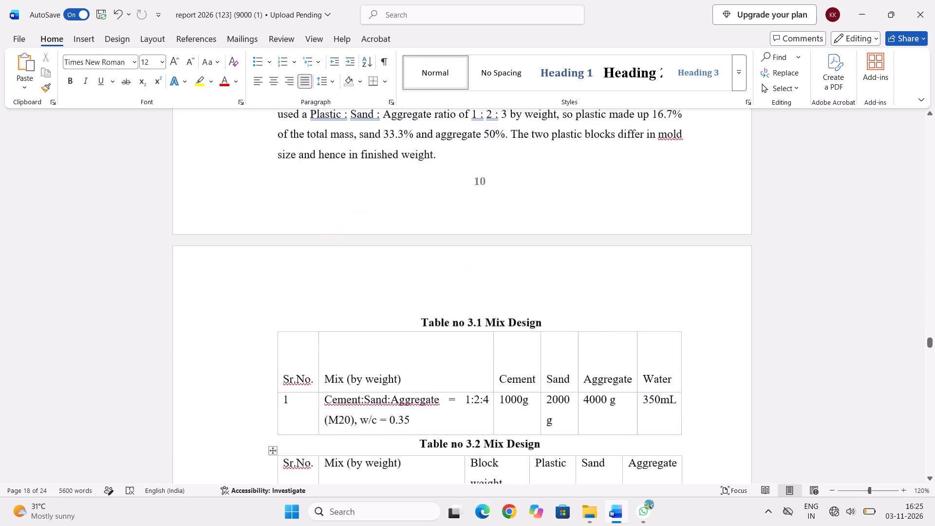
{"action": "scroll", "coordinate": [443, 207], "scroll_direction": "down", "scroll_amount": 1}
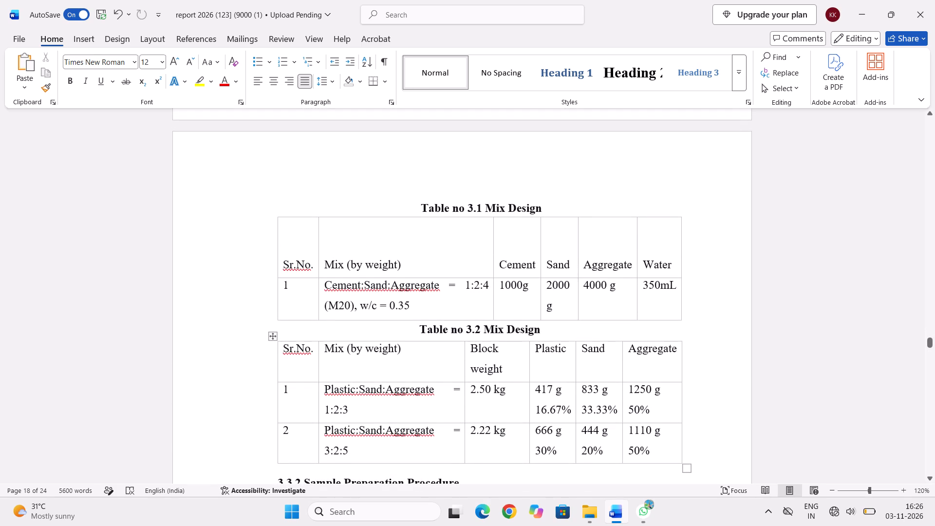
{"action": "scroll", "coordinate": [443, 207], "scroll_direction": "down", "scroll_amount": 1}
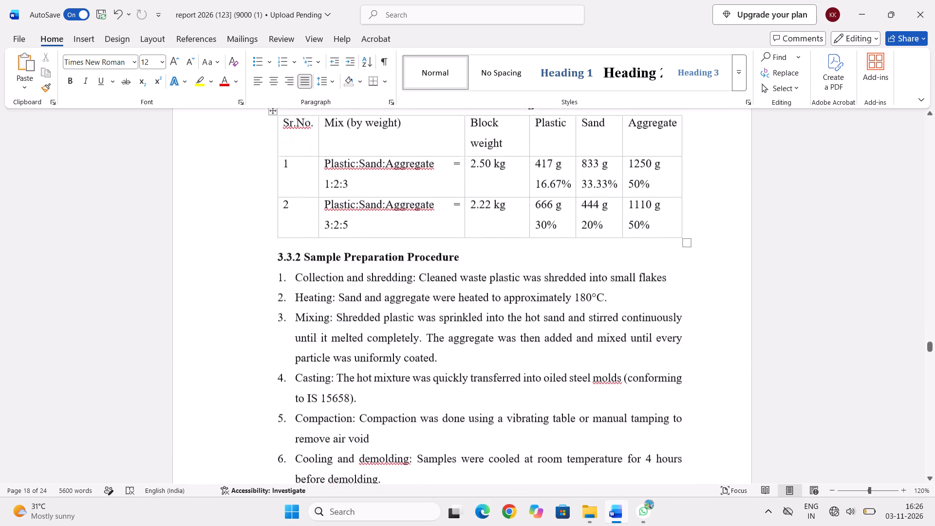
{"action": "scroll", "coordinate": [443, 207], "scroll_direction": "down", "scroll_amount": 1}
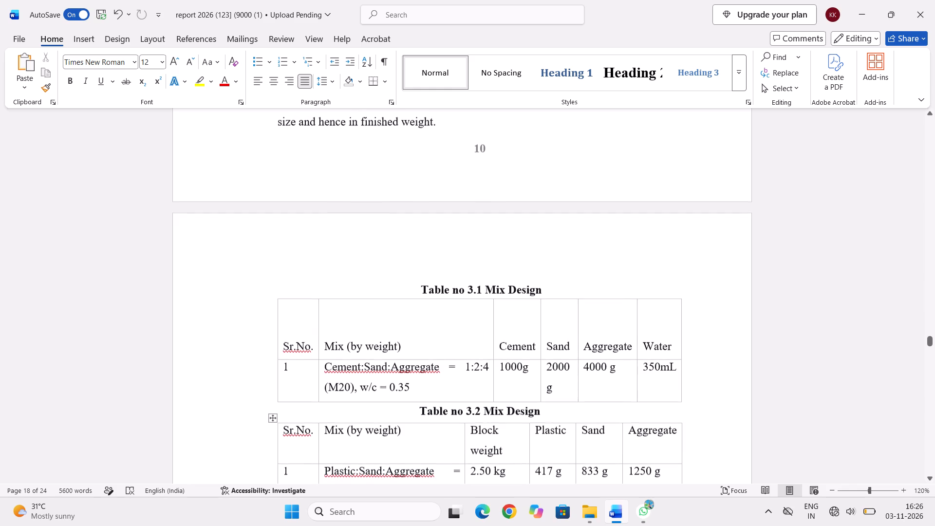
{"action": "scroll", "coordinate": [443, 207], "scroll_direction": "down", "scroll_amount": 1}
{"action": "scroll", "coordinate": [443, 207], "scroll_direction": "up", "scroll_amount": 3}
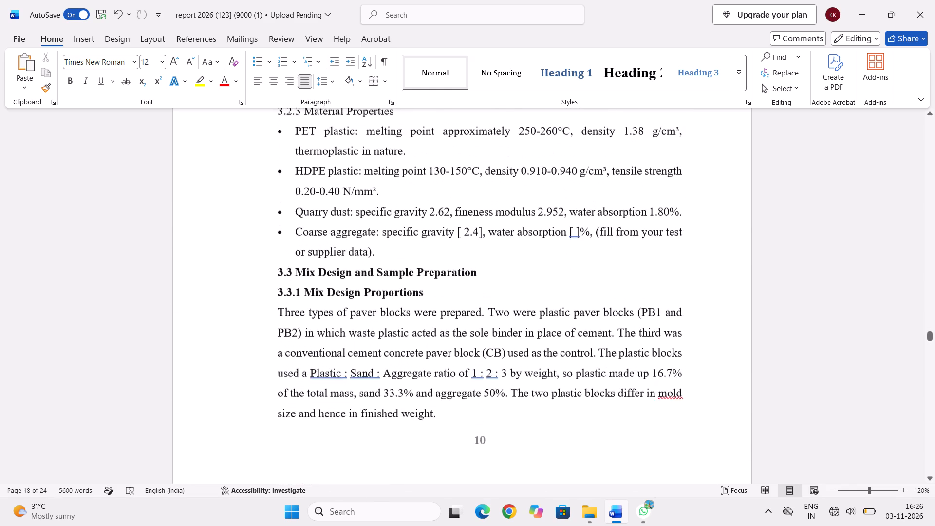
Check which pages carry Fig no 3.1 to 3.3, and return to the list of figures to compare its page numbers.
{"action": "scroll", "coordinate": [443, 207], "scroll_direction": "up", "scroll_amount": 1}
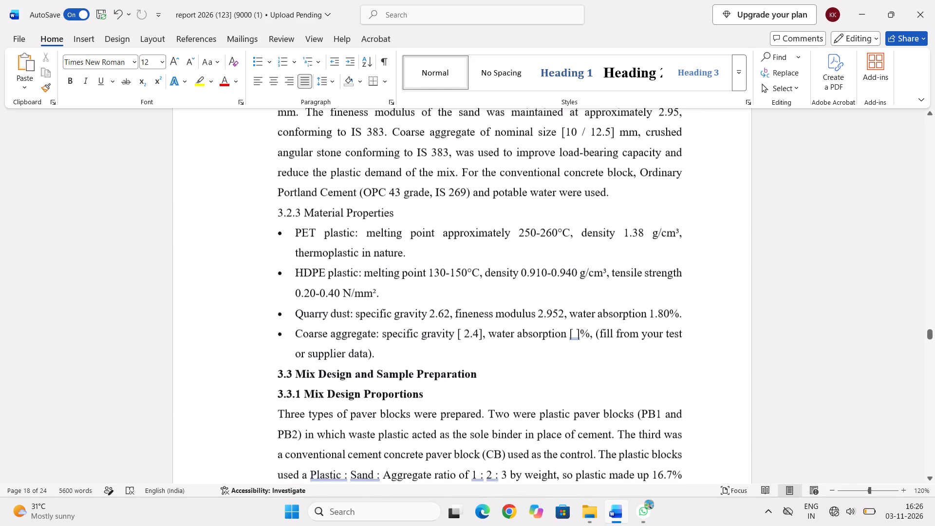
{"action": "scroll", "coordinate": [443, 207], "scroll_direction": "up", "scroll_amount": 2}
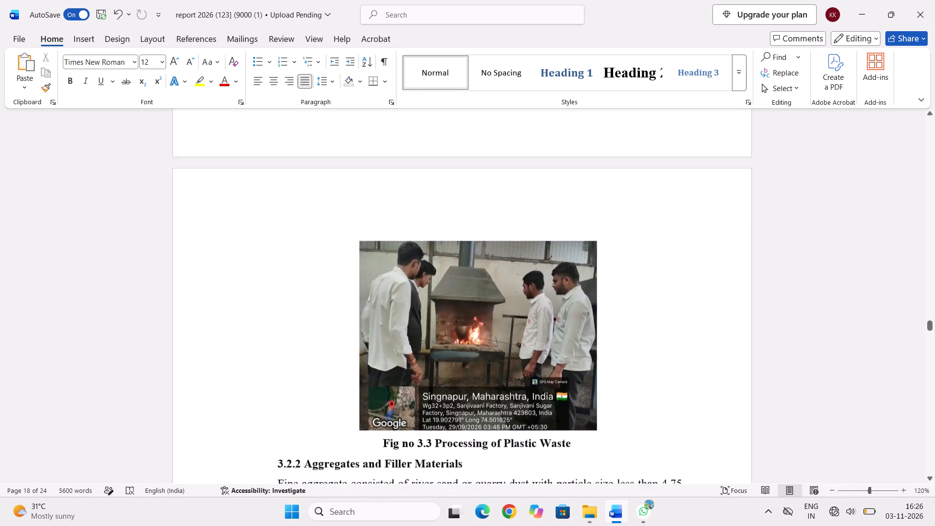
{"action": "scroll", "coordinate": [443, 207], "scroll_direction": "up", "scroll_amount": 1}
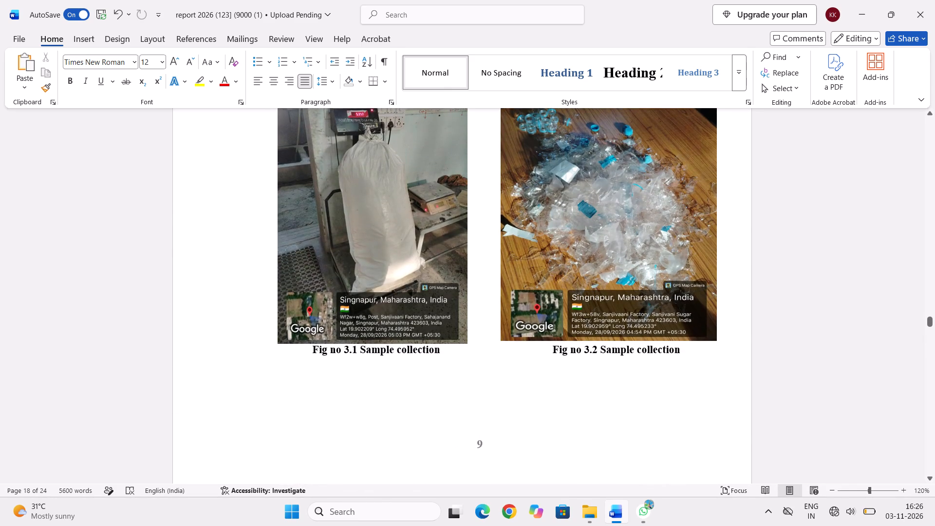
{"action": "scroll", "coordinate": [443, 207], "scroll_direction": "up", "scroll_amount": 6}
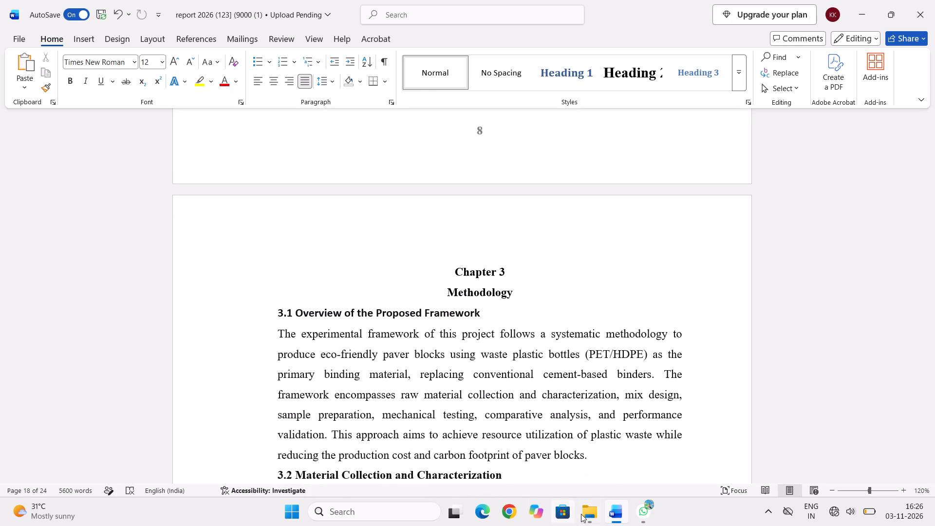
{"action": "scroll", "coordinate": [524, 399], "scroll_direction": "down", "scroll_amount": 11}
{"action": "scroll", "coordinate": [524, 399], "scroll_direction": "up", "scroll_amount": 5}
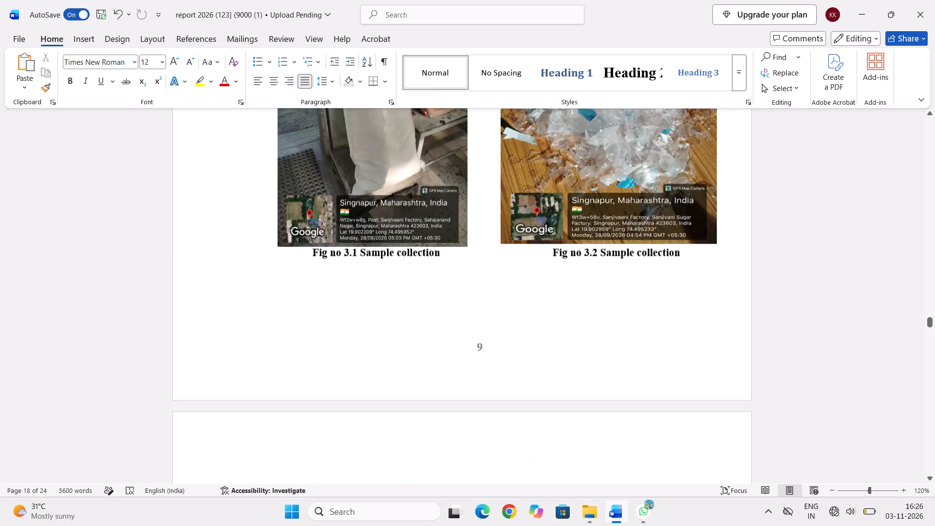
{"action": "scroll", "coordinate": [524, 399], "scroll_direction": "up", "scroll_amount": 8}
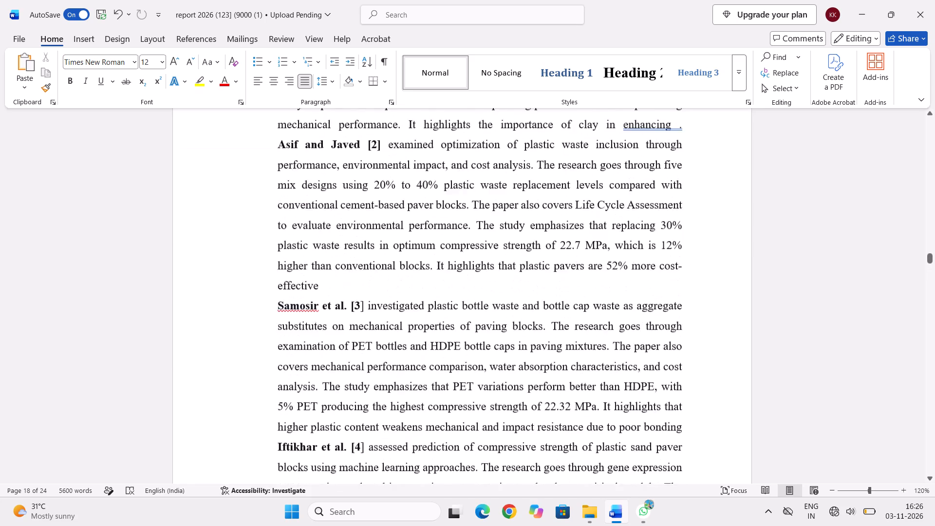
{"action": "scroll", "coordinate": [524, 399], "scroll_direction": "up", "scroll_amount": 14}
{"action": "scroll", "coordinate": [524, 399], "scroll_direction": "down", "scroll_amount": 4}
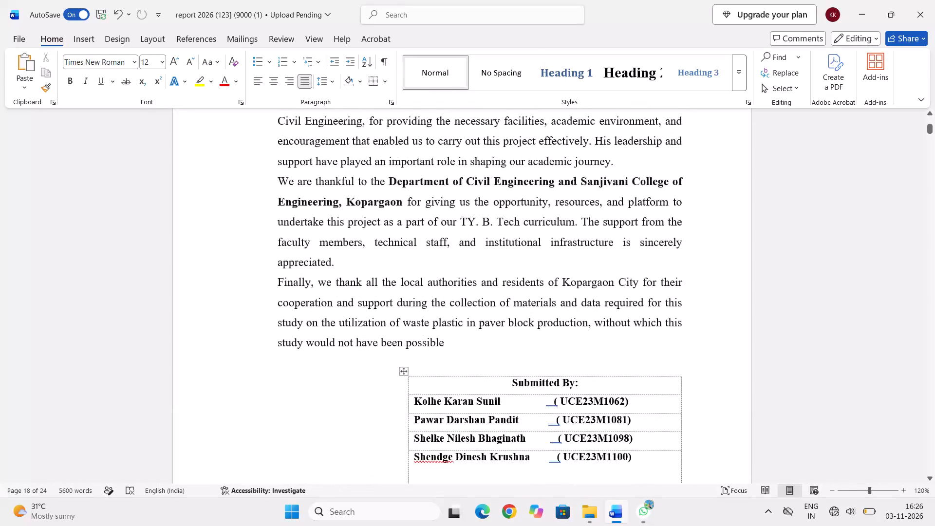
{"action": "scroll", "coordinate": [524, 399], "scroll_direction": "down", "scroll_amount": 6}
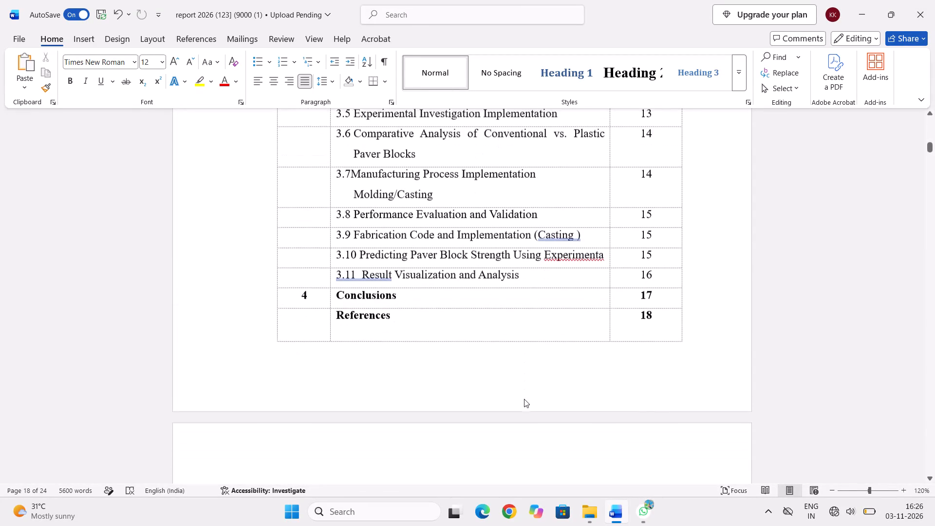
{"action": "scroll", "coordinate": [524, 399], "scroll_direction": "down", "scroll_amount": 5}
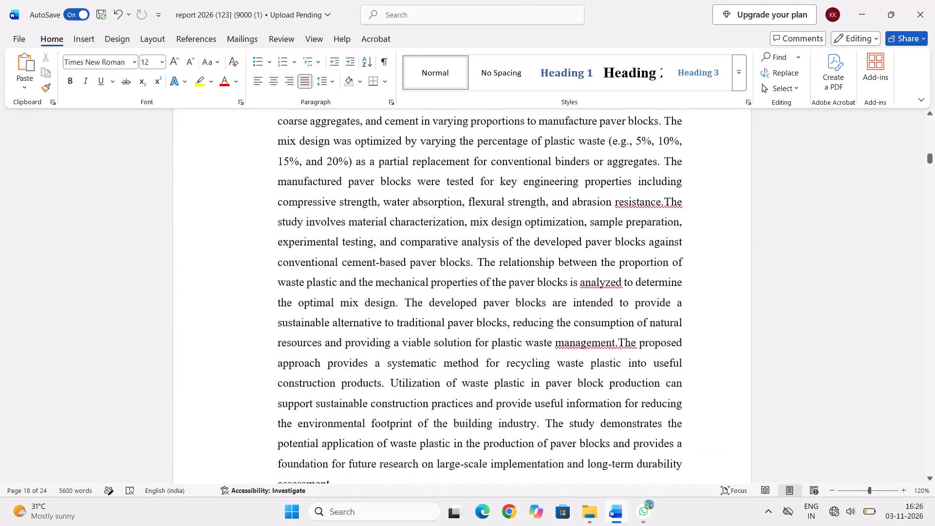
{"action": "scroll", "coordinate": [524, 399], "scroll_direction": "down", "scroll_amount": 4}
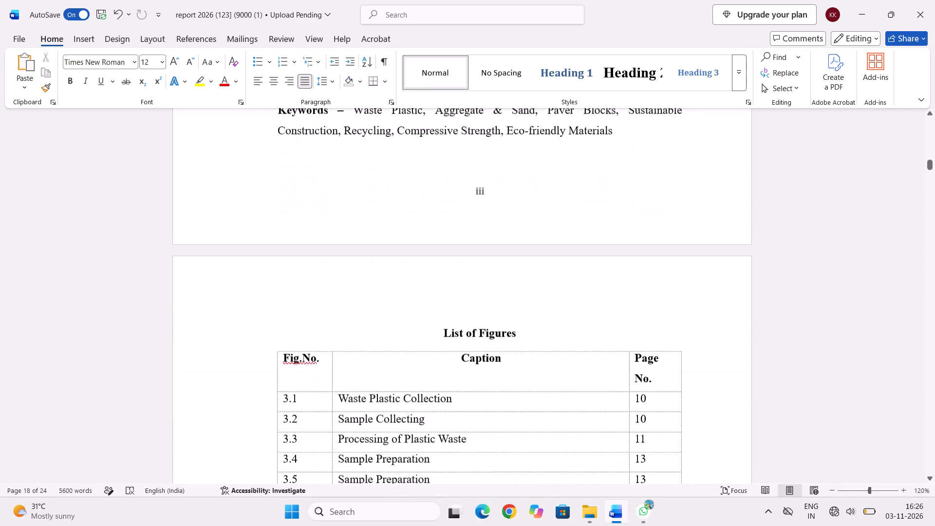
{"action": "scroll", "coordinate": [524, 399], "scroll_direction": "down", "scroll_amount": 2}
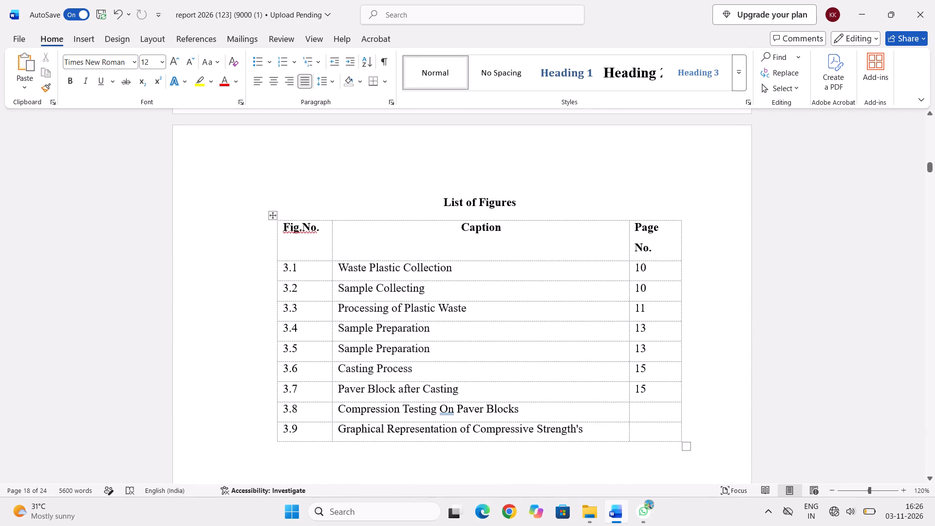
In the list of figures, set the page number to 9 for figures 3.1 and 3.2, and to 10 for figure 3.3.
{"action": "left_click", "coordinate": [653, 270]}
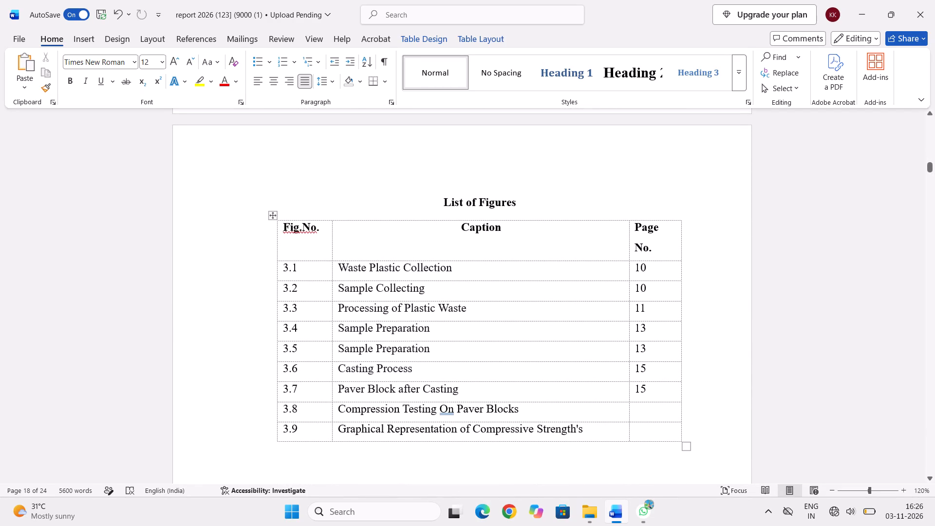
{"action": "key", "text": "BackSpace"}
{"action": "key", "text": "BackSpace"}
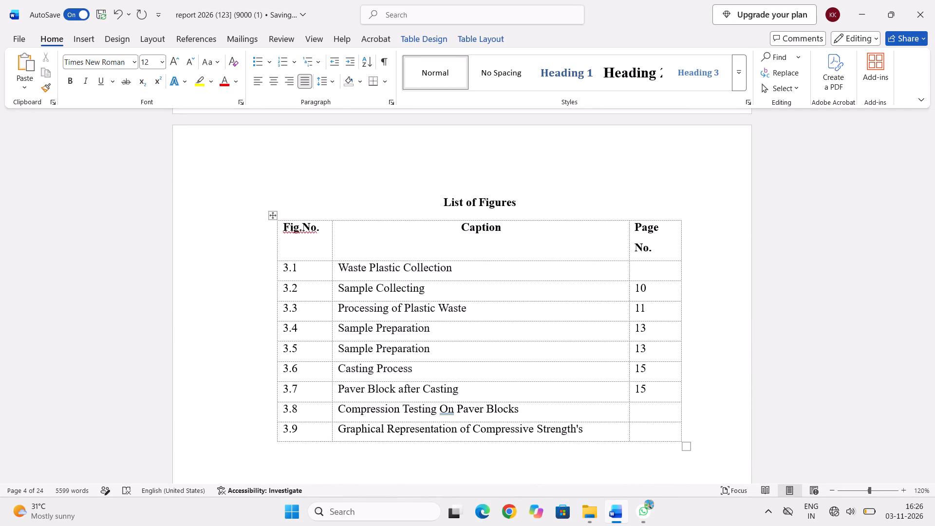
{"action": "key", "text": "9"}
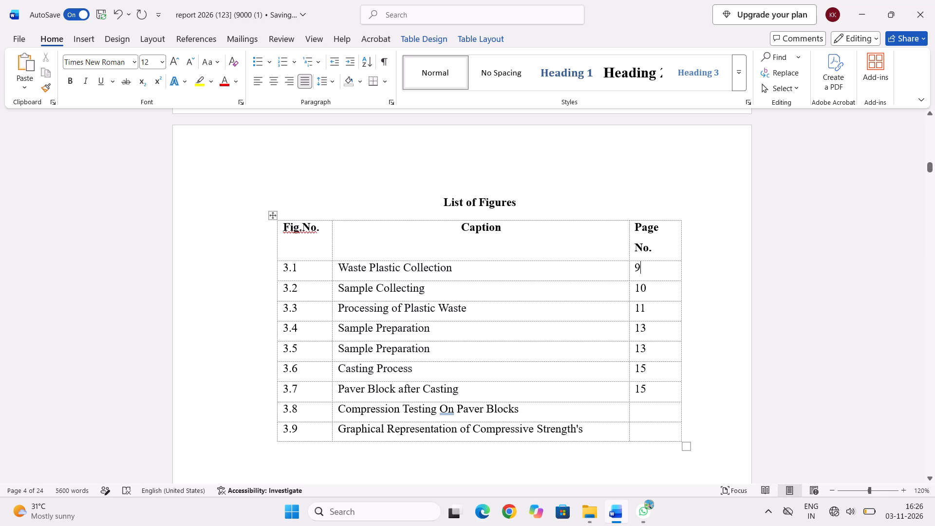
{"action": "left_click", "coordinate": [657, 289]}
{"action": "key", "text": "BackSpace"}
{"action": "key", "text": "BackSpace"}
{"action": "key", "text": "9"}
{"action": "left_click", "coordinate": [657, 316]}
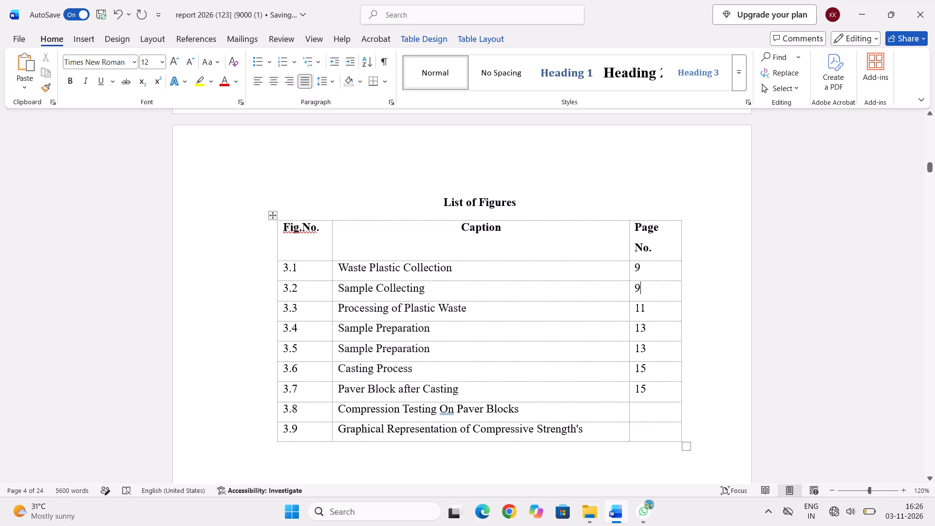
{"action": "key", "text": "BackSpace"}
{"action": "key", "text": "0"}
Set the page number to 12 for both Sample Preparation entries, figures 3.4 and 3.5, in the list of figures.
{"action": "left_click", "coordinate": [655, 337]}
{"action": "key", "text": "BackSpace"}
{"action": "key", "text": "2"}
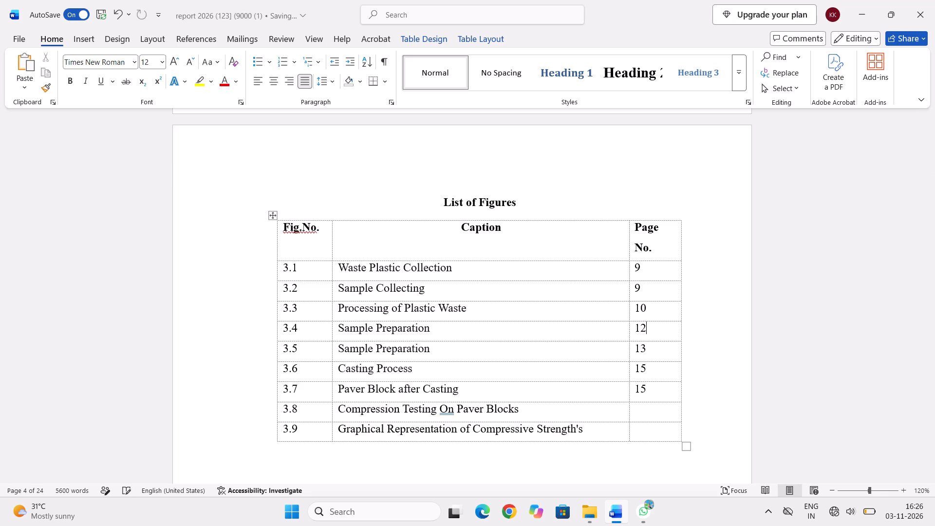
{"action": "left_click", "coordinate": [654, 348]}
{"action": "key", "text": "BackSpace"}
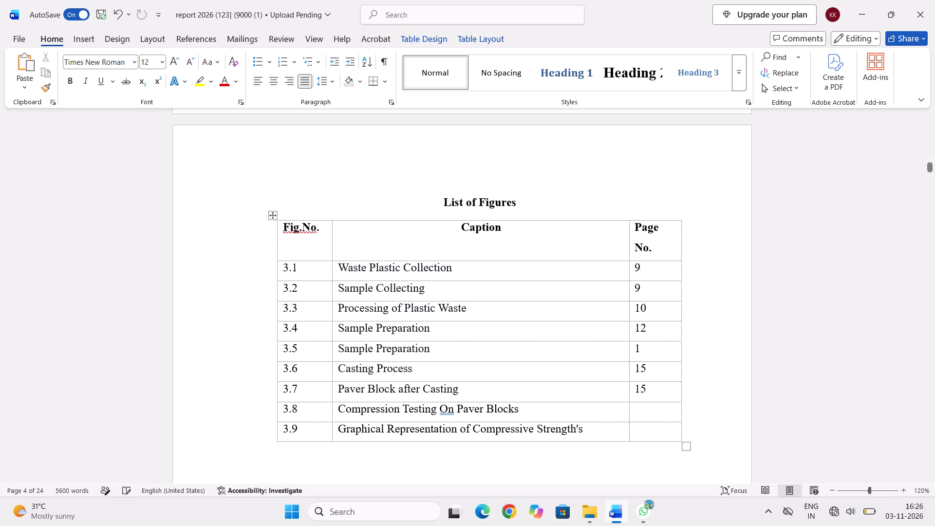
{"action": "key", "text": "2"}
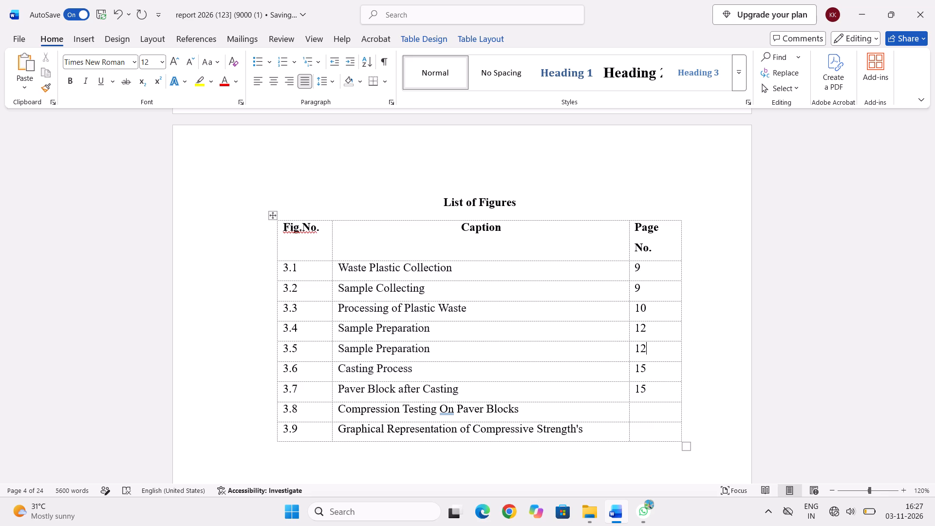
Look up the pages on which figures 3.4 to 3.9 appear in the report body, and return to the list of figures.
{"action": "scroll", "coordinate": [654, 348], "scroll_direction": "down", "scroll_amount": 13}
{"action": "scroll", "coordinate": [654, 348], "scroll_direction": "down", "scroll_amount": 18}
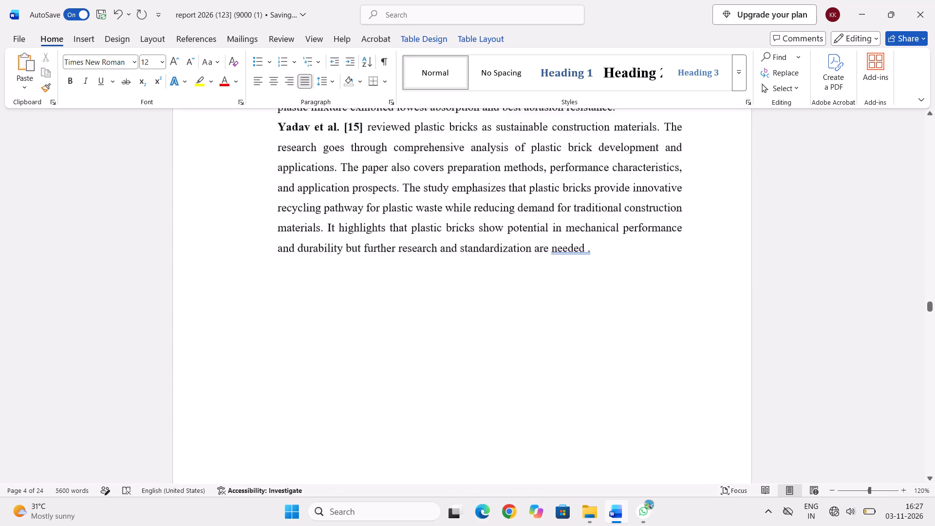
{"action": "scroll", "coordinate": [654, 348], "scroll_direction": "down", "scroll_amount": 14}
{"action": "scroll", "coordinate": [654, 348], "scroll_direction": "up", "scroll_amount": 2}
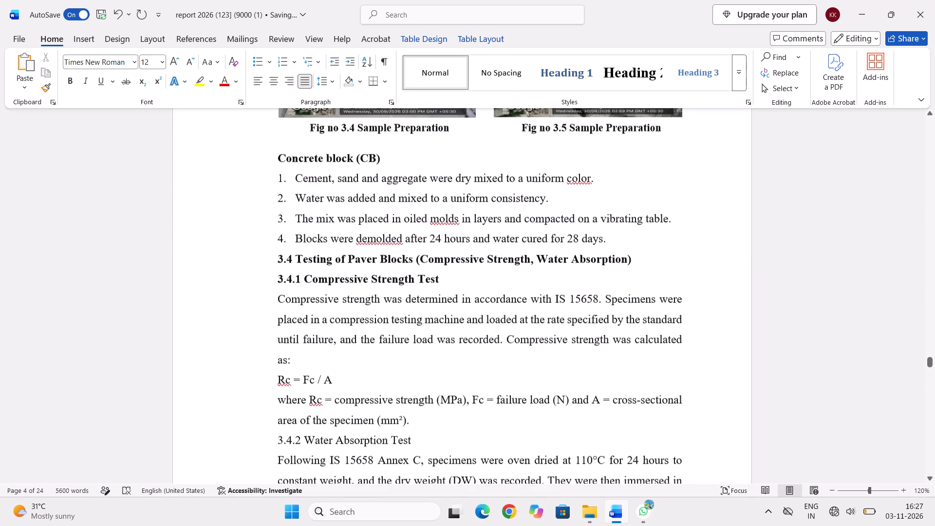
{"action": "scroll", "coordinate": [654, 348], "scroll_direction": "up", "scroll_amount": 1}
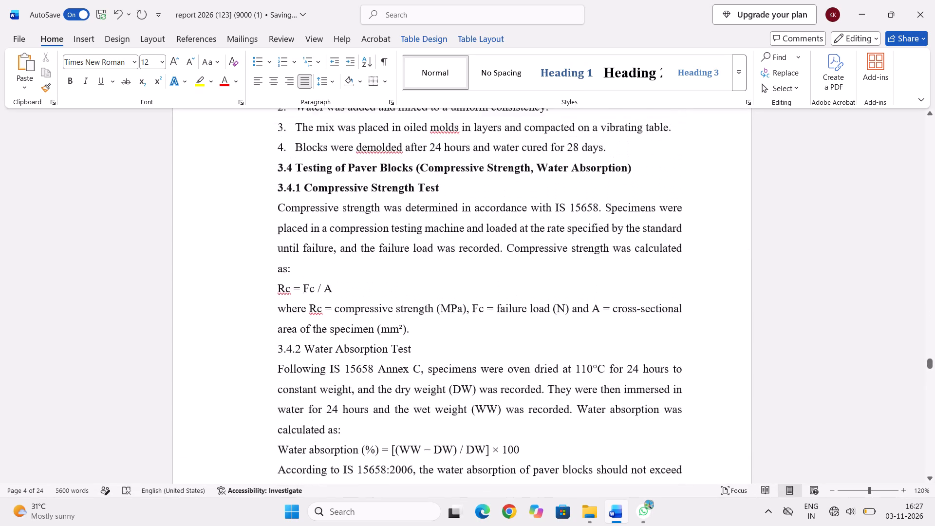
{"action": "scroll", "coordinate": [654, 348], "scroll_direction": "up", "scroll_amount": 2}
{"action": "scroll", "coordinate": [654, 348], "scroll_direction": "down", "scroll_amount": 4}
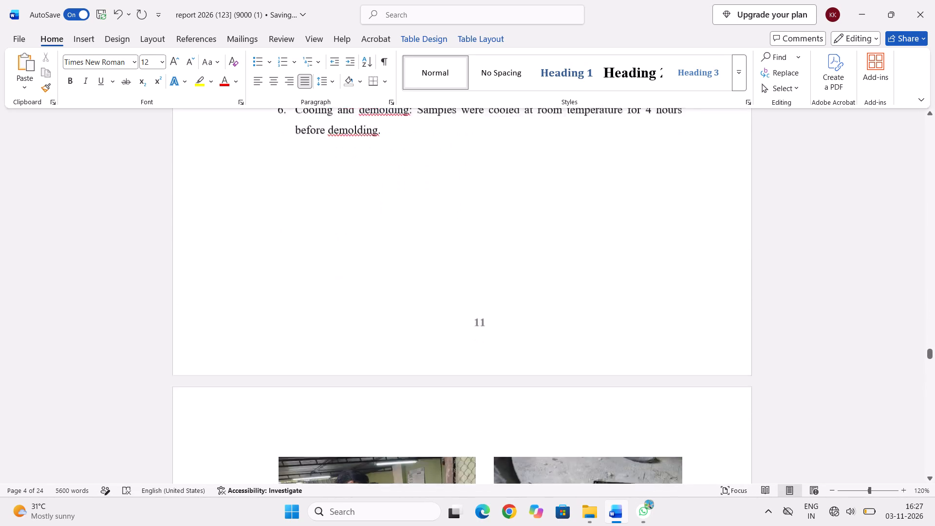
{"action": "scroll", "coordinate": [654, 348], "scroll_direction": "down", "scroll_amount": 1}
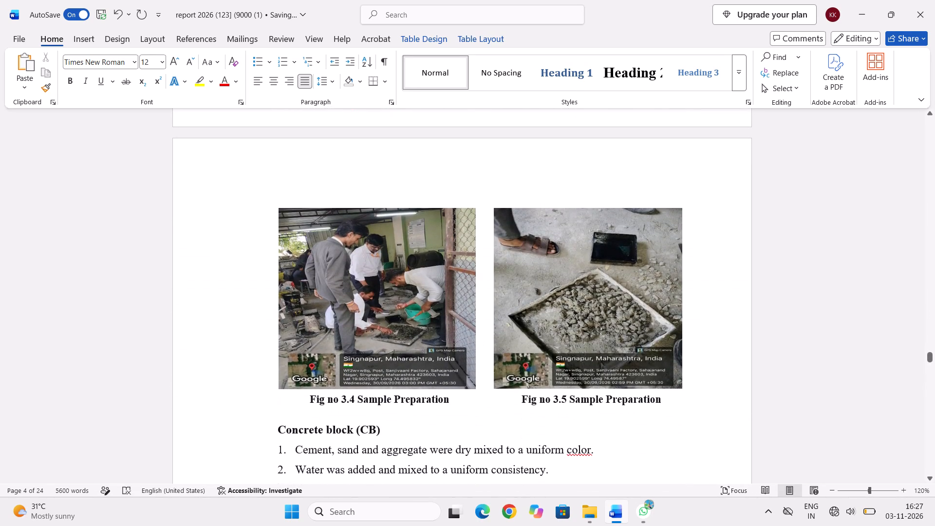
{"action": "scroll", "coordinate": [654, 348], "scroll_direction": "down", "scroll_amount": 5}
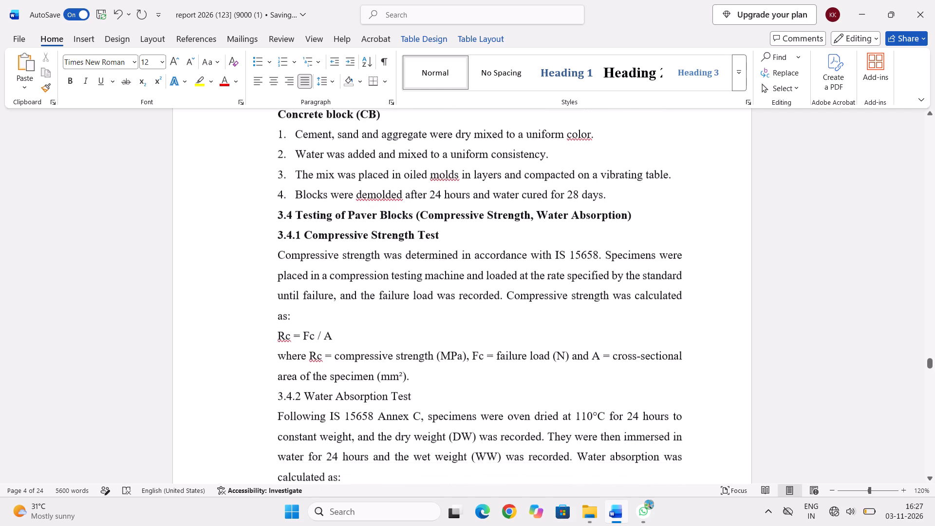
{"action": "scroll", "coordinate": [654, 348], "scroll_direction": "down", "scroll_amount": 6}
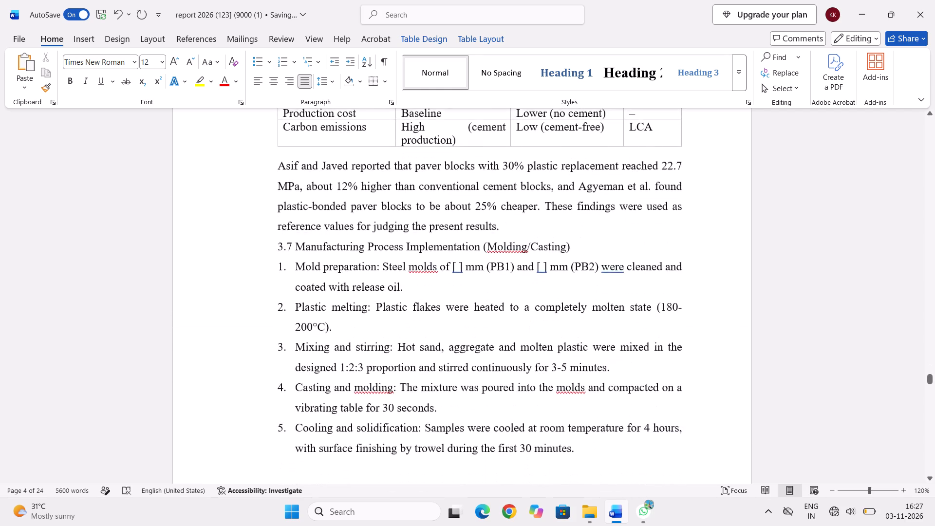
{"action": "scroll", "coordinate": [654, 348], "scroll_direction": "down", "scroll_amount": 4}
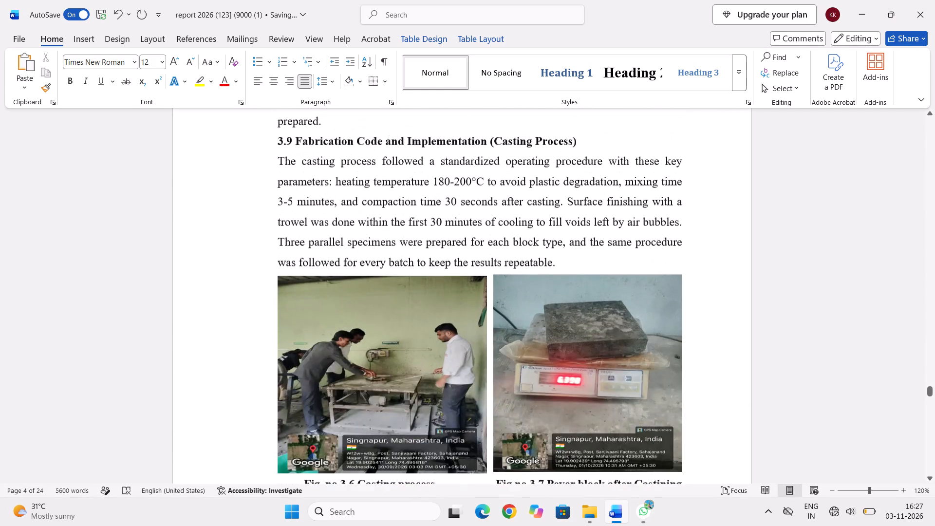
{"action": "scroll", "coordinate": [654, 348], "scroll_direction": "down", "scroll_amount": 4}
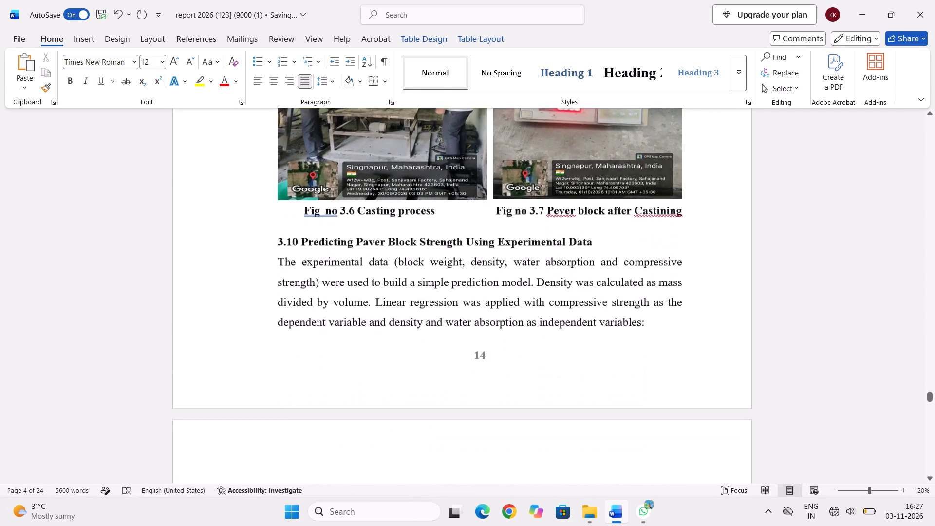
{"action": "scroll", "coordinate": [654, 348], "scroll_direction": "down", "scroll_amount": 5}
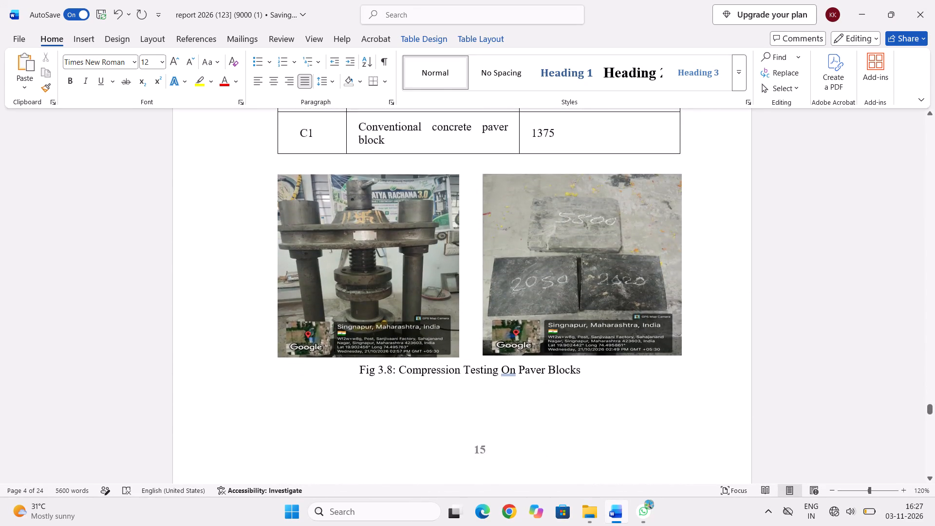
{"action": "scroll", "coordinate": [654, 348], "scroll_direction": "down", "scroll_amount": 2}
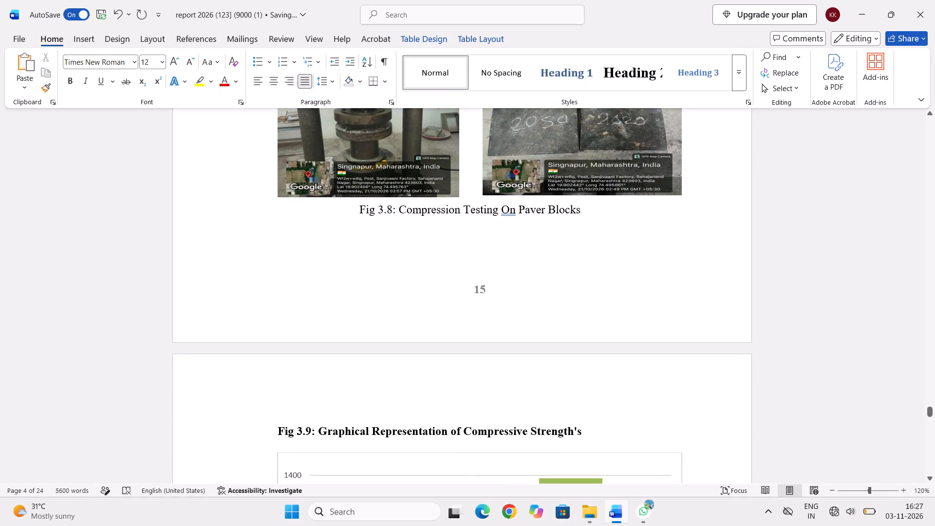
{"action": "scroll", "coordinate": [596, 390], "scroll_direction": "up", "scroll_amount": 7}
{"action": "scroll", "coordinate": [596, 390], "scroll_direction": "up", "scroll_amount": 16}
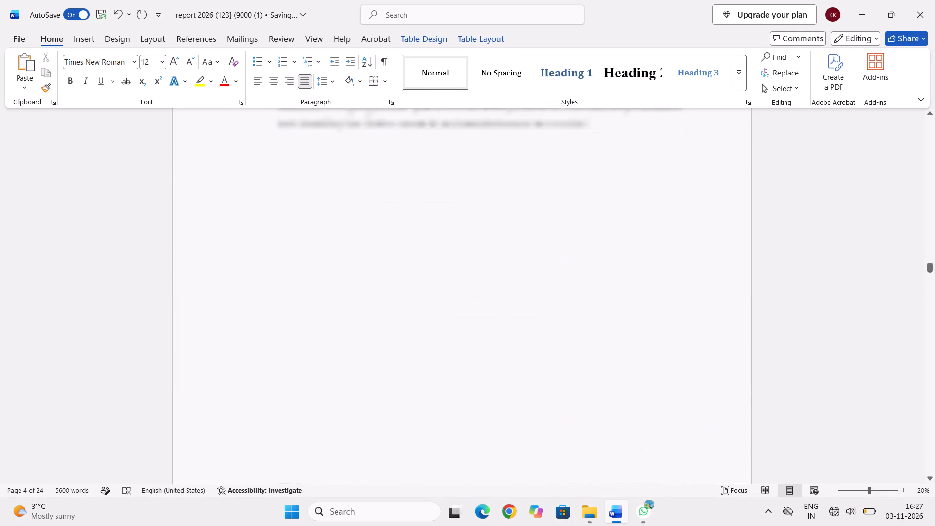
{"action": "scroll", "coordinate": [596, 390], "scroll_direction": "up", "scroll_amount": 20}
{"action": "scroll", "coordinate": [596, 390], "scroll_direction": "up", "scroll_amount": 8}
{"action": "scroll", "coordinate": [596, 390], "scroll_direction": "down", "scroll_amount": 4}
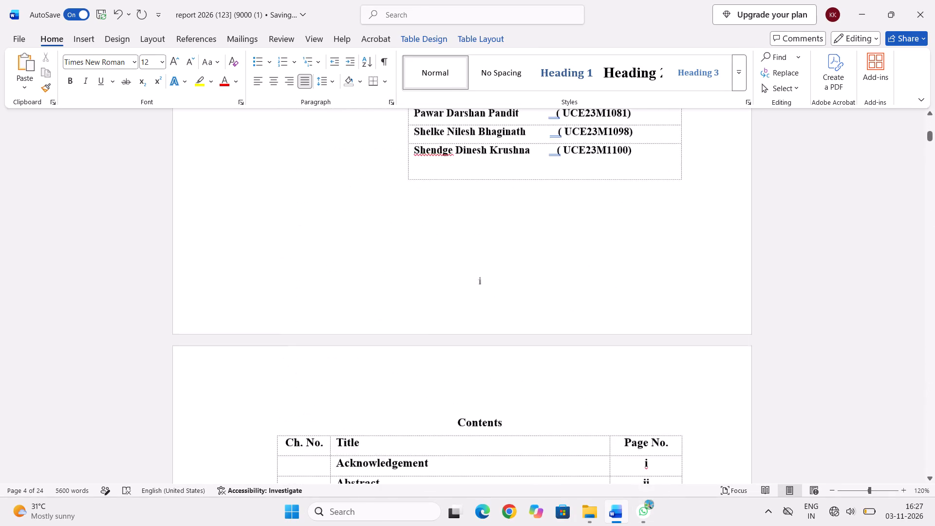
{"action": "scroll", "coordinate": [596, 390], "scroll_direction": "down", "scroll_amount": 8}
{"action": "scroll", "coordinate": [596, 390], "scroll_direction": "up", "scroll_amount": 2}
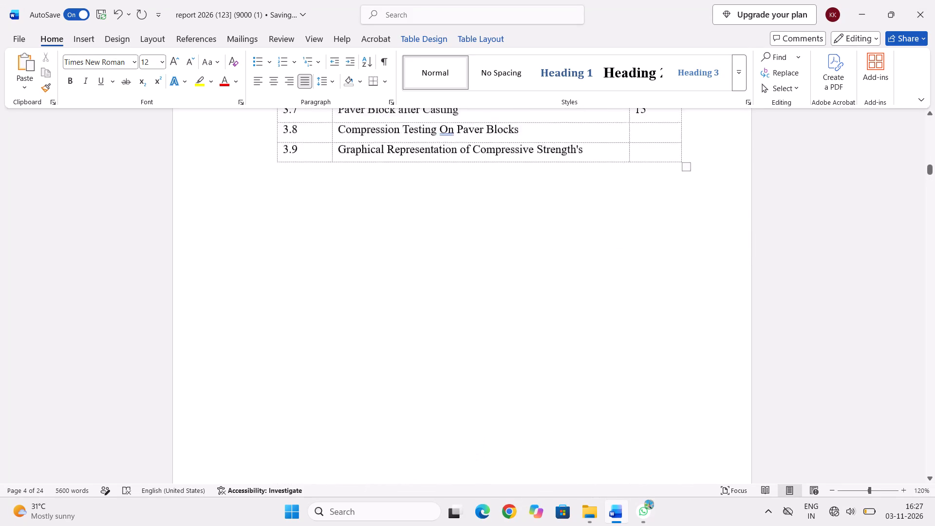
In the list of figures, set the page number to 14 for Casting Process (3.6) and Paver Block after Casting (3.7).
{"action": "scroll", "coordinate": [596, 390], "scroll_direction": "up", "scroll_amount": 1}
{"action": "scroll", "coordinate": [596, 390], "scroll_direction": "down", "scroll_amount": 1}
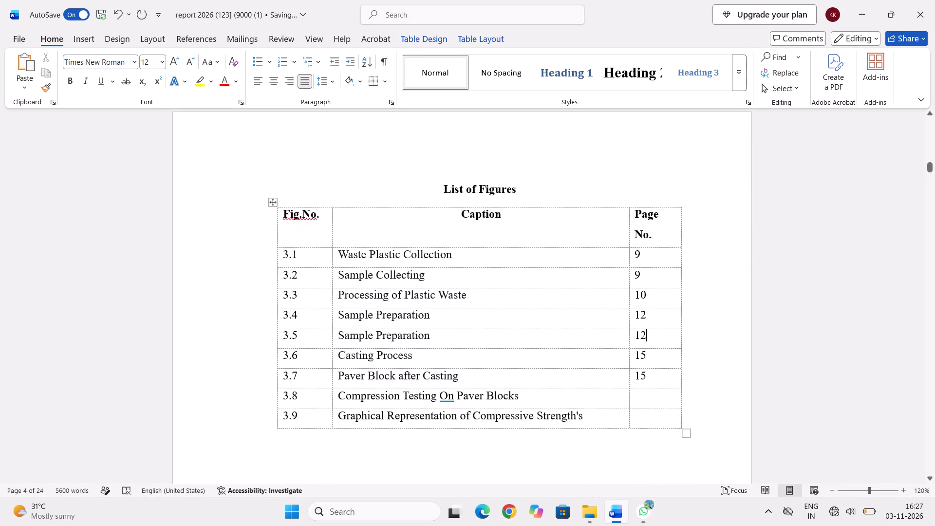
{"action": "left_click", "coordinate": [656, 358]}
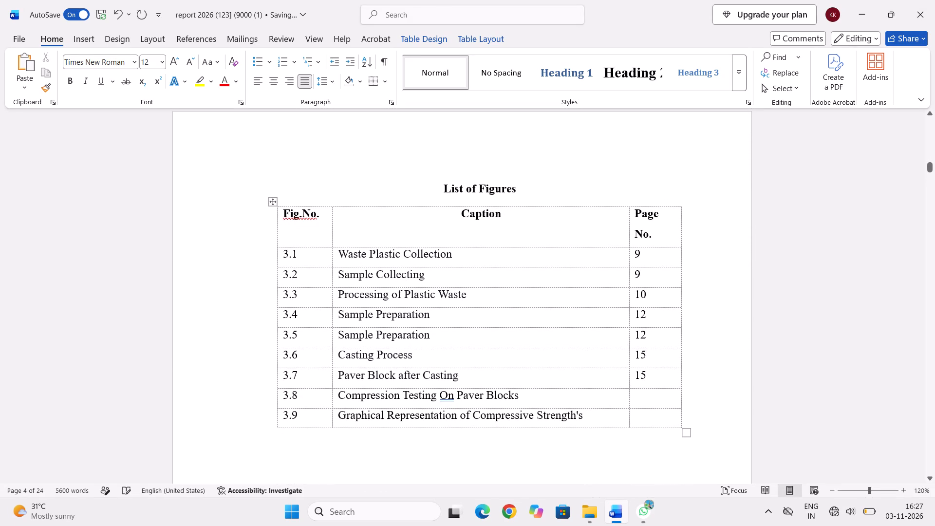
{"action": "key", "text": "BackSpace"}
{"action": "key", "text": "4"}
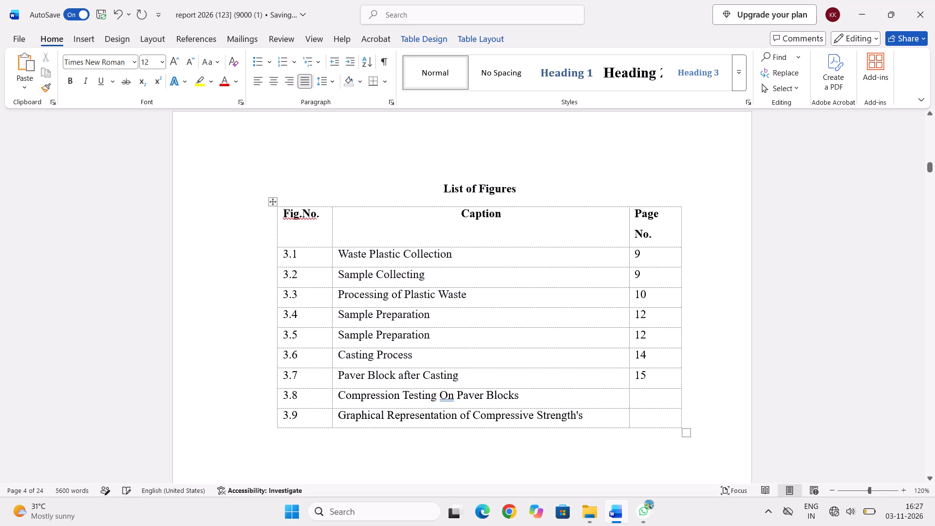
{"action": "left_click", "coordinate": [655, 375]}
{"action": "key", "text": "BackSpace"}
{"action": "key", "text": "4"}
Fill in the missing page numbers in the list of figures: 15 for figure 3.8 and 16 for figure 3.9.
{"action": "left_click", "coordinate": [656, 405]}
{"action": "type", "text": "15"}
{"action": "left_click", "coordinate": [655, 421]}
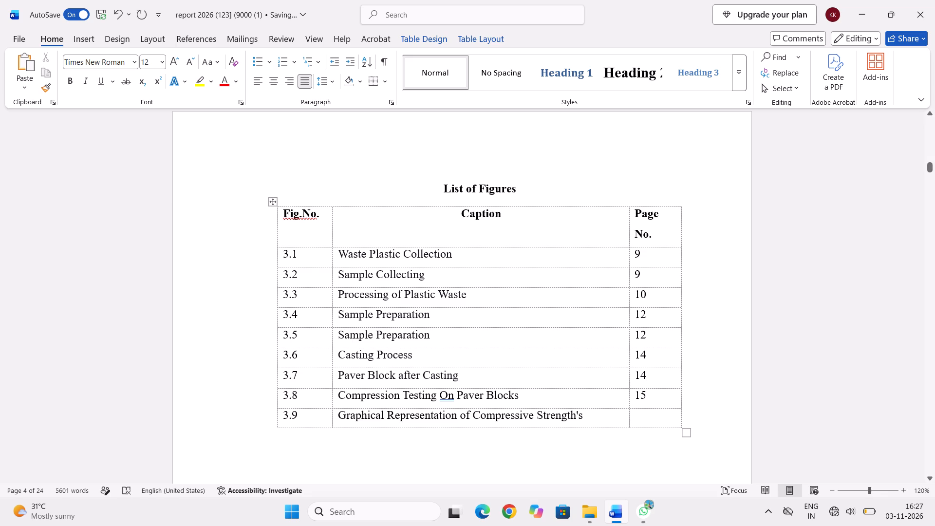
{"action": "type", "text": "16"}
Review the List of Table entries, and look through the report body for the pages carrying Table no 3.1 to 3.3.
{"action": "scroll", "coordinate": [655, 421], "scroll_direction": "down", "scroll_amount": 1}
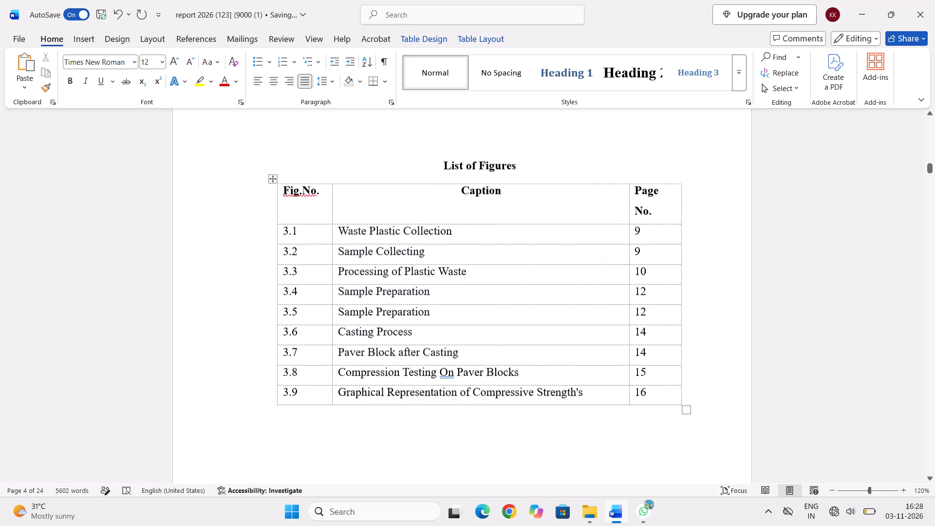
{"action": "scroll", "coordinate": [655, 421], "scroll_direction": "down", "scroll_amount": 4}
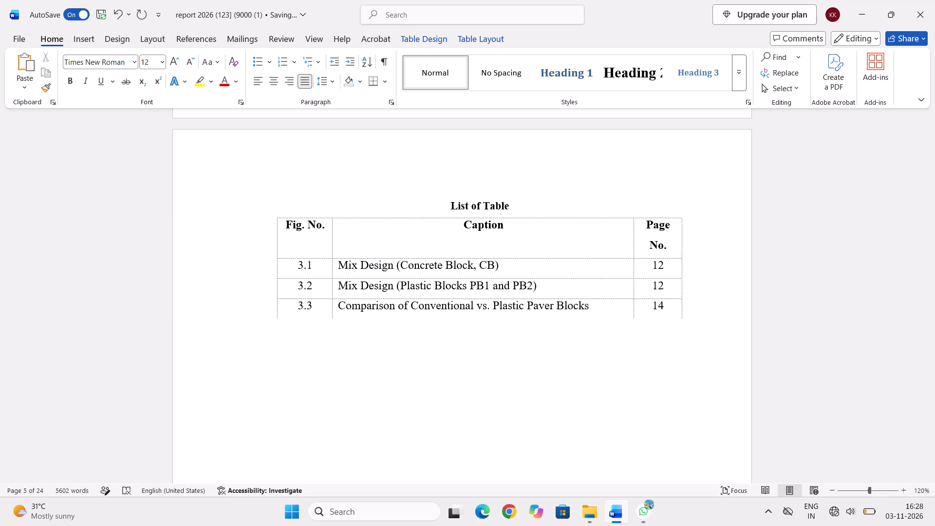
{"action": "scroll", "coordinate": [655, 421], "scroll_direction": "down", "scroll_amount": 12}
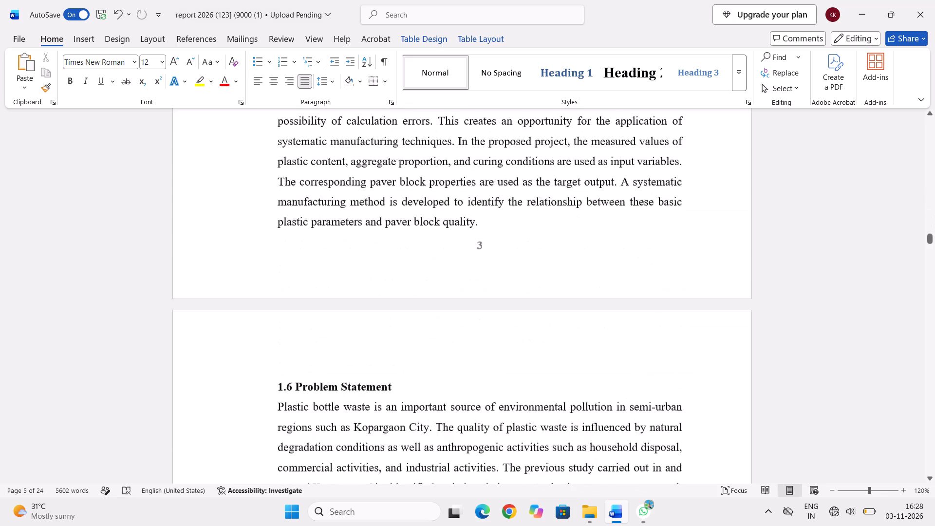
{"action": "scroll", "coordinate": [655, 421], "scroll_direction": "down", "scroll_amount": 6}
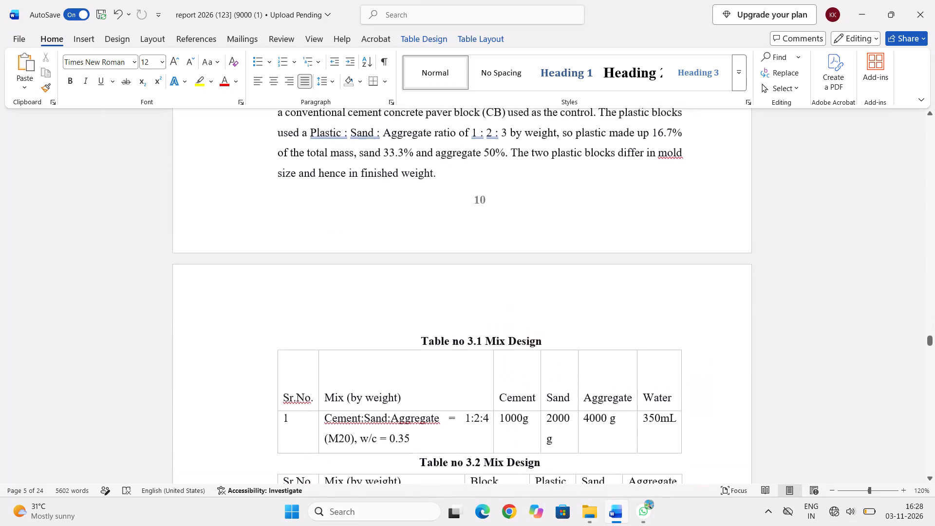
{"action": "scroll", "coordinate": [655, 421], "scroll_direction": "down", "scroll_amount": 1}
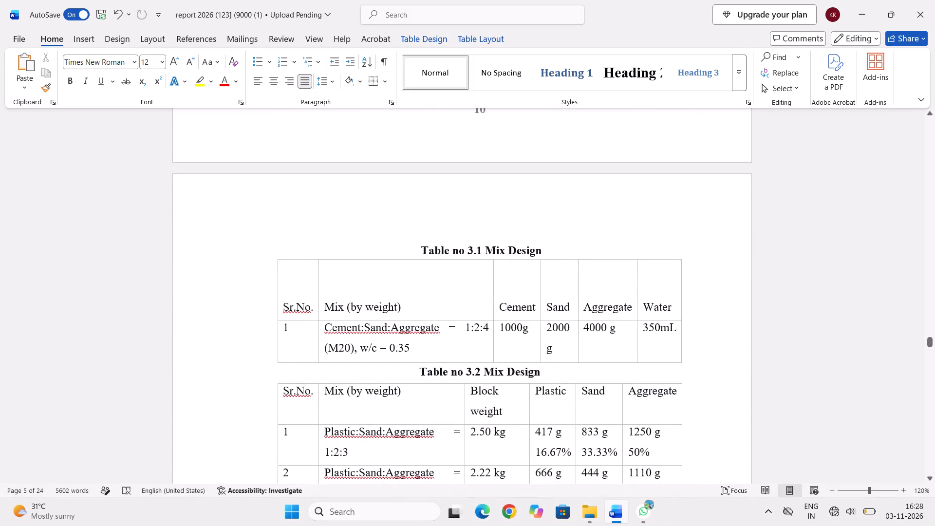
{"action": "scroll", "coordinate": [537, 385], "scroll_direction": "down", "scroll_amount": 6}
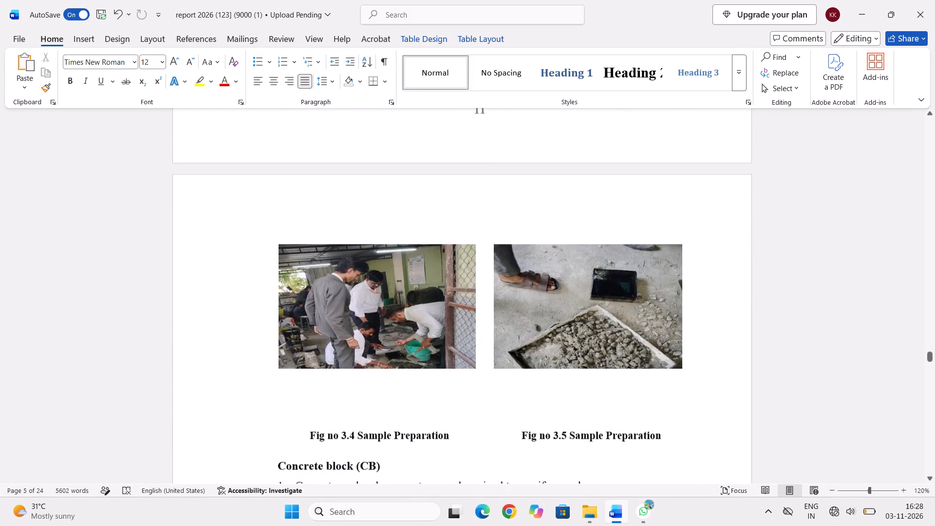
{"action": "scroll", "coordinate": [537, 385], "scroll_direction": "down", "scroll_amount": 5}
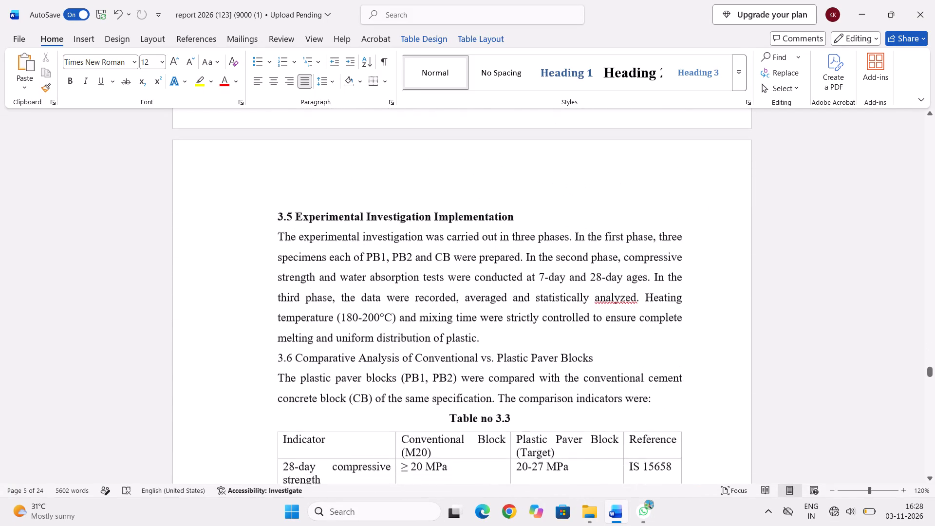
{"action": "scroll", "coordinate": [537, 385], "scroll_direction": "down", "scroll_amount": 1}
{"action": "scroll", "coordinate": [537, 385], "scroll_direction": "up", "scroll_amount": 1}
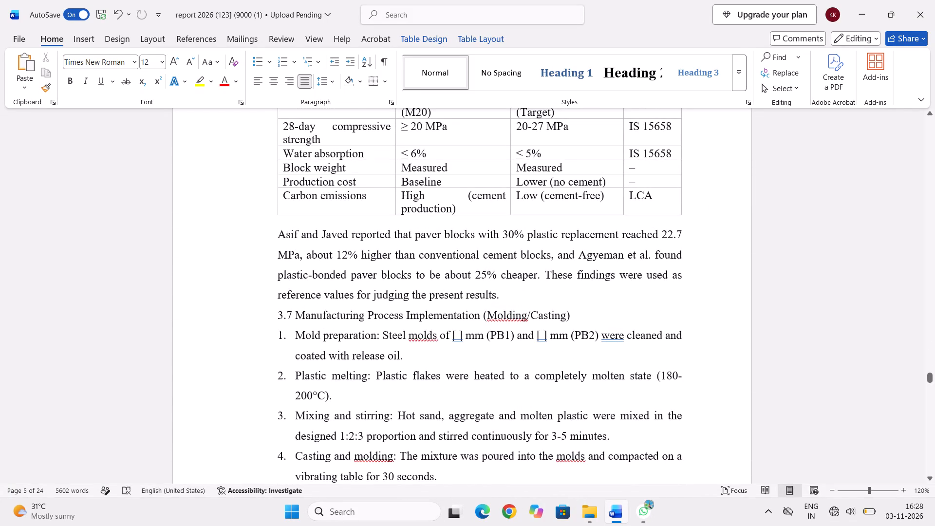
{"action": "scroll", "coordinate": [478, 239], "scroll_direction": "down", "scroll_amount": 2}
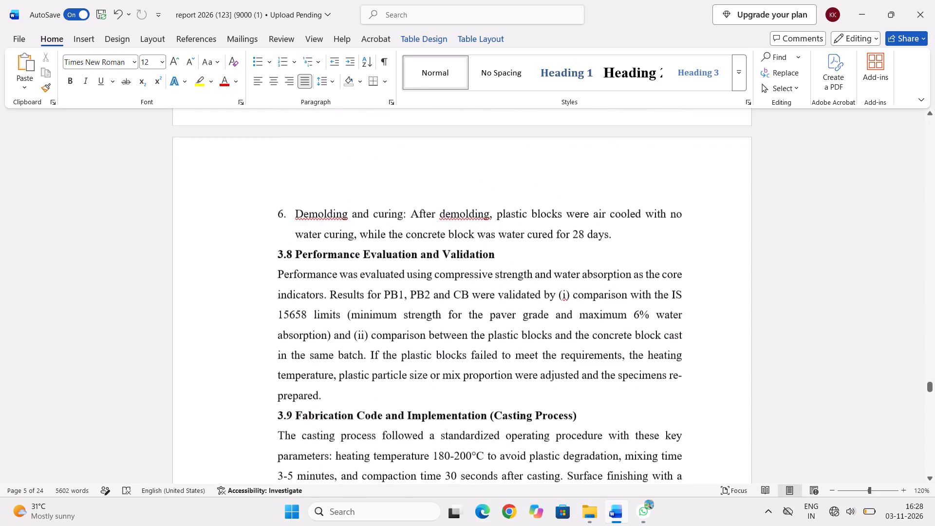
{"action": "scroll", "coordinate": [478, 239], "scroll_direction": "down", "scroll_amount": 5}
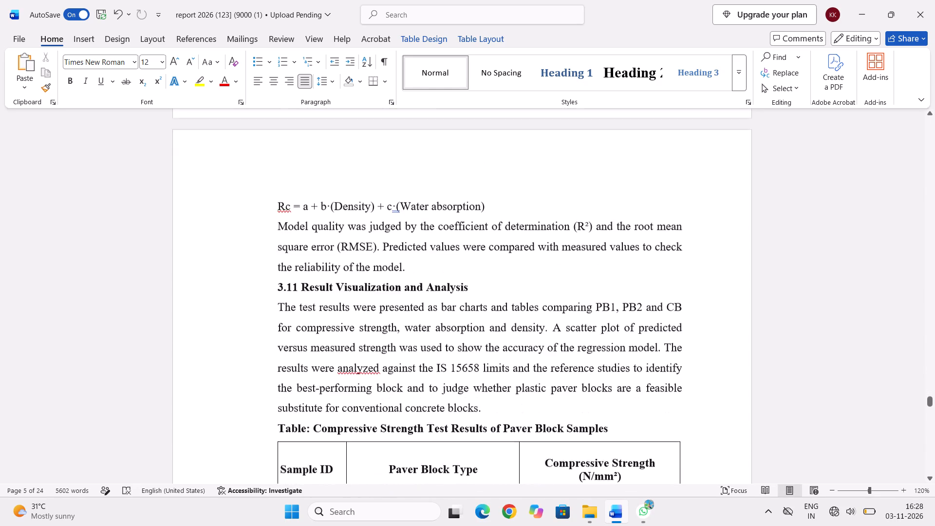
{"action": "scroll", "coordinate": [478, 239], "scroll_direction": "down", "scroll_amount": 1}
Recheck the table captions and page numbers from the Mix Design tables through to the Compressive Strength Test Results table.
{"action": "scroll", "coordinate": [411, 171], "scroll_direction": "up", "scroll_amount": 2}
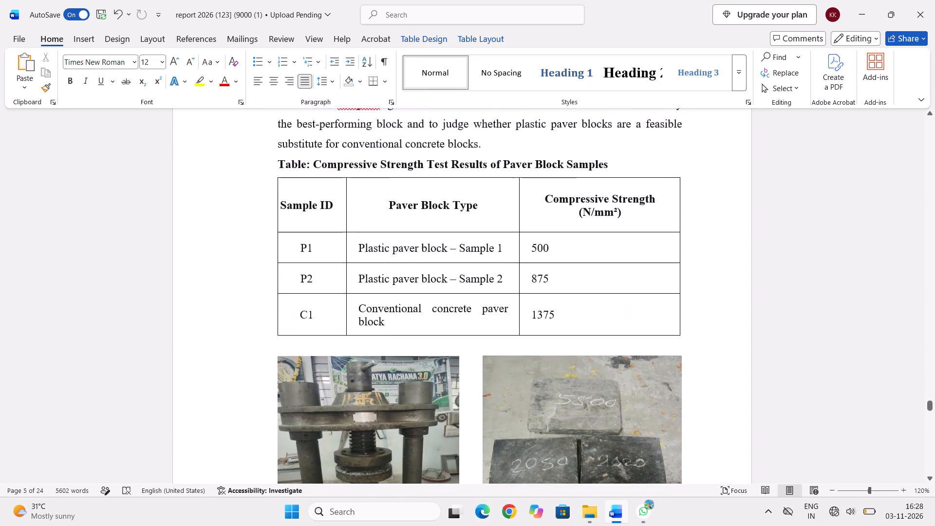
{"action": "scroll", "coordinate": [411, 171], "scroll_direction": "up", "scroll_amount": 2}
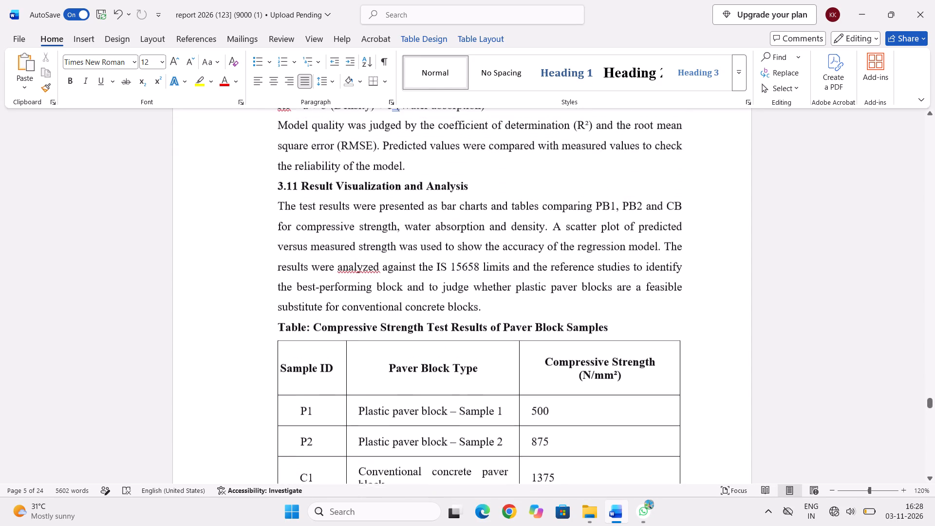
{"action": "scroll", "coordinate": [410, 197], "scroll_direction": "down", "scroll_amount": 7}
{"action": "scroll", "coordinate": [410, 197], "scroll_direction": "up", "scroll_amount": 2}
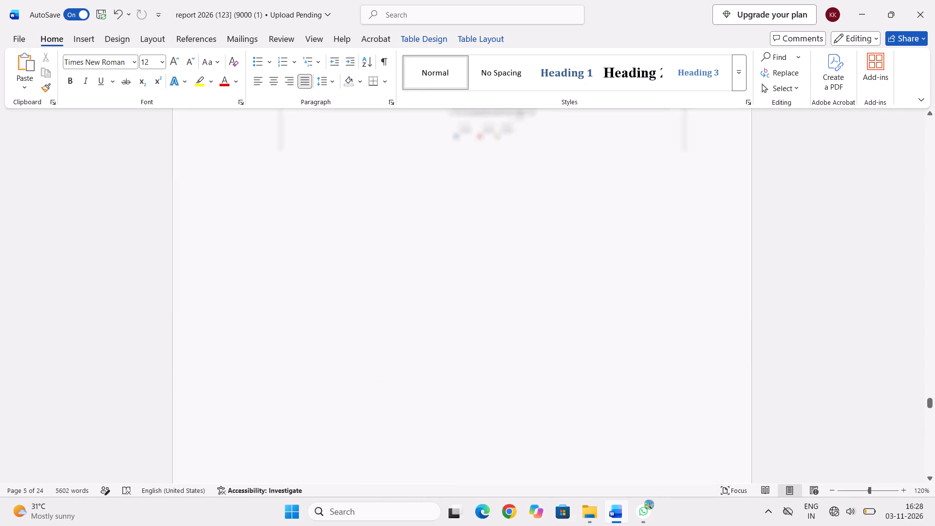
{"action": "scroll", "coordinate": [410, 197], "scroll_direction": "up", "scroll_amount": 5}
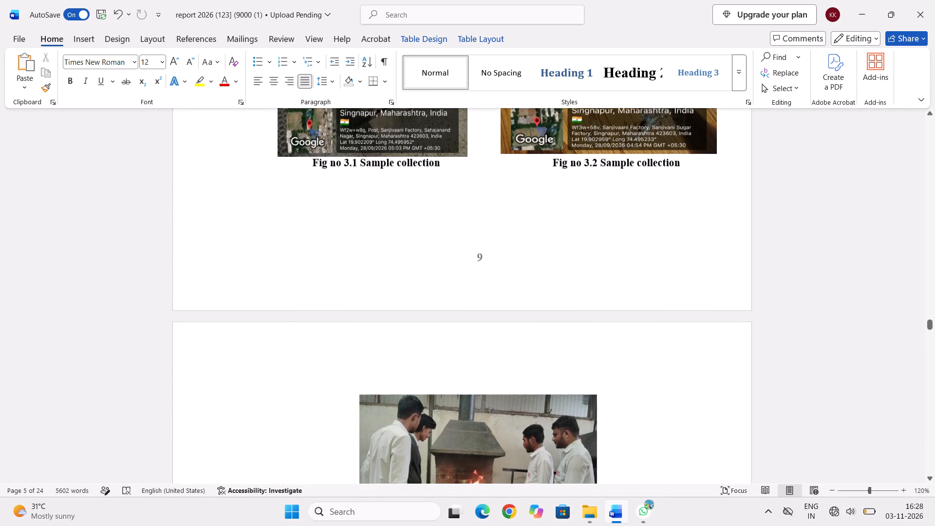
{"action": "scroll", "coordinate": [410, 197], "scroll_direction": "down", "scroll_amount": 4}
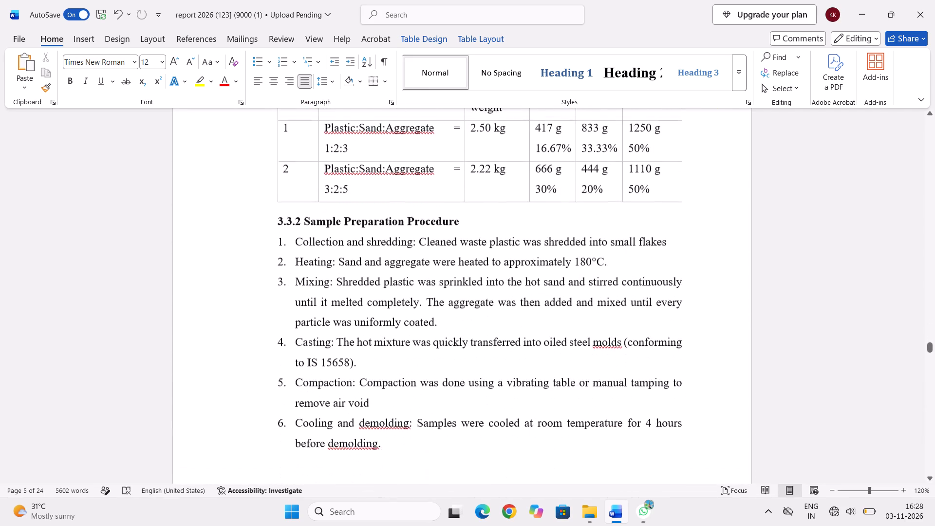
{"action": "scroll", "coordinate": [410, 197], "scroll_direction": "up", "scroll_amount": 1}
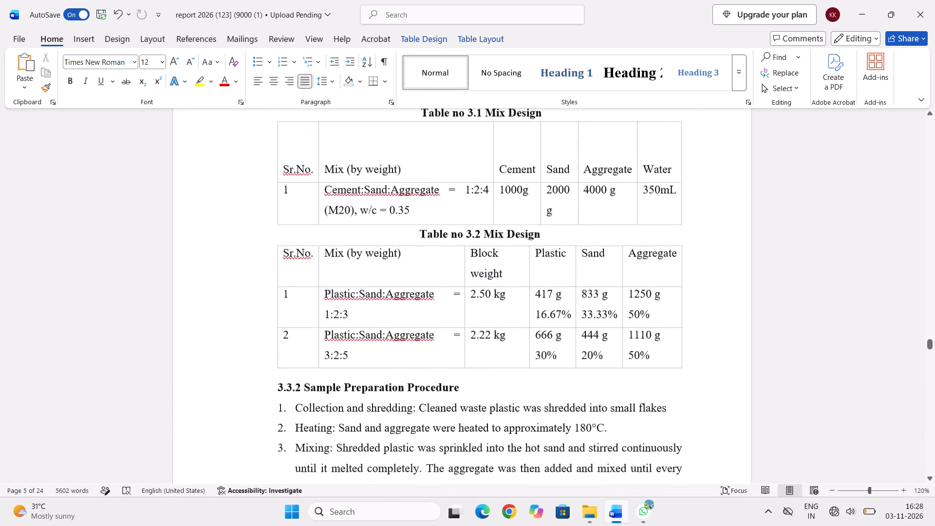
{"action": "scroll", "coordinate": [410, 197], "scroll_direction": "down", "scroll_amount": 5}
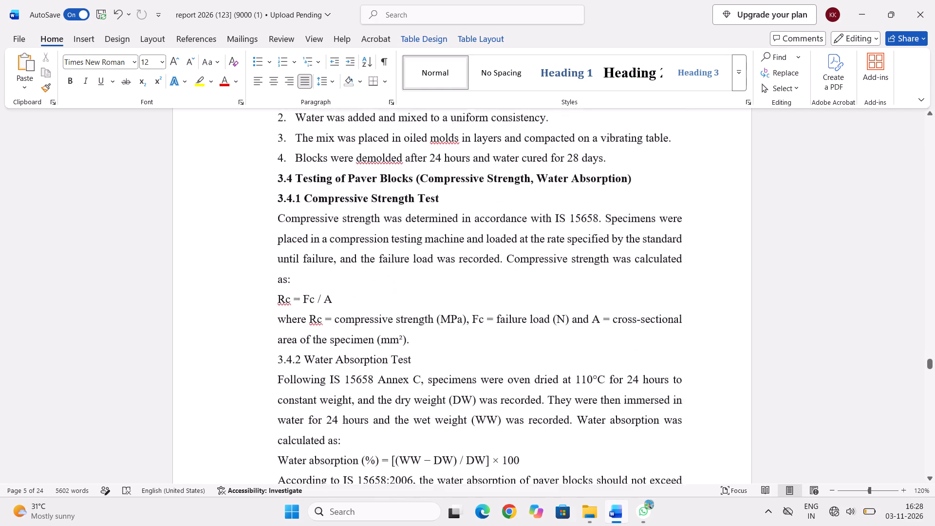
{"action": "scroll", "coordinate": [410, 197], "scroll_direction": "down", "scroll_amount": 4}
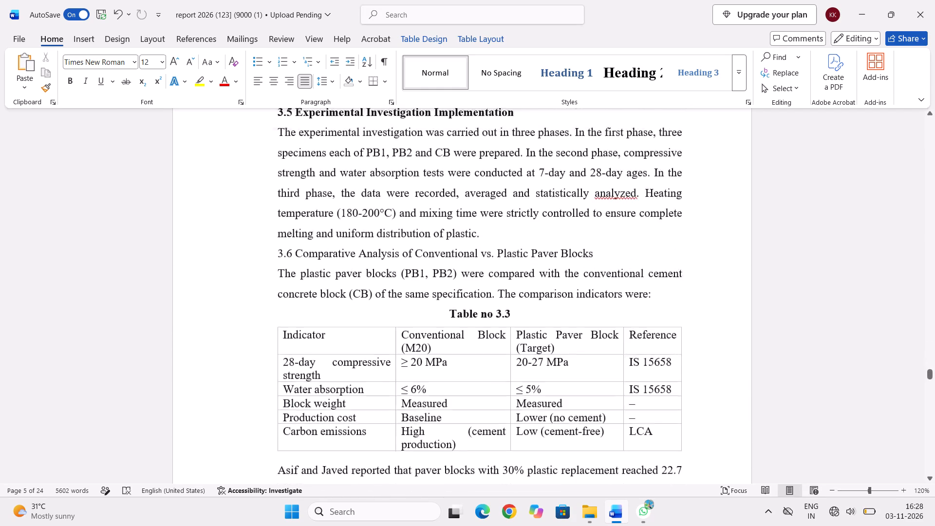
{"action": "scroll", "coordinate": [410, 197], "scroll_direction": "down", "scroll_amount": 6}
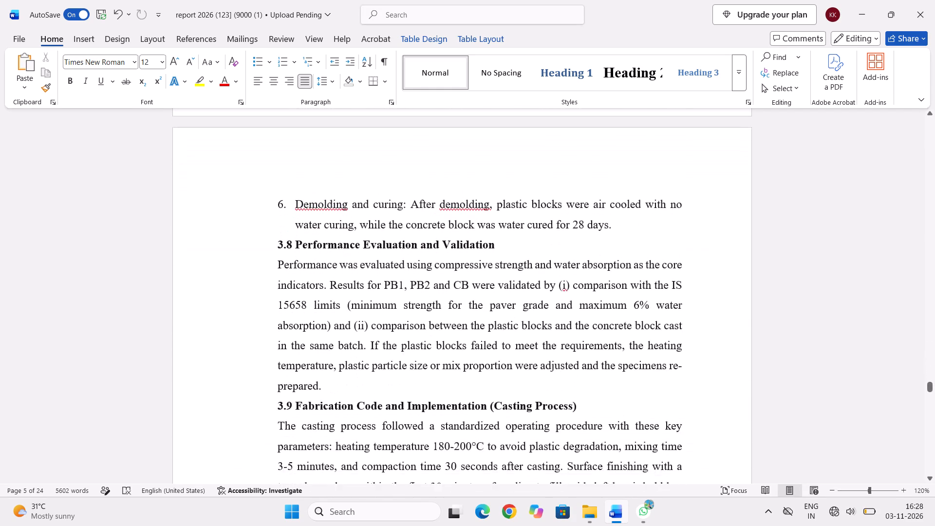
{"action": "scroll", "coordinate": [410, 197], "scroll_direction": "down", "scroll_amount": 6}
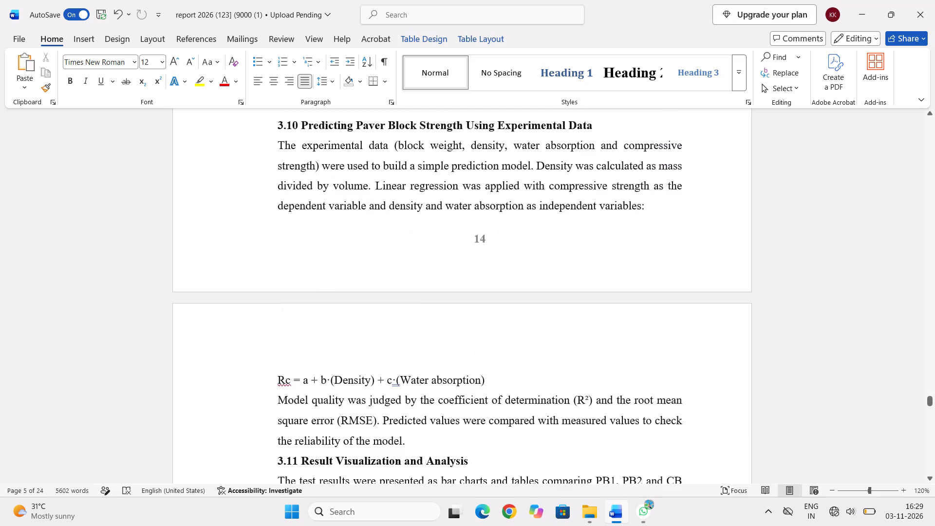
{"action": "scroll", "coordinate": [410, 197], "scroll_direction": "down", "scroll_amount": 1}
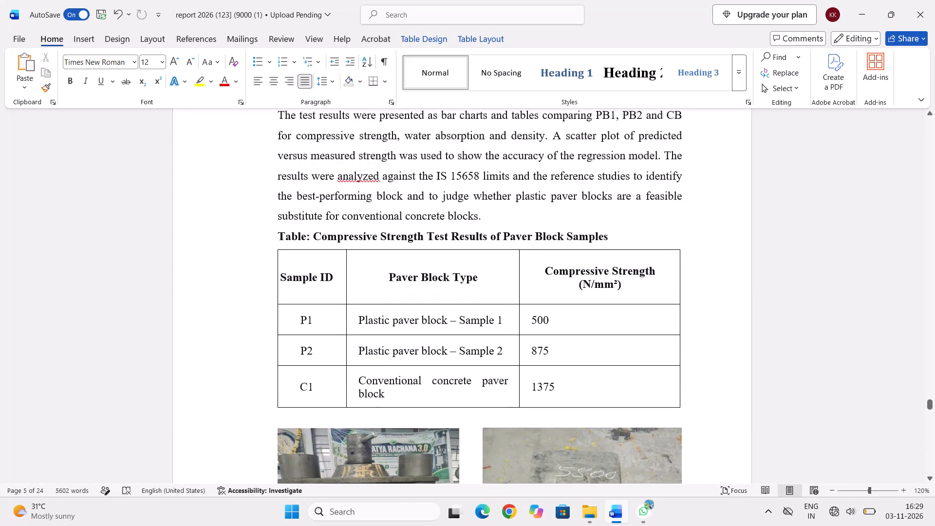
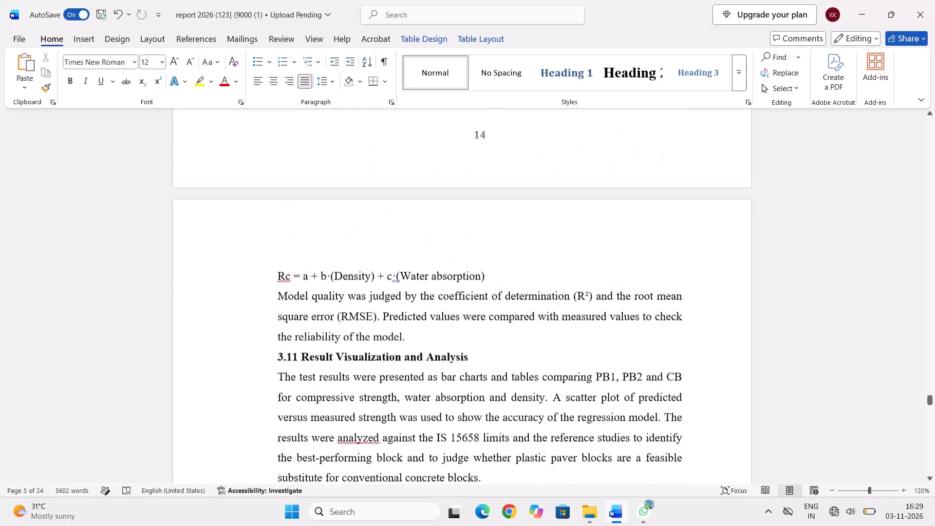
In the compressive strength results table caption under section 3.11, replace the opening "Table:" with "Table no.".
{"action": "scroll", "coordinate": [302, 241], "scroll_direction": "up", "scroll_amount": 5}
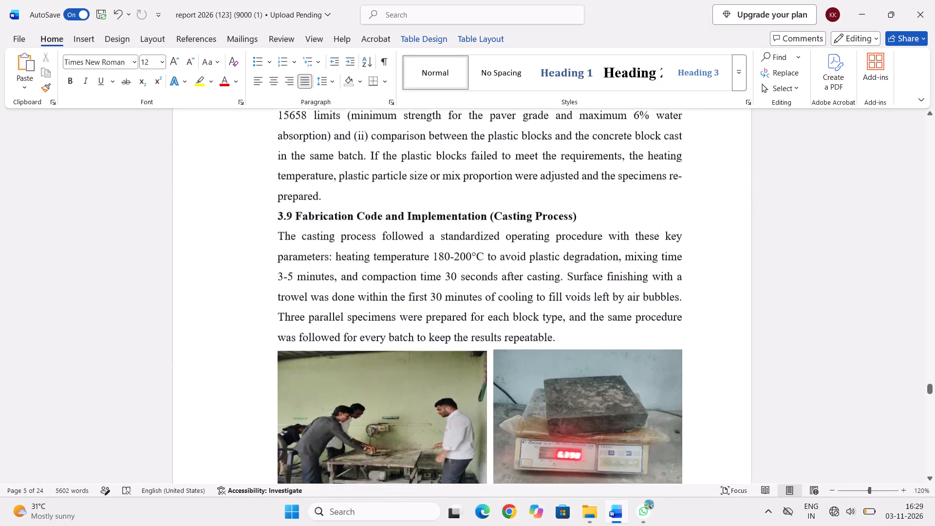
{"action": "scroll", "coordinate": [302, 241], "scroll_direction": "up", "scroll_amount": 6}
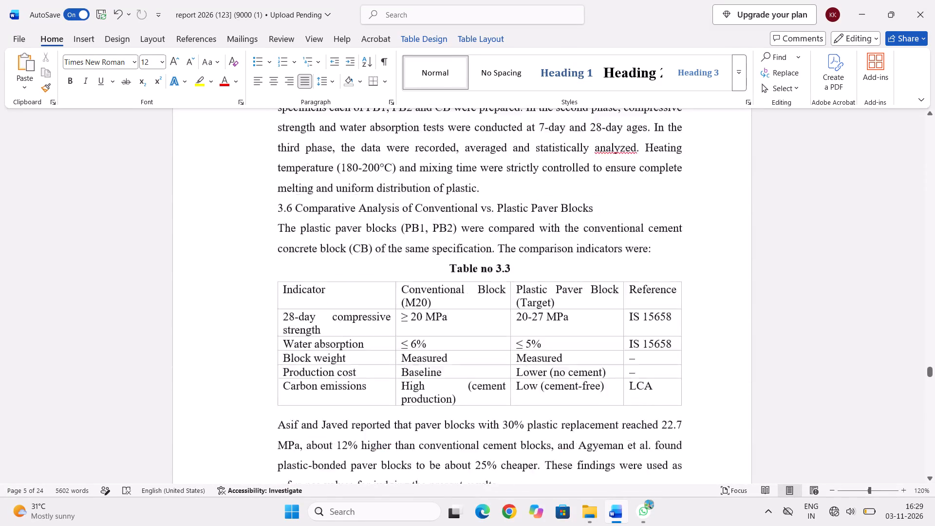
{"action": "scroll", "coordinate": [302, 241], "scroll_direction": "up", "scroll_amount": 1}
{"action": "scroll", "coordinate": [302, 241], "scroll_direction": "down", "scroll_amount": 1}
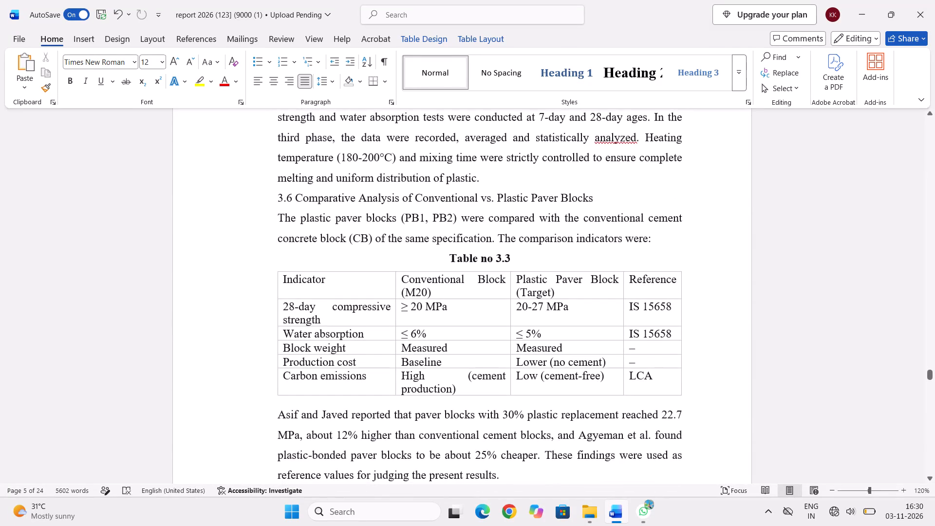
{"action": "scroll", "coordinate": [302, 241], "scroll_direction": "down", "scroll_amount": 2}
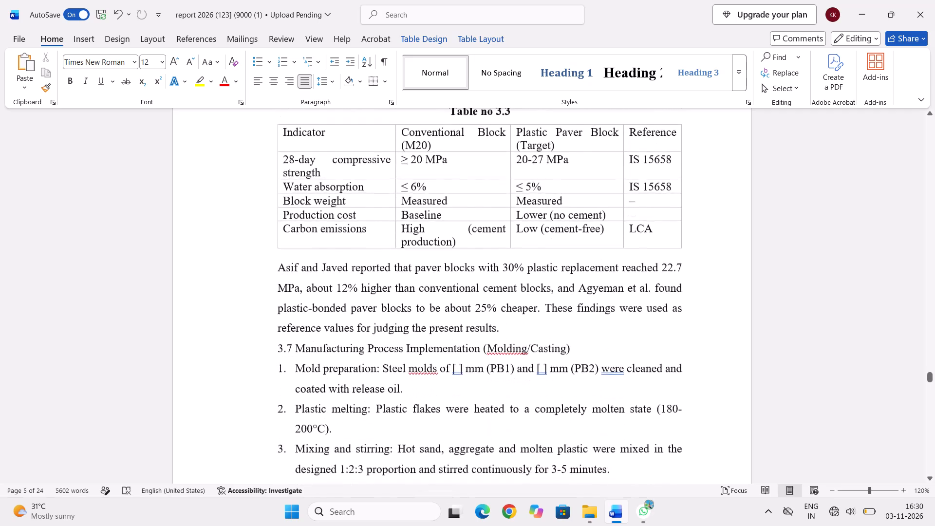
{"action": "scroll", "coordinate": [302, 241], "scroll_direction": "down", "scroll_amount": 9}
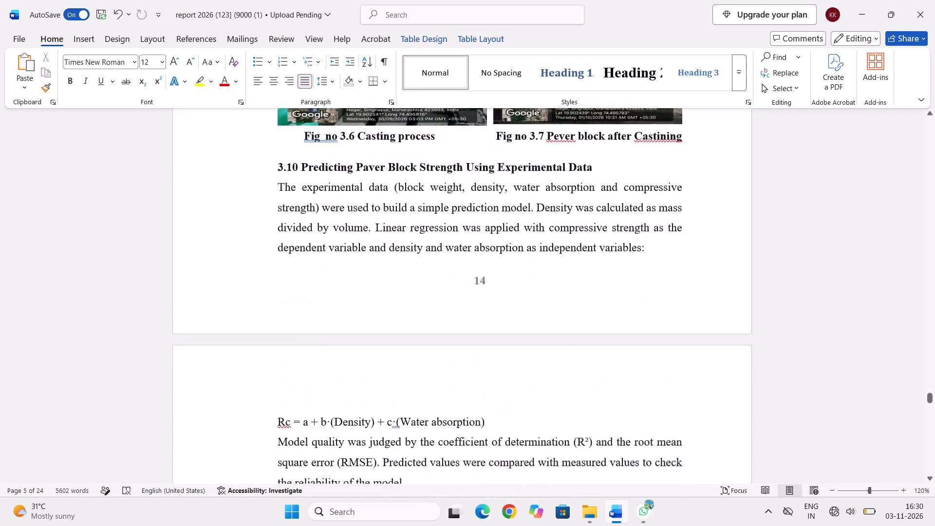
{"action": "scroll", "coordinate": [302, 241], "scroll_direction": "down", "scroll_amount": 3}
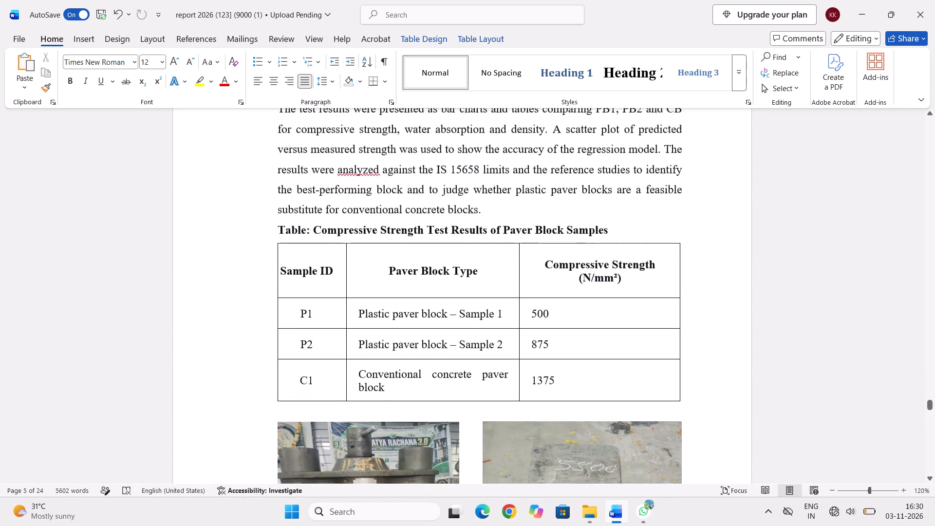
{"action": "left_click", "coordinate": [308, 227]}
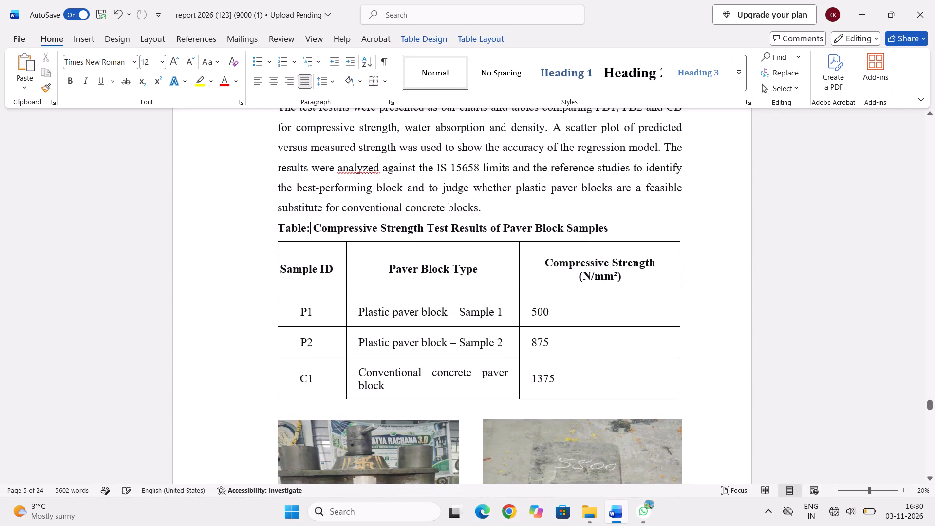
{"action": "key", "text": "BackSpace"}
{"action": "key", "text": "space"}
{"action": "type", "text": "n0."}
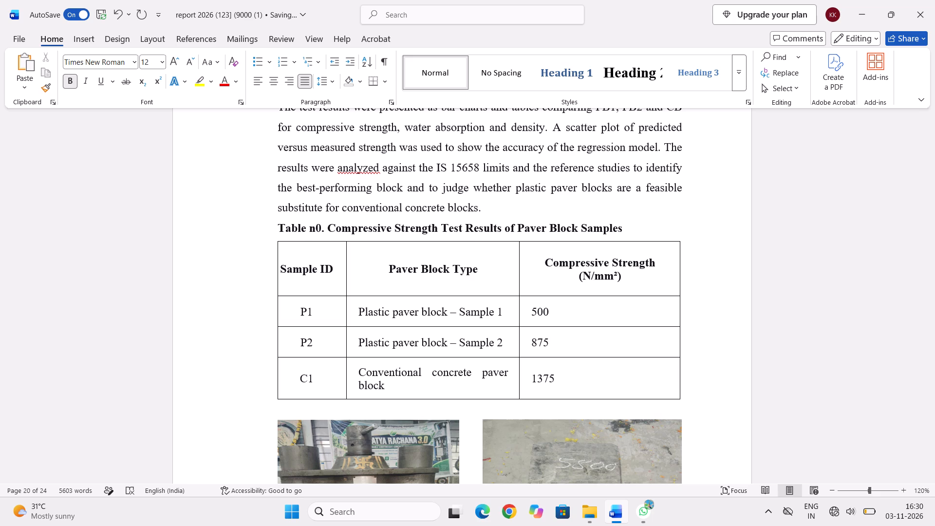
{"action": "key", "text": "BackSpace"}
{"action": "key", "text": "o"}
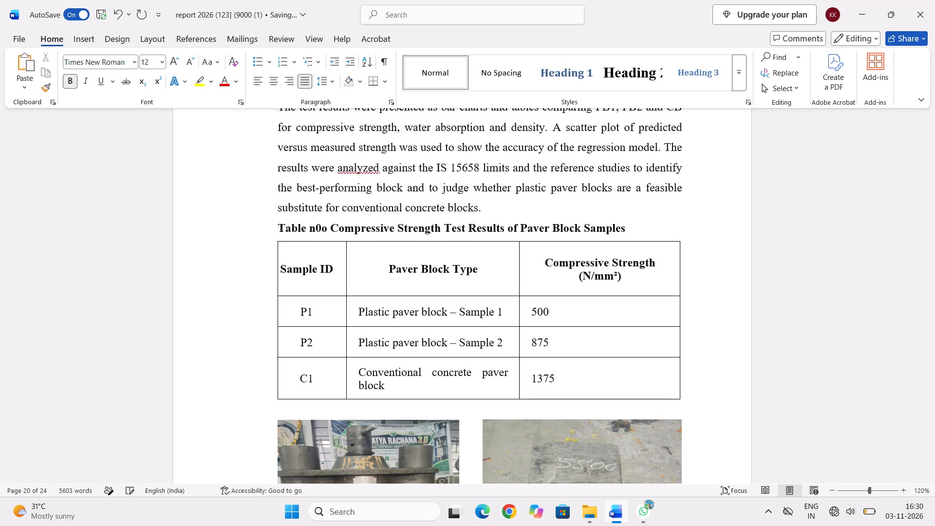
{"action": "key", "text": "BackSpace"}
{"action": "key", "text": "BackSpace"}
{"action": "key", "text": "0"}
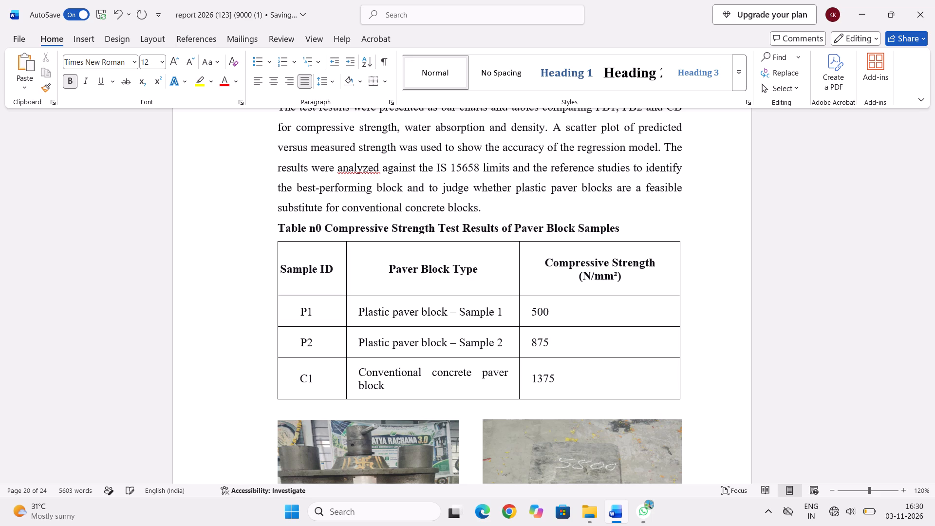
{"action": "key", "text": "BackSpace"}
{"action": "key", "text": "o"}
{"action": "key", "text": "period"}
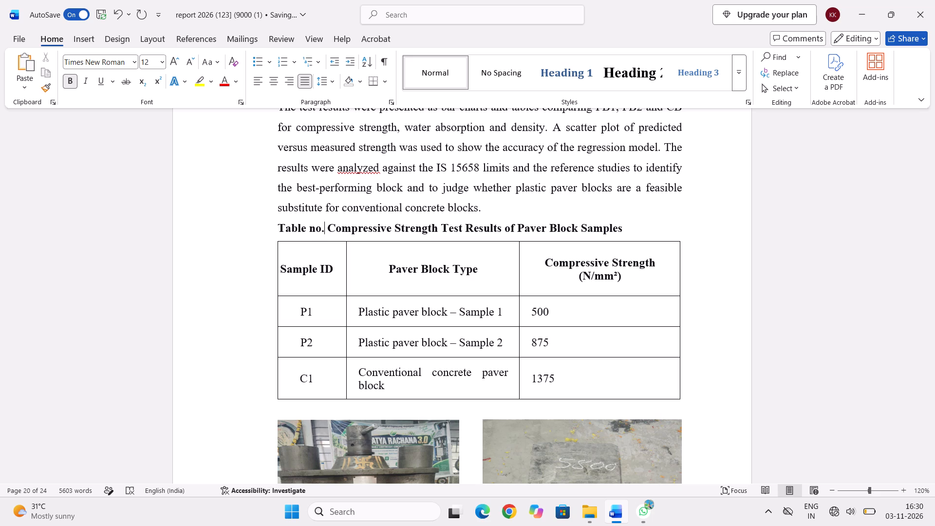
Check the number of the preceding comparison table, and number the compressive strength results table caption 3.4.
{"action": "scroll", "coordinate": [308, 227], "scroll_direction": "up", "scroll_amount": 5}
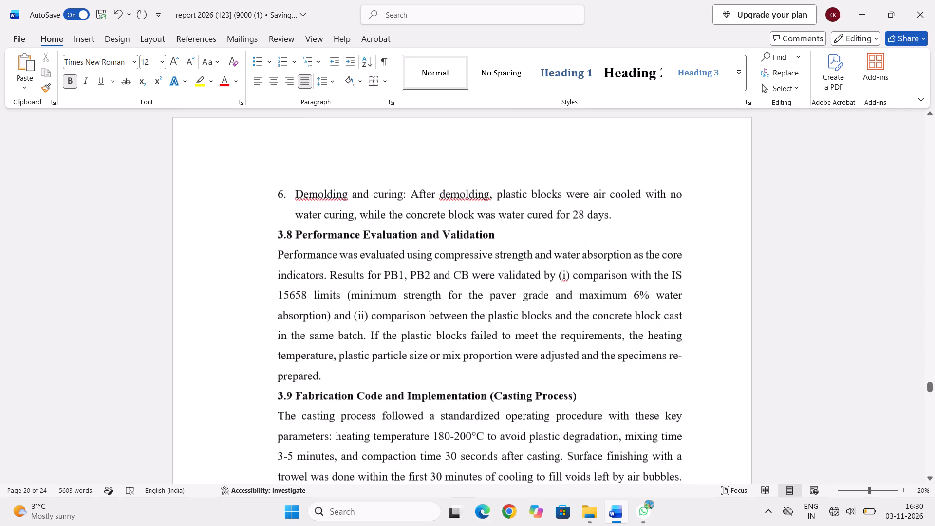
{"action": "scroll", "coordinate": [308, 227], "scroll_direction": "up", "scroll_amount": 5}
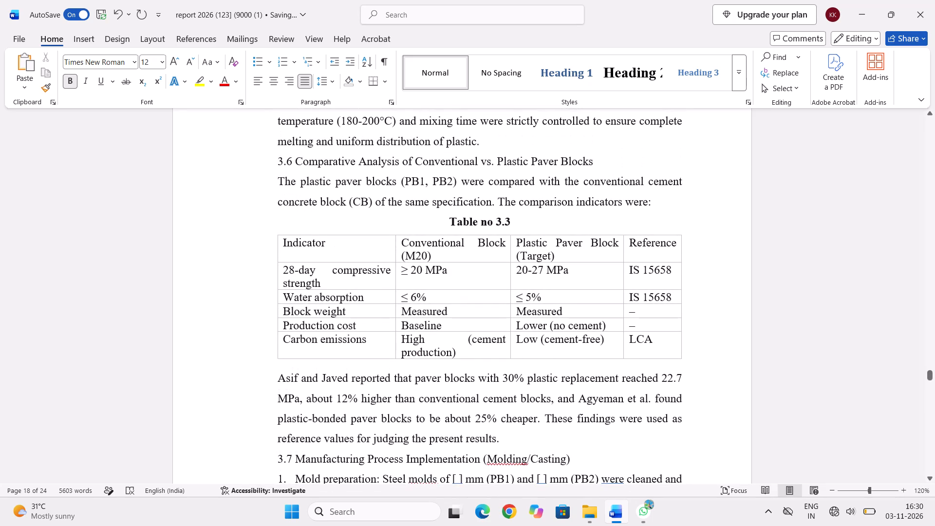
{"action": "scroll", "coordinate": [308, 227], "scroll_direction": "down", "scroll_amount": 5}
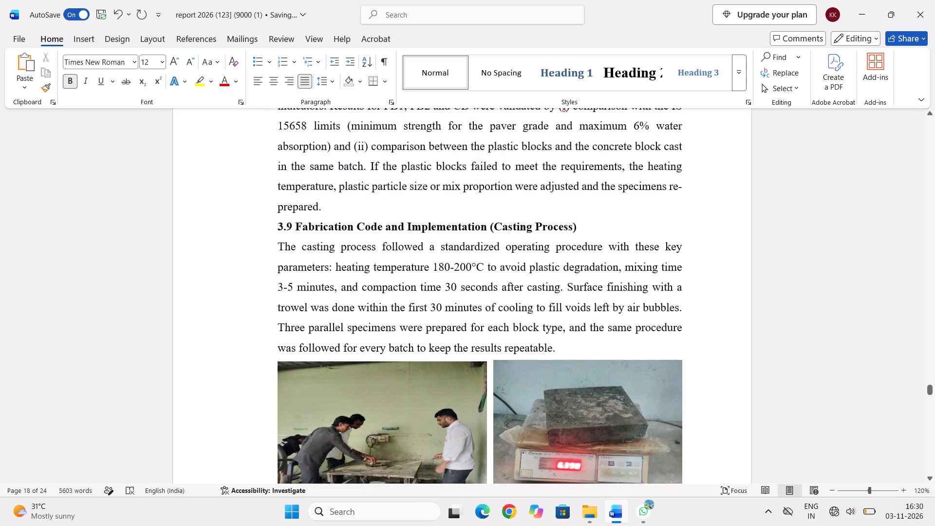
{"action": "scroll", "coordinate": [308, 227], "scroll_direction": "down", "scroll_amount": 4}
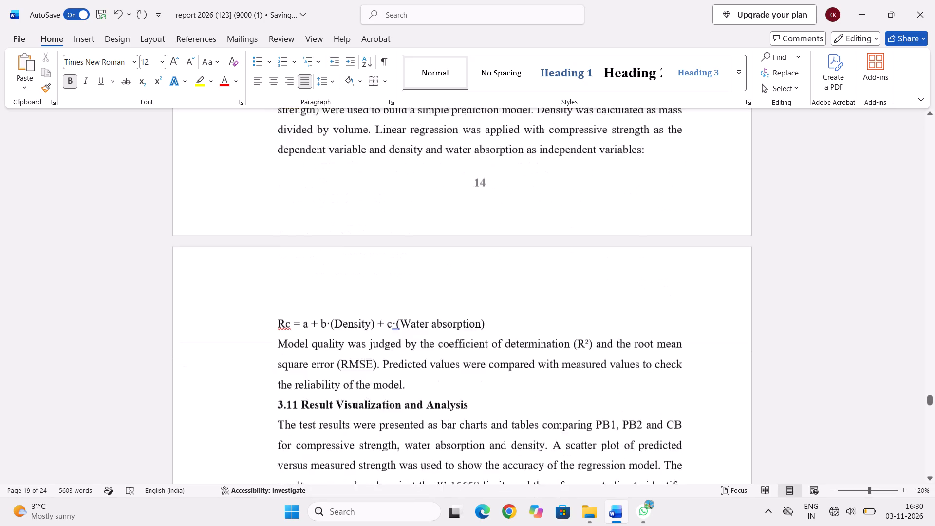
{"action": "scroll", "coordinate": [308, 227], "scroll_direction": "down", "scroll_amount": 1}
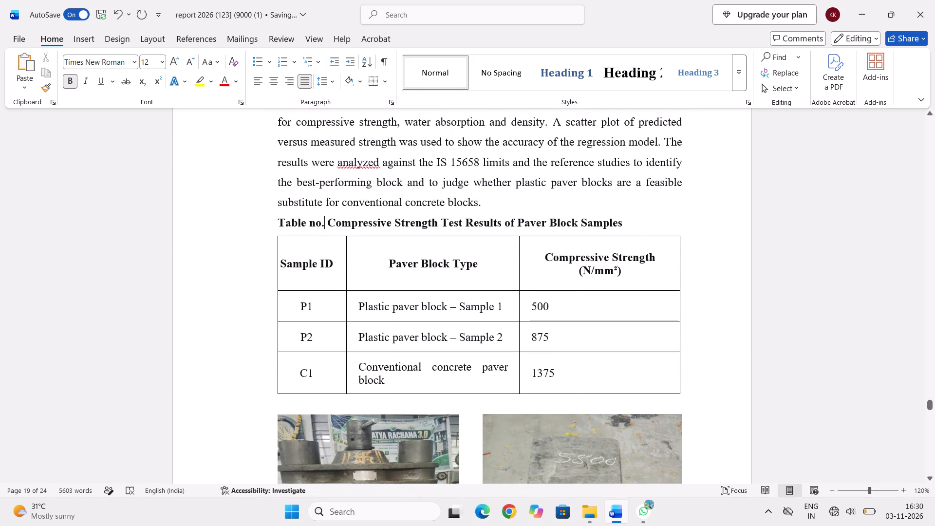
{"action": "key", "text": "space"}
{"action": "type", "text": "34"}
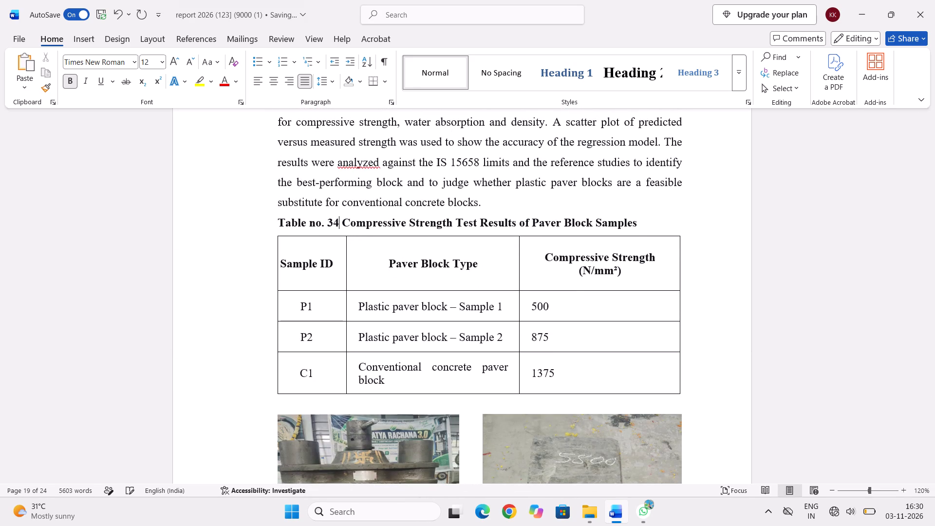
{"action": "key", "text": "BackSpace"}
{"action": "type", "text": ".4"}
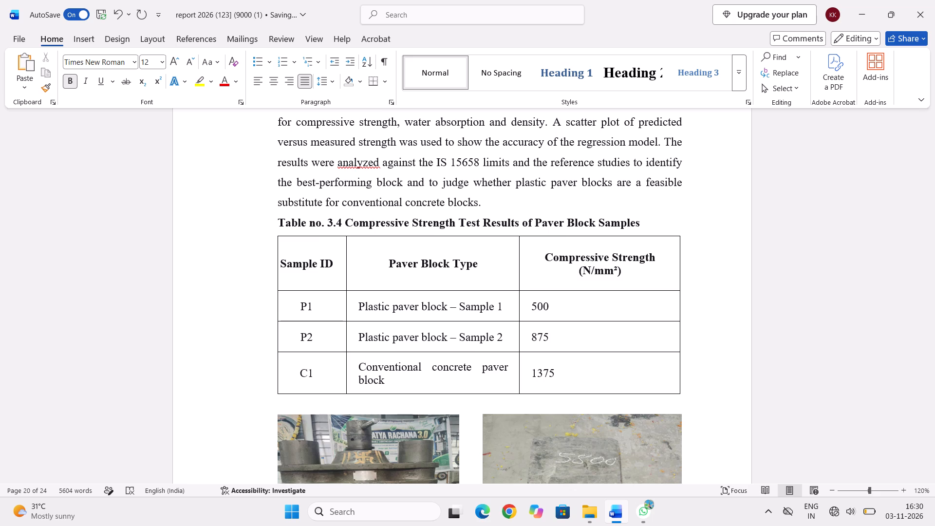
Compare the caption wording and numbering of the tables from the Mix Design tables through to the compressive strength results.
{"action": "scroll", "coordinate": [308, 227], "scroll_direction": "up", "scroll_amount": 8}
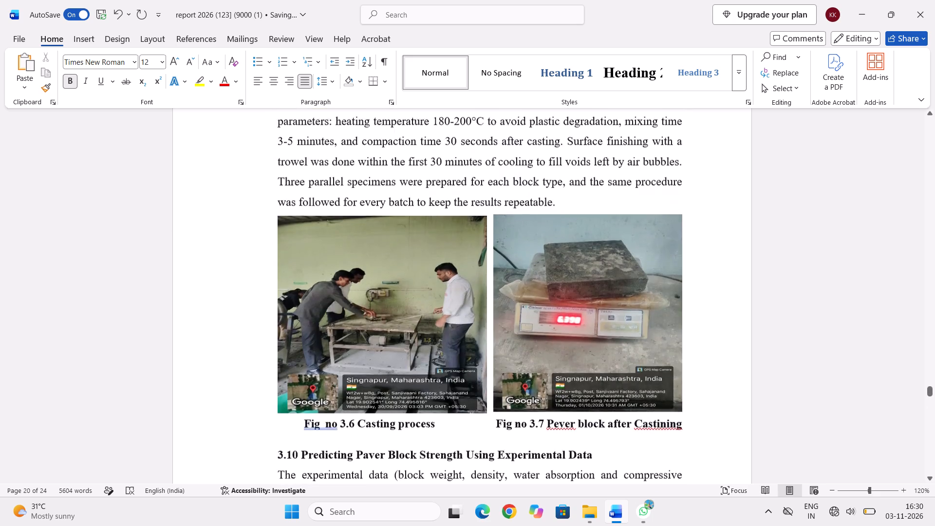
{"action": "scroll", "coordinate": [308, 227], "scroll_direction": "up", "scroll_amount": 6}
{"action": "scroll", "coordinate": [308, 227], "scroll_direction": "down", "scroll_amount": 4}
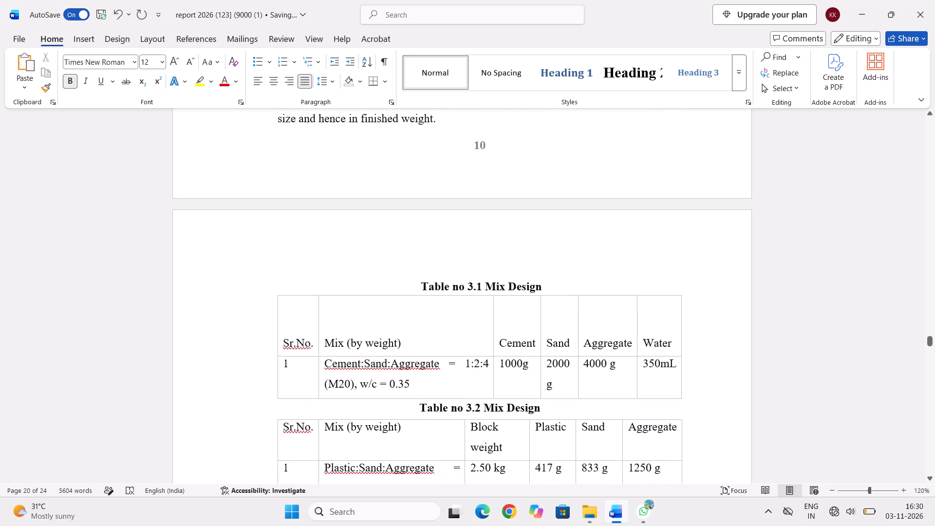
{"action": "scroll", "coordinate": [308, 227], "scroll_direction": "down", "scroll_amount": 3}
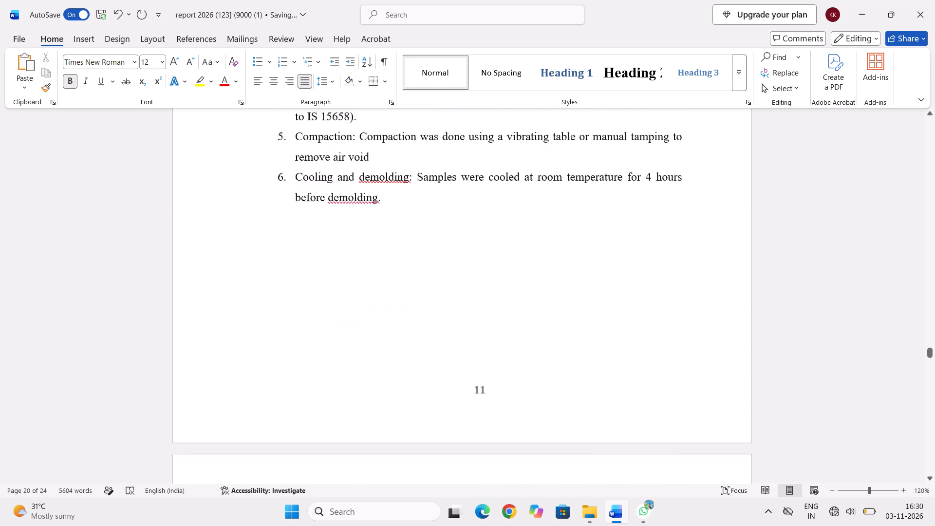
{"action": "scroll", "coordinate": [308, 227], "scroll_direction": "down", "scroll_amount": 4}
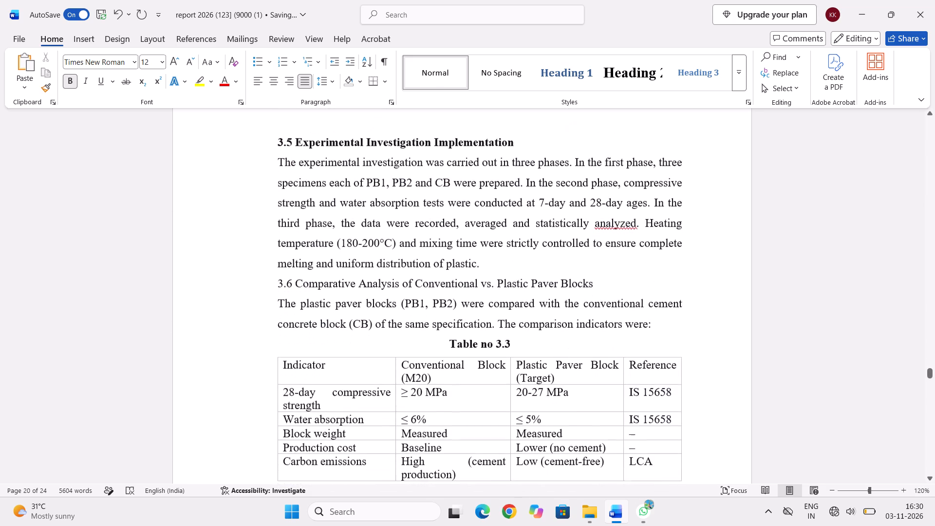
{"action": "scroll", "coordinate": [308, 227], "scroll_direction": "down", "scroll_amount": 8}
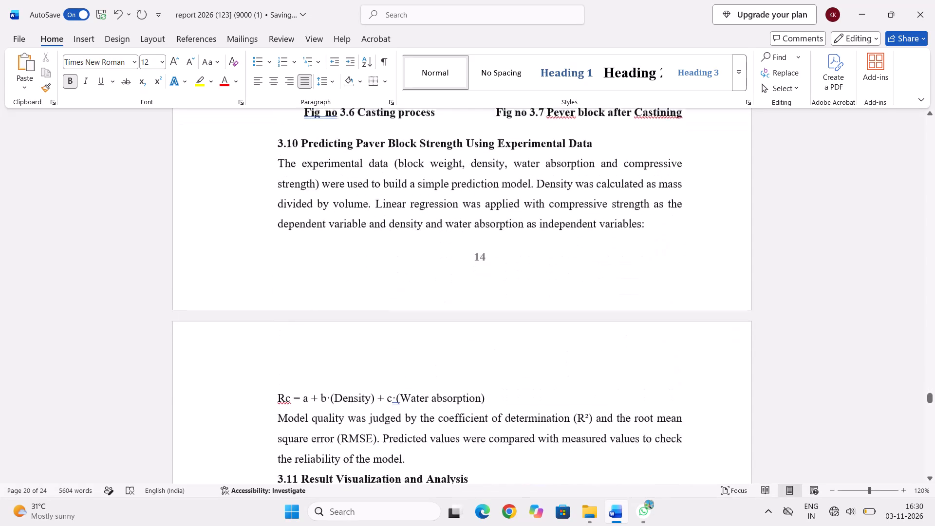
{"action": "scroll", "coordinate": [308, 227], "scroll_direction": "down", "scroll_amount": 3}
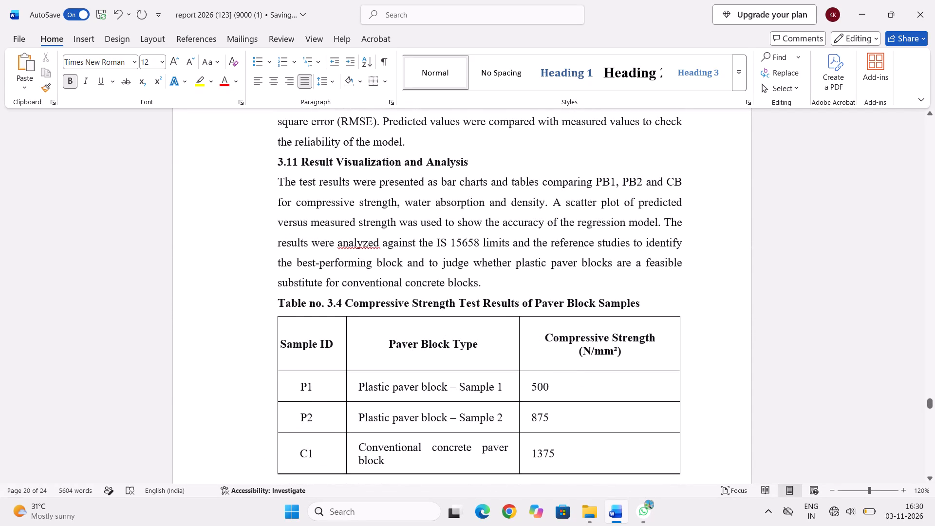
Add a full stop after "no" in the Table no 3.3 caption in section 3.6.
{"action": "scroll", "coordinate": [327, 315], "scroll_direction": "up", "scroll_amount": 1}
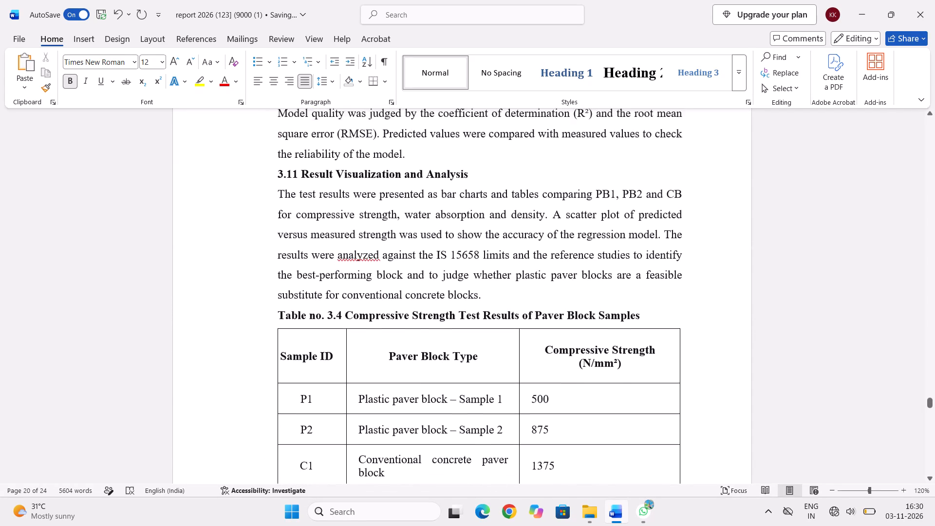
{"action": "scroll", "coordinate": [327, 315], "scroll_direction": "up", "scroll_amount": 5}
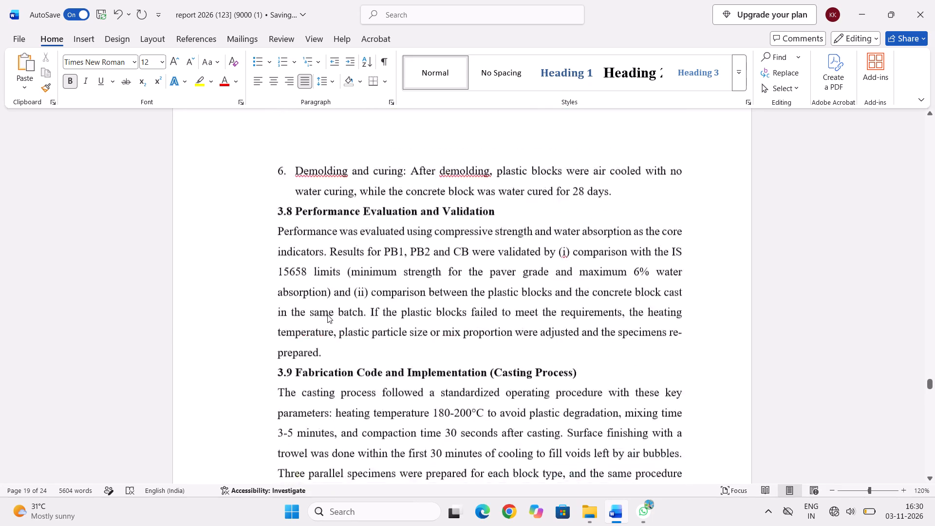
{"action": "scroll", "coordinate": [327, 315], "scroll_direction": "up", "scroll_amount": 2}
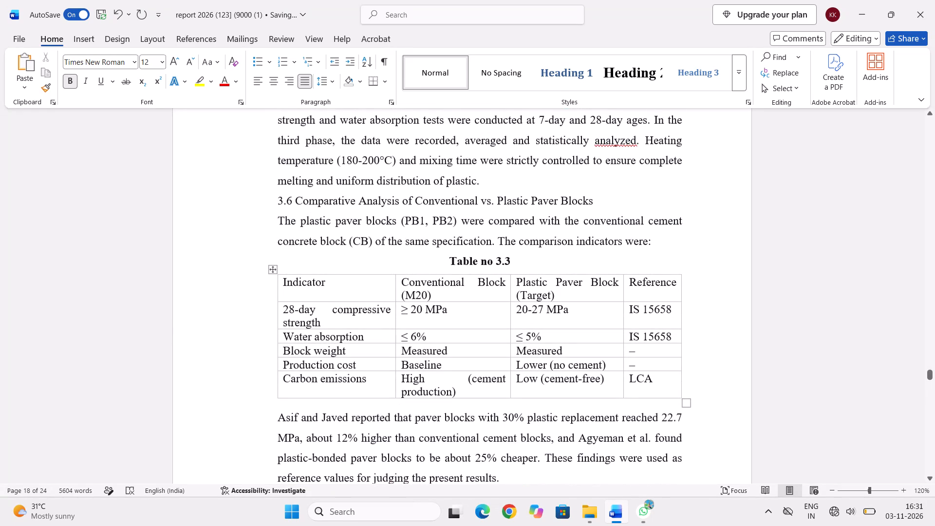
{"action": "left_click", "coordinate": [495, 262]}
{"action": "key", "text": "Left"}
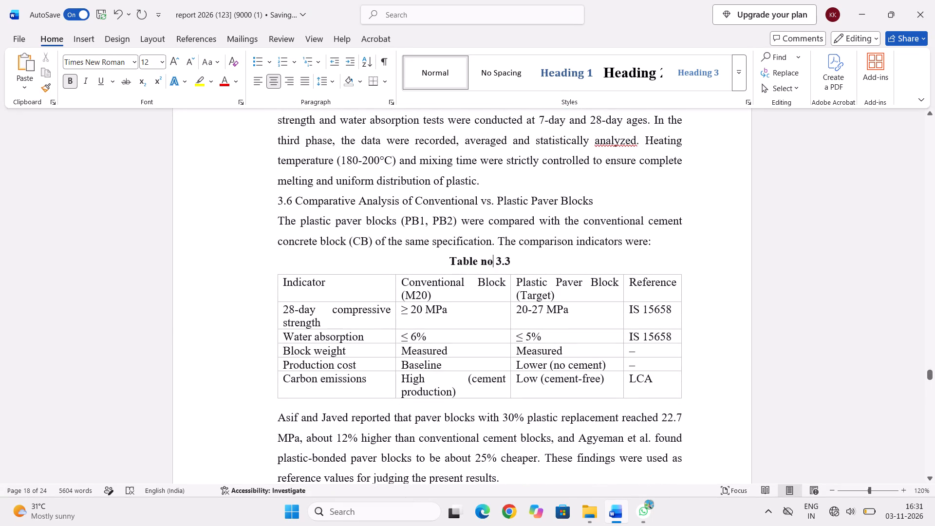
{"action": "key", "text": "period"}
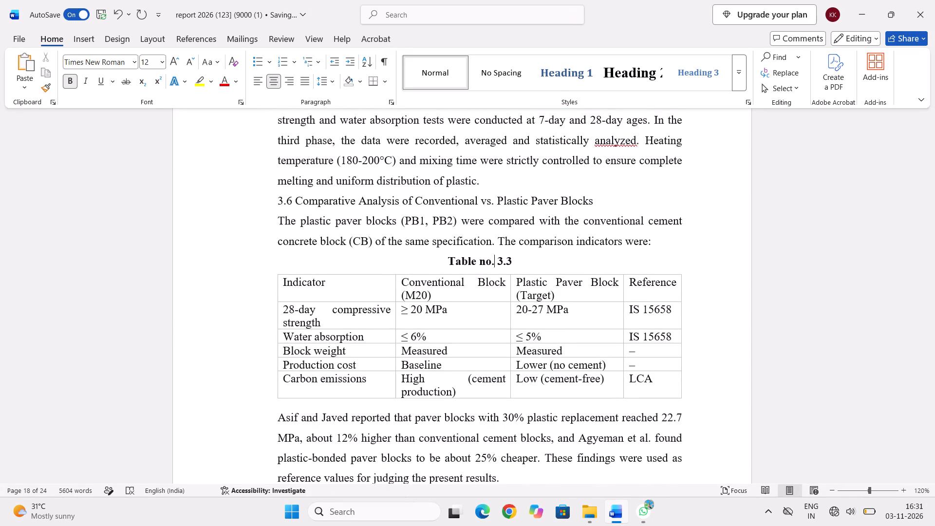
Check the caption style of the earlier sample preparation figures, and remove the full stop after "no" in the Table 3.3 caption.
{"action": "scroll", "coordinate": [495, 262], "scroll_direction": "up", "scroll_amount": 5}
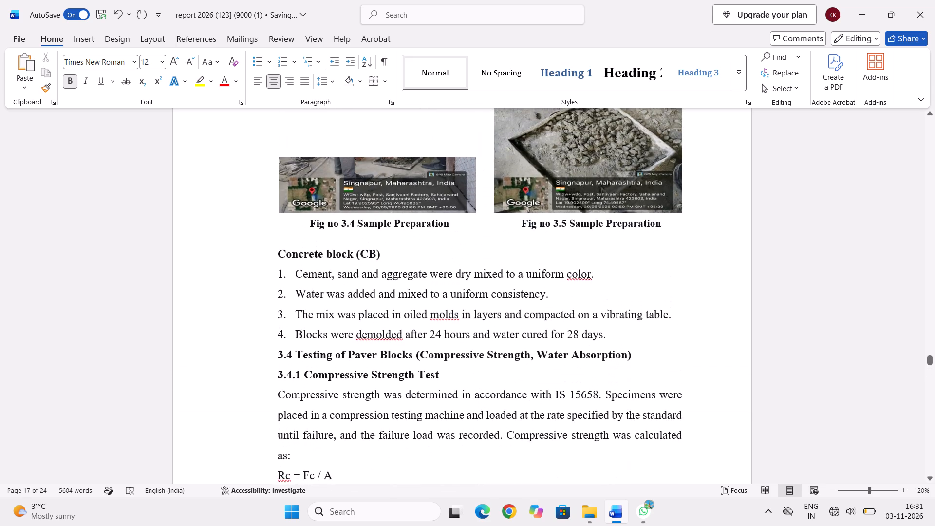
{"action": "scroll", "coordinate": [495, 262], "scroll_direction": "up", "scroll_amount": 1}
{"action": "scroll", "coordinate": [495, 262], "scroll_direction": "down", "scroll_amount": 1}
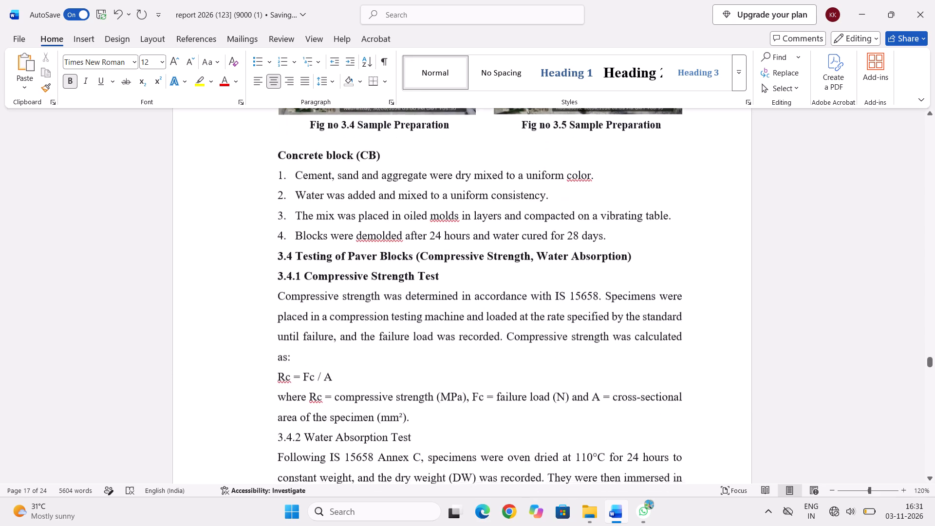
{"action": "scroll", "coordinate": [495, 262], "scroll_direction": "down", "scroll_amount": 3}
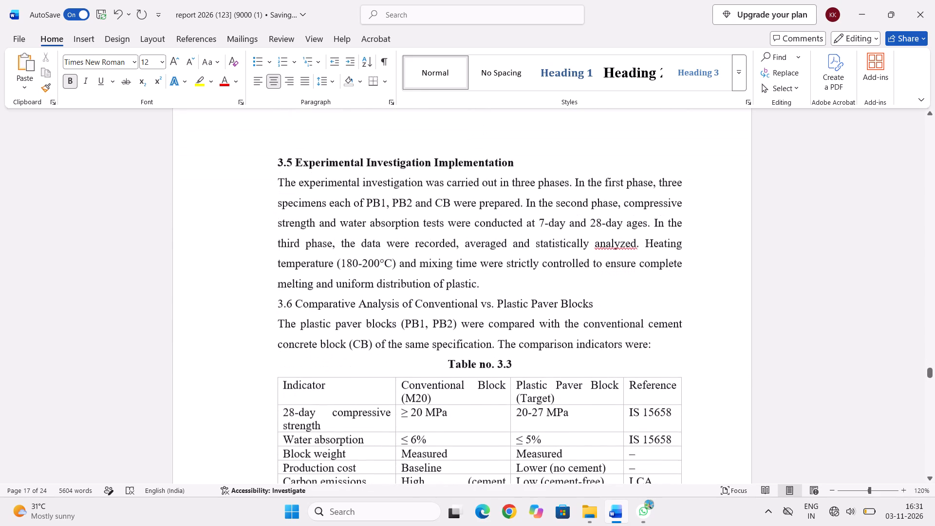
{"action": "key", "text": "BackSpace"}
Remove the full stop after "no" in the Table 3.4 caption above the compressive strength results.
{"action": "scroll", "coordinate": [495, 262], "scroll_direction": "down", "scroll_amount": 4}
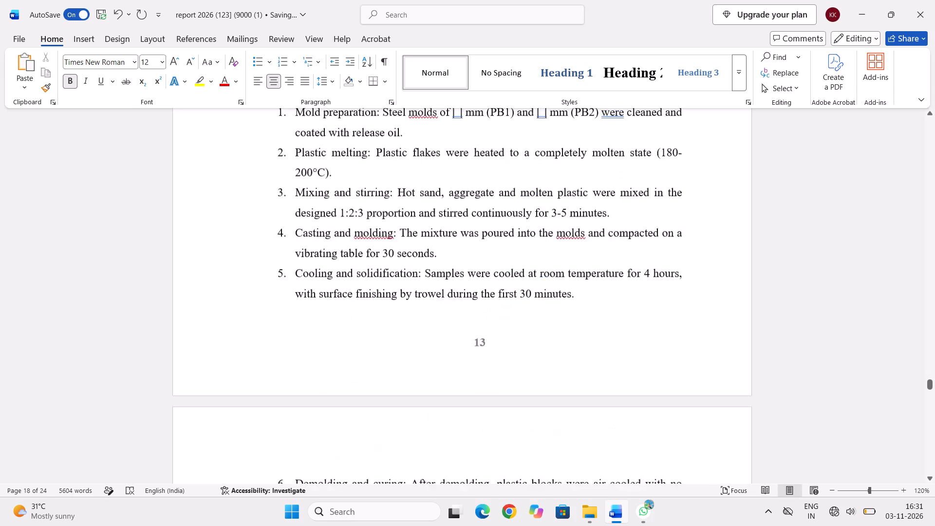
{"action": "scroll", "coordinate": [495, 262], "scroll_direction": "down", "scroll_amount": 4}
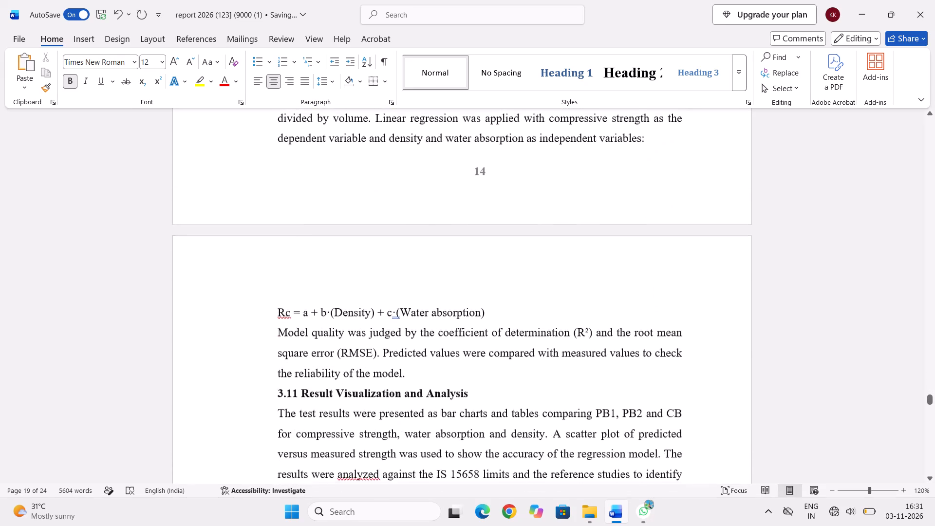
{"action": "scroll", "coordinate": [495, 262], "scroll_direction": "down", "scroll_amount": 1}
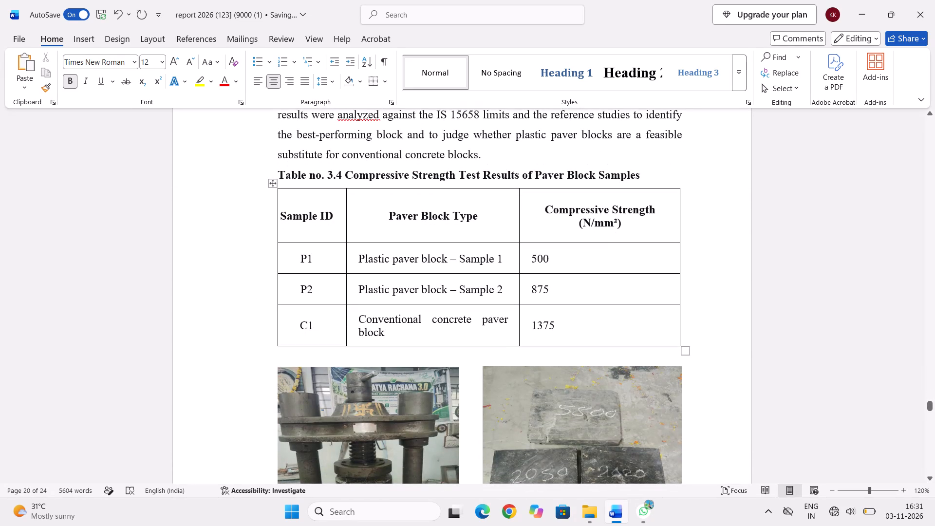
{"action": "left_click", "coordinate": [324, 179]}
{"action": "key", "text": "BackSpace"}
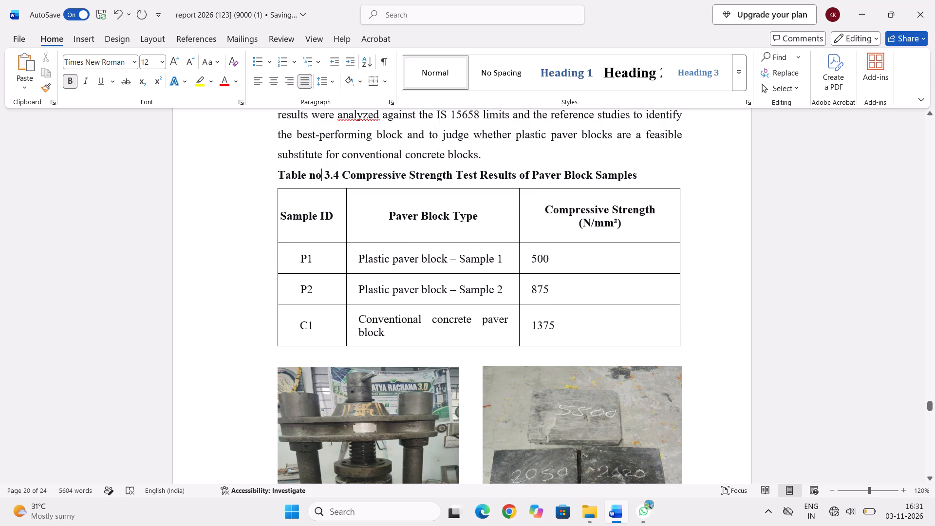
Compare the caption style of the Mix Design and comparison tables with the Table 3.4 caption in section 3.11.
{"action": "scroll", "coordinate": [278, 173], "scroll_direction": "up", "scroll_amount": 8}
{"action": "scroll", "coordinate": [278, 173], "scroll_direction": "down", "scroll_amount": 1}
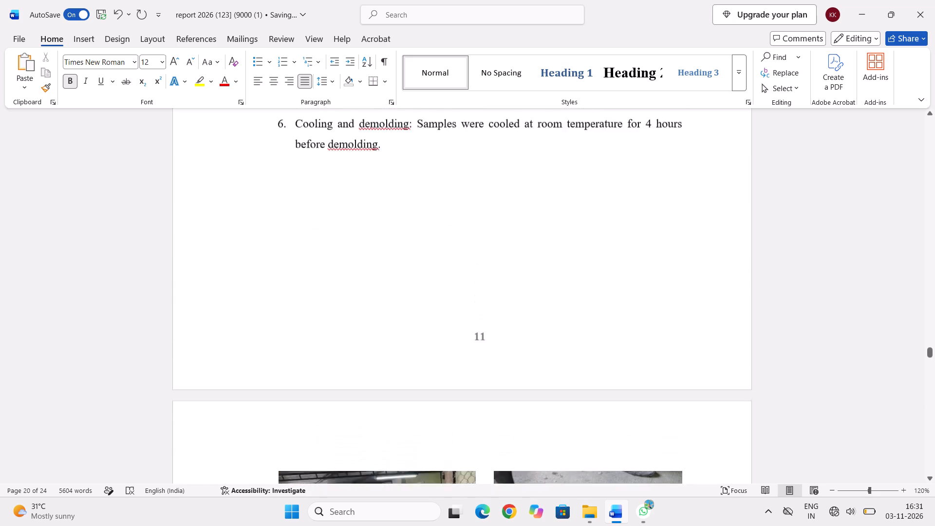
{"action": "scroll", "coordinate": [278, 173], "scroll_direction": "up", "scroll_amount": 3}
{"action": "scroll", "coordinate": [278, 173], "scroll_direction": "down", "scroll_amount": 1}
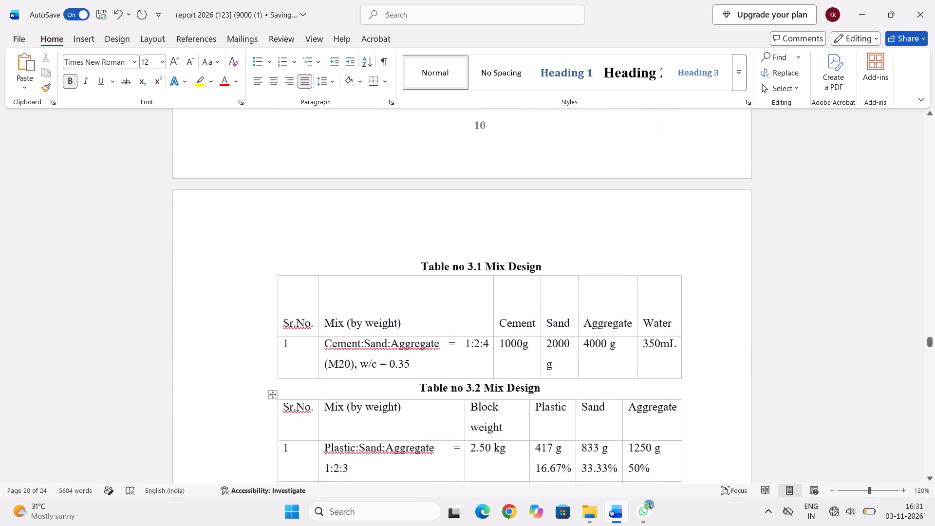
{"action": "scroll", "coordinate": [278, 173], "scroll_direction": "down", "scroll_amount": 10}
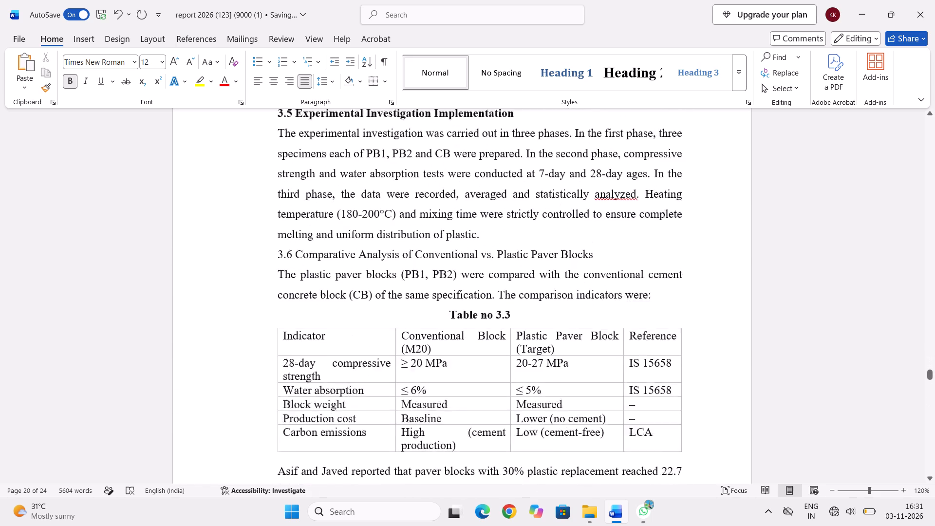
{"action": "scroll", "coordinate": [278, 173], "scroll_direction": "down", "scroll_amount": 5}
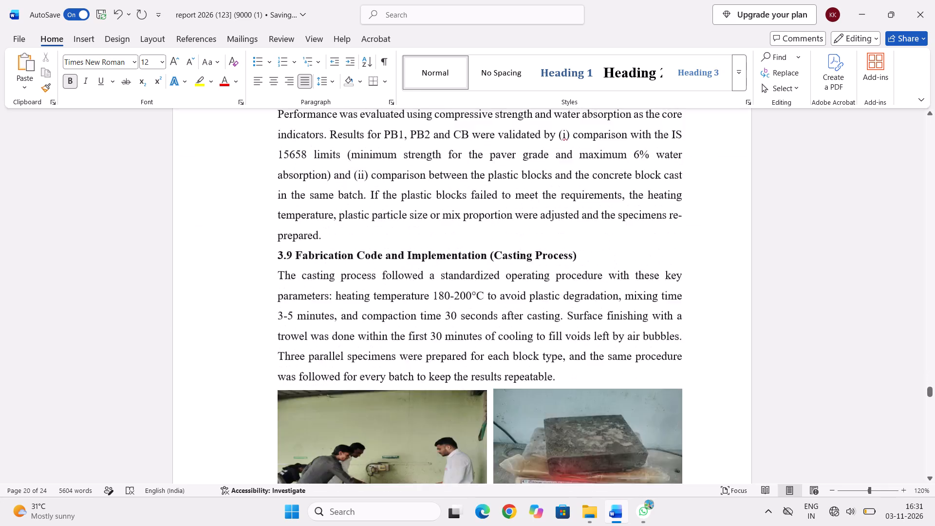
{"action": "scroll", "coordinate": [278, 173], "scroll_direction": "down", "scroll_amount": 3}
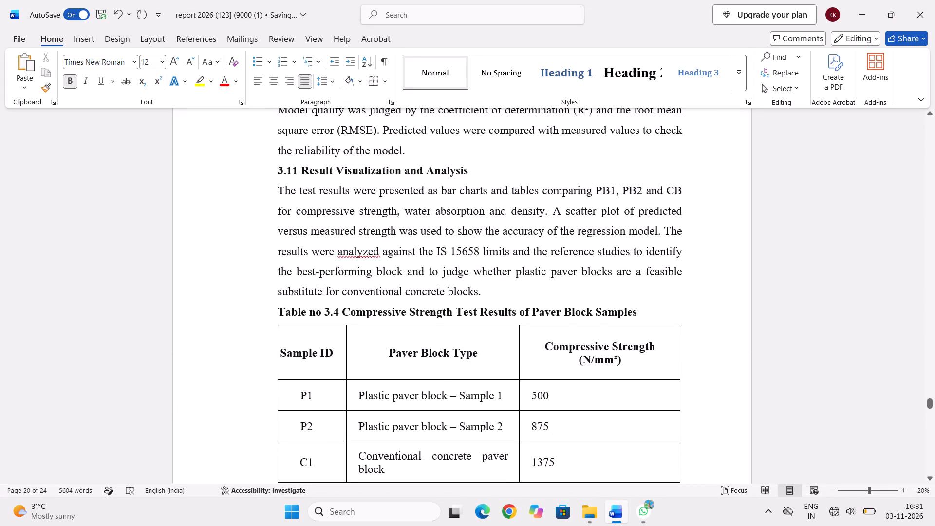
Copy the title "Compressive Strength Test Results of Paver Block Samples" from the Table 3.4 caption.
{"action": "left_click_drag", "start_coordinate": [346, 312], "coordinate": [544, 295]}
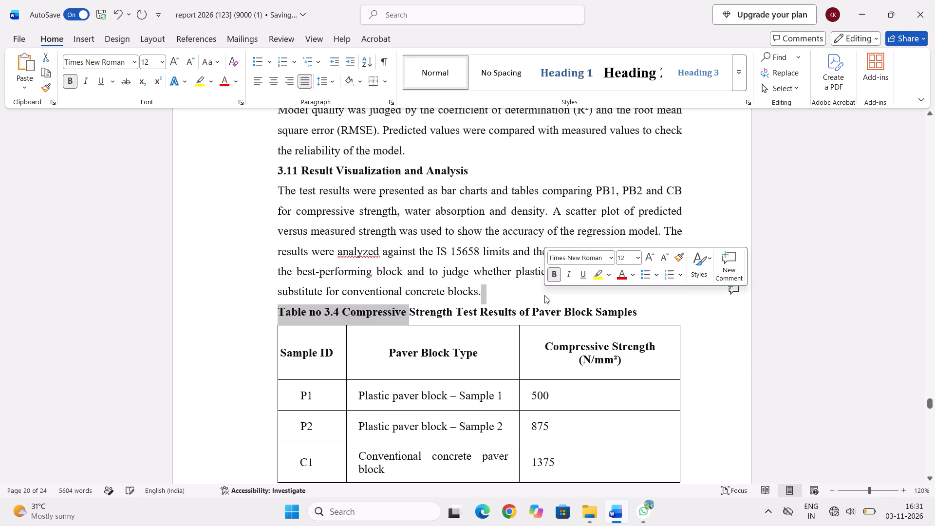
{"action": "left_click_drag", "start_coordinate": [636, 312], "coordinate": [613, 314]}
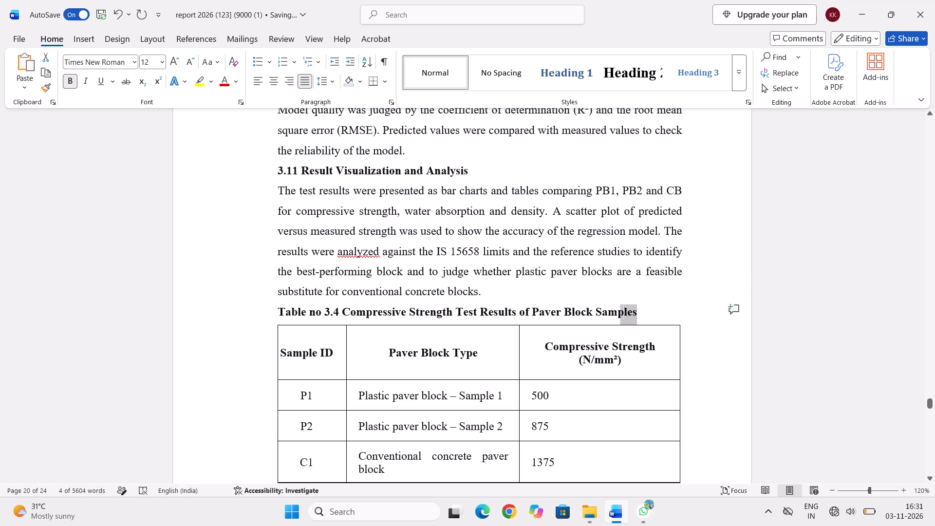
{"action": "left_click_drag", "start_coordinate": [613, 314], "coordinate": [366, 316]}
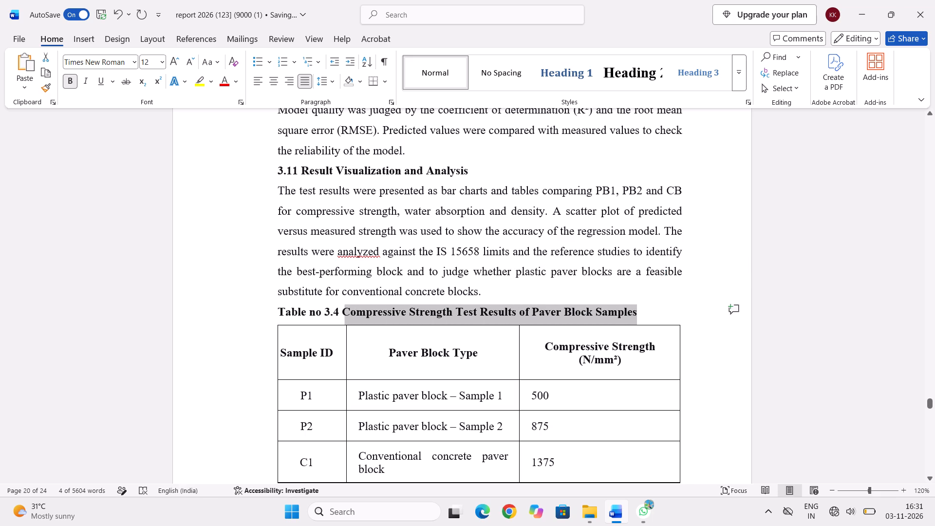
{"action": "left_click_drag", "start_coordinate": [366, 316], "coordinate": [361, 313]}
{"action": "key", "text": "ctrl+c"}
{"action": "key", "text": "ctrl+c"}
Add a row at the end of the List of Table and number it 3.4.
{"action": "scroll", "coordinate": [361, 313], "scroll_direction": "up", "scroll_amount": 9}
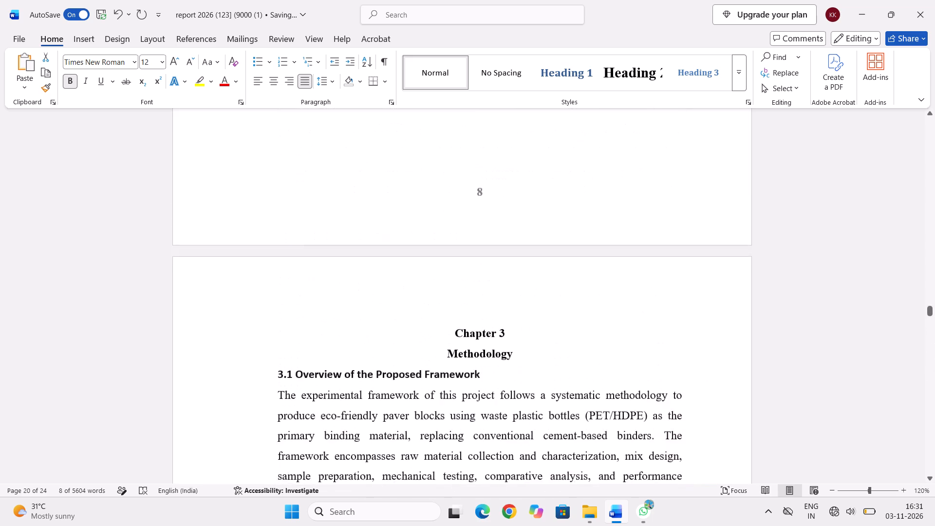
{"action": "scroll", "coordinate": [361, 313], "scroll_direction": "up", "scroll_amount": 13}
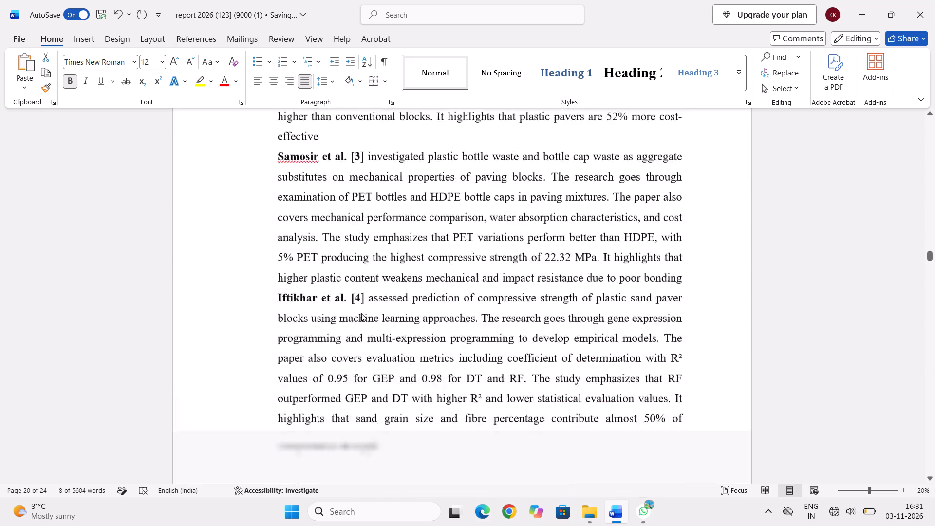
{"action": "scroll", "coordinate": [361, 313], "scroll_direction": "up", "scroll_amount": 5}
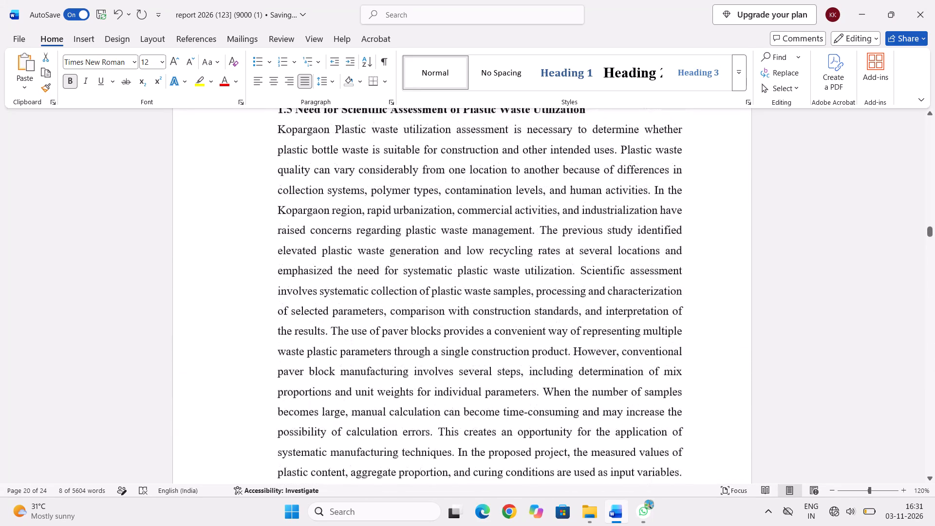
{"action": "scroll", "coordinate": [361, 313], "scroll_direction": "up", "scroll_amount": 18}
{"action": "scroll", "coordinate": [361, 313], "scroll_direction": "down", "scroll_amount": 5}
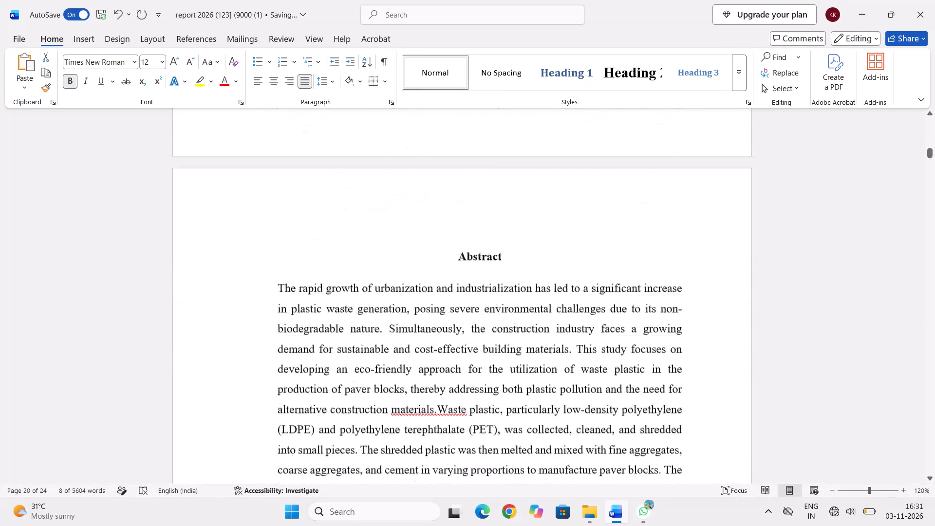
{"action": "scroll", "coordinate": [361, 313], "scroll_direction": "down", "scroll_amount": 10}
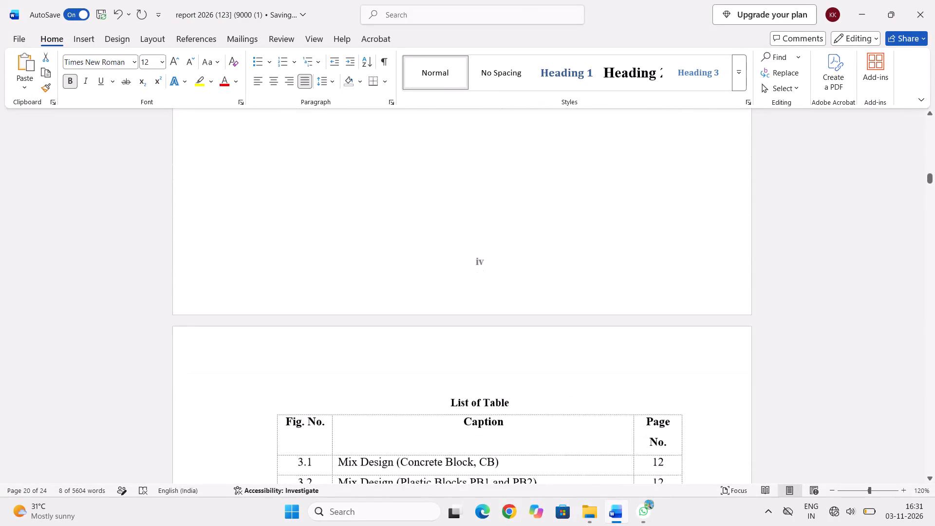
{"action": "scroll", "coordinate": [361, 313], "scroll_direction": "down", "scroll_amount": 1}
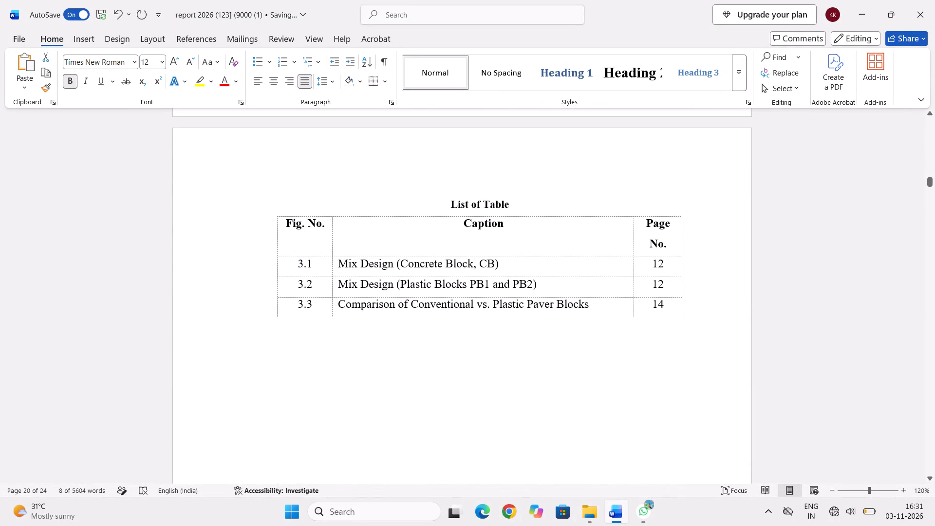
{"action": "left_click", "coordinate": [278, 314]}
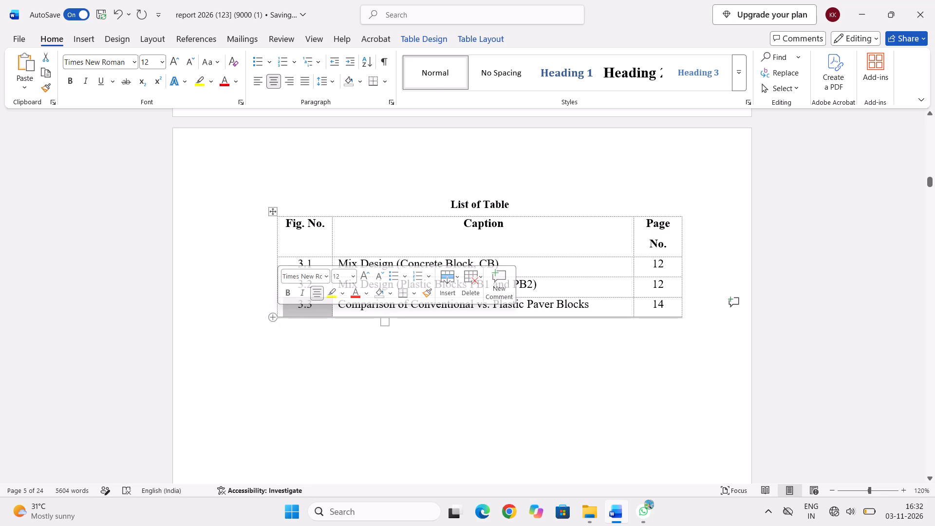
{"action": "left_click", "coordinate": [274, 316]}
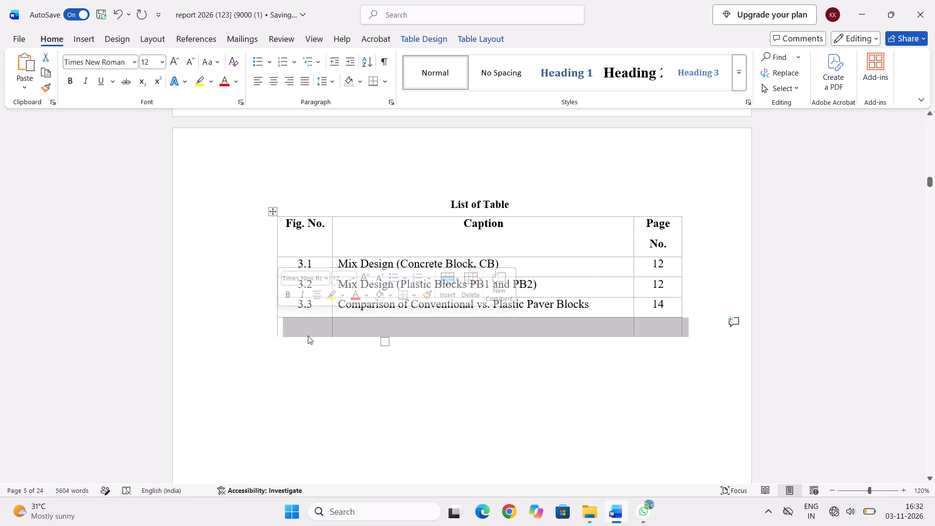
{"action": "left_click", "coordinate": [307, 334]}
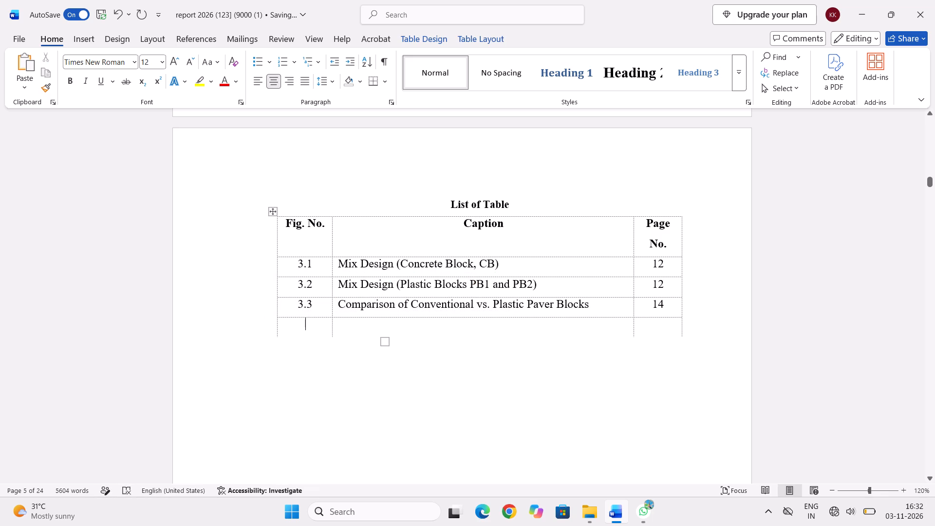
{"action": "type", "text": "3.4"}
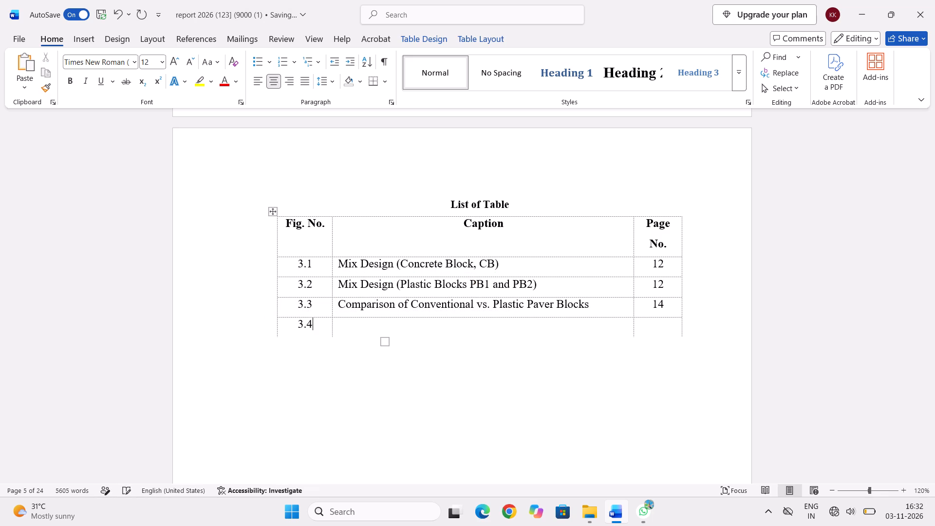
Paste the copied compressive strength title as the caption of entry 3.4 and remove its bold formatting.
{"action": "left_click", "coordinate": [349, 326]}
{"action": "key", "text": "ctrl+v"}
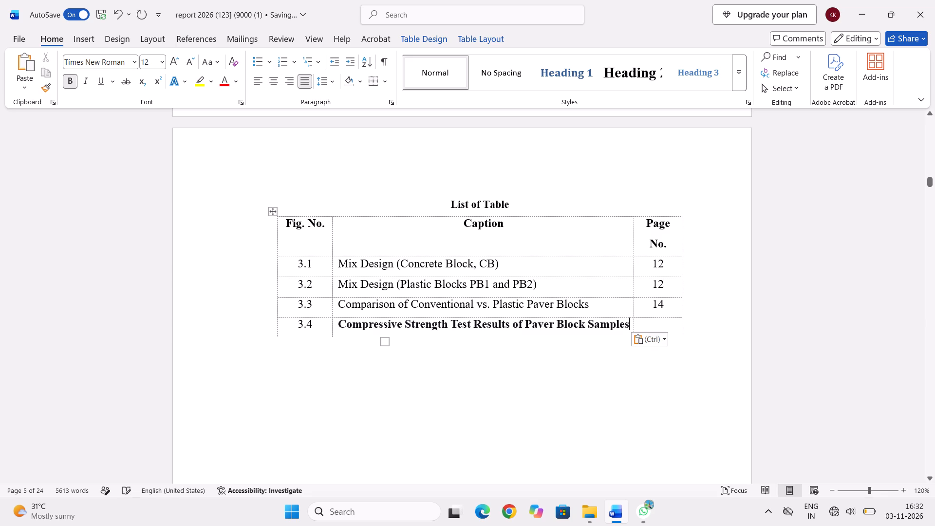
{"action": "left_click_drag", "start_coordinate": [339, 324], "coordinate": [454, 336]}
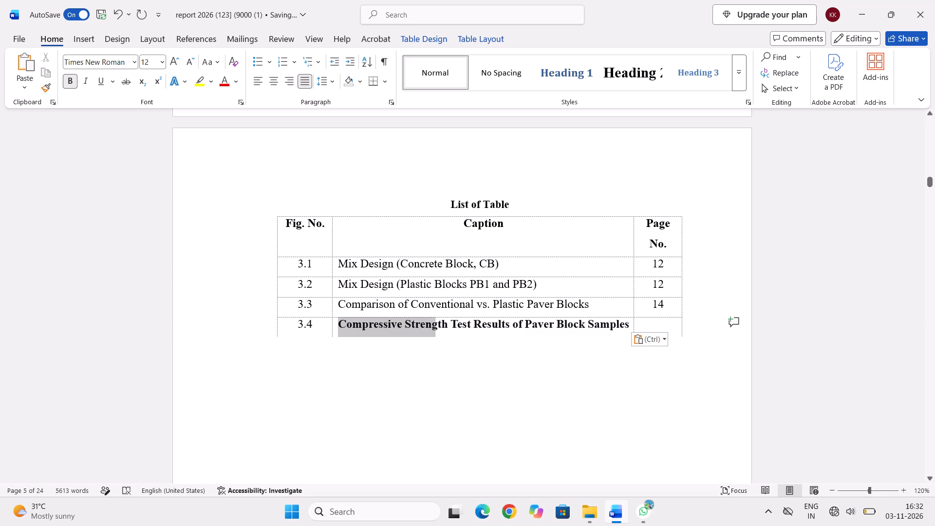
{"action": "left_click_drag", "start_coordinate": [454, 336], "coordinate": [658, 323]}
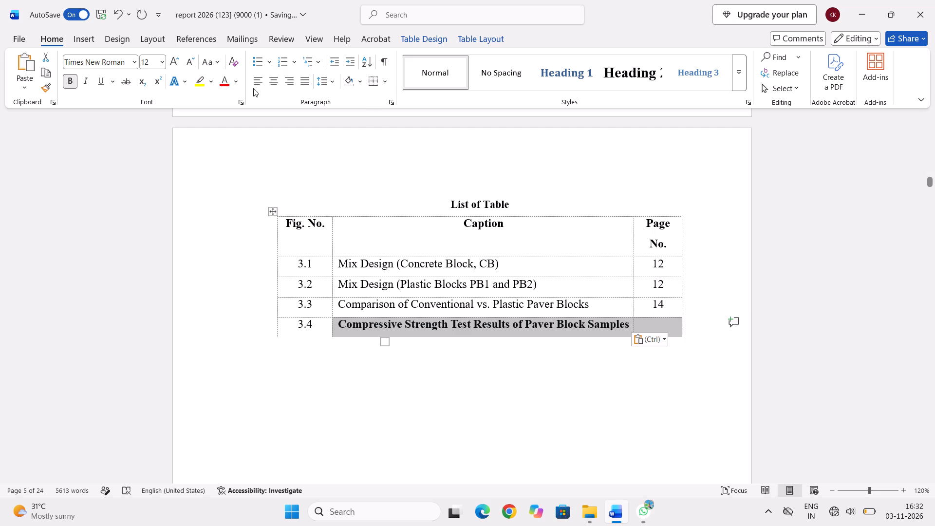
{"action": "left_click", "coordinate": [65, 83]}
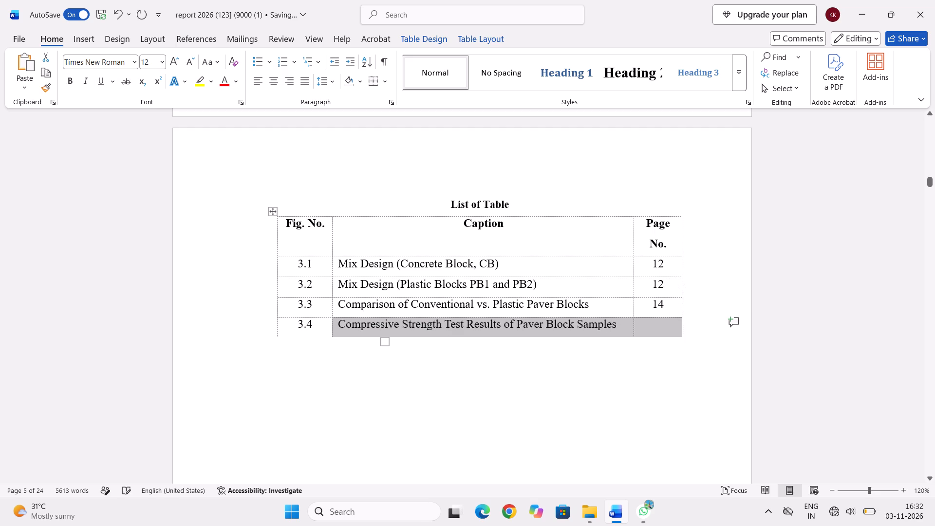
Check which page Table 3.4 in section 3.11 falls on and enter 15 as the page number of entry 3.4 in the List of Table.
{"action": "scroll", "coordinate": [565, 372], "scroll_direction": "down", "scroll_amount": 12}
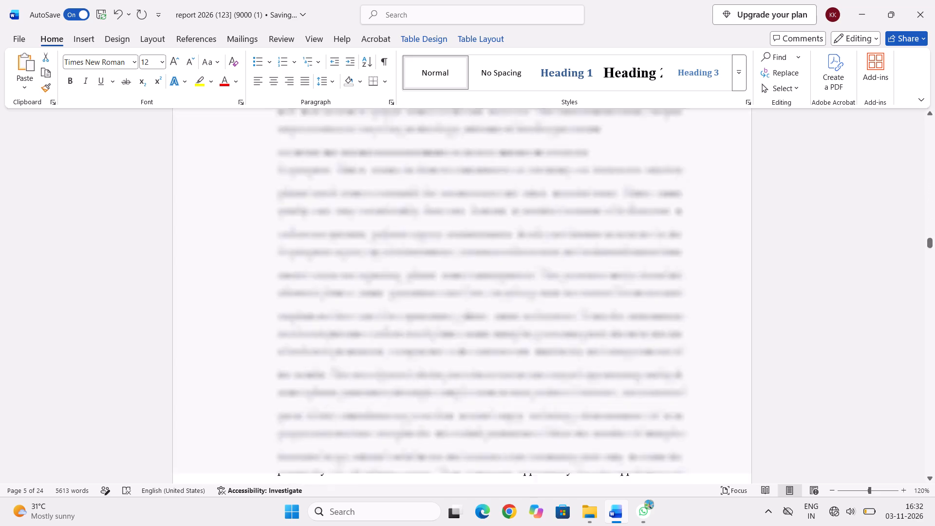
{"action": "scroll", "coordinate": [565, 372], "scroll_direction": "down", "scroll_amount": 20}
{"action": "scroll", "coordinate": [565, 372], "scroll_direction": "up", "scroll_amount": 3}
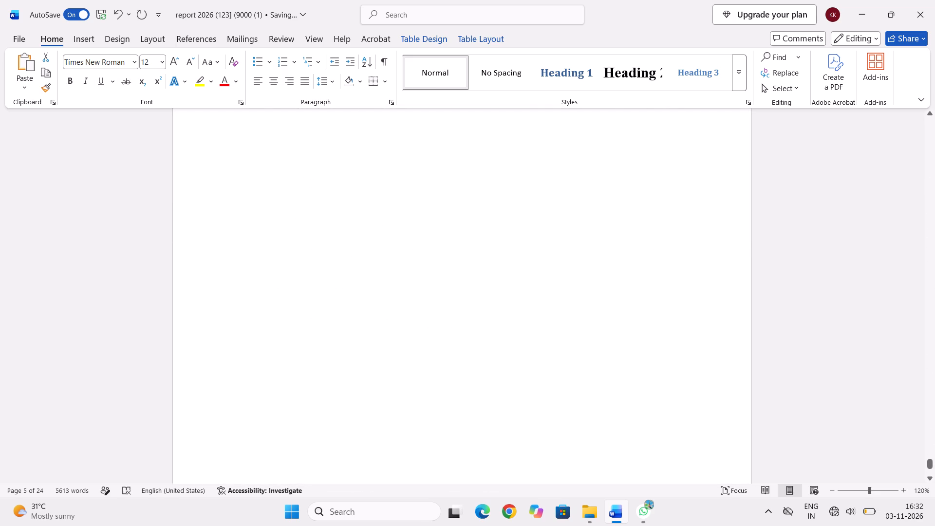
{"action": "scroll", "coordinate": [565, 372], "scroll_direction": "up", "scroll_amount": 11}
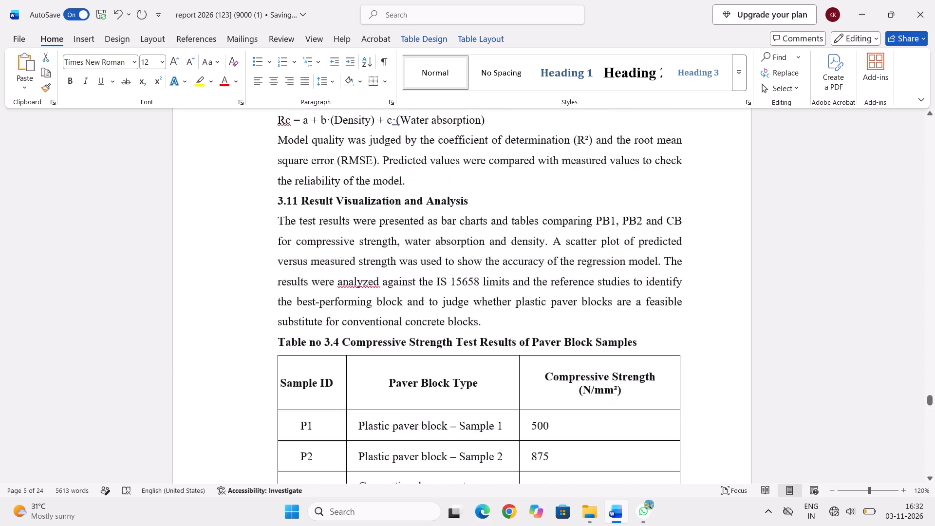
{"action": "scroll", "coordinate": [565, 372], "scroll_direction": "down", "scroll_amount": 2}
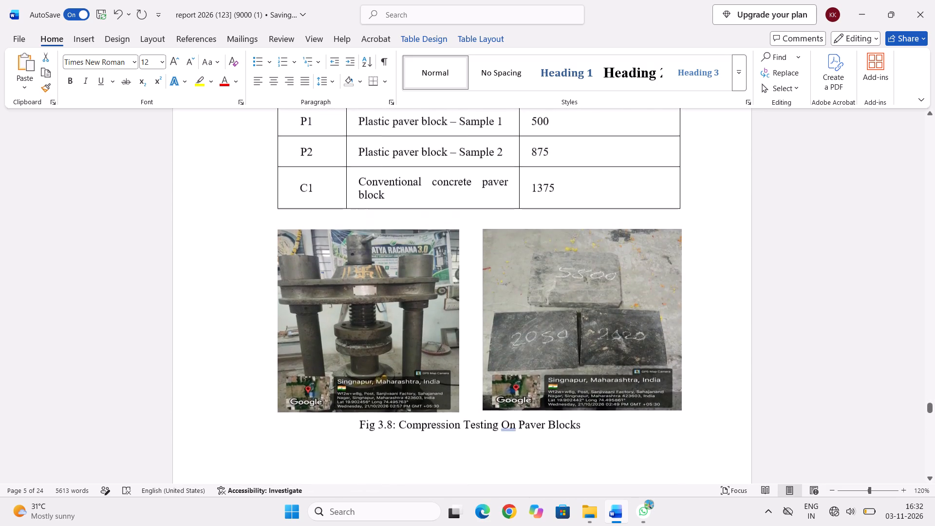
{"action": "scroll", "coordinate": [565, 372], "scroll_direction": "up", "scroll_amount": 7}
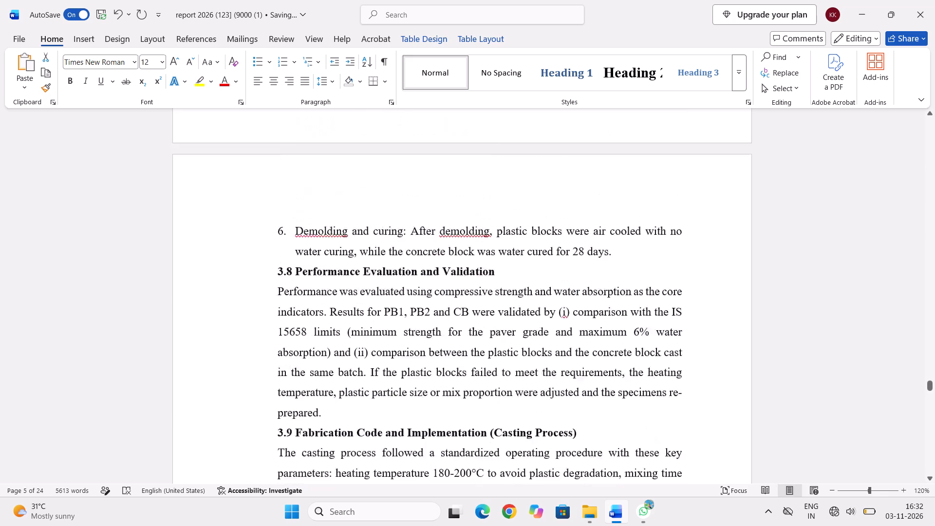
{"action": "scroll", "coordinate": [565, 372], "scroll_direction": "up", "scroll_amount": 4}
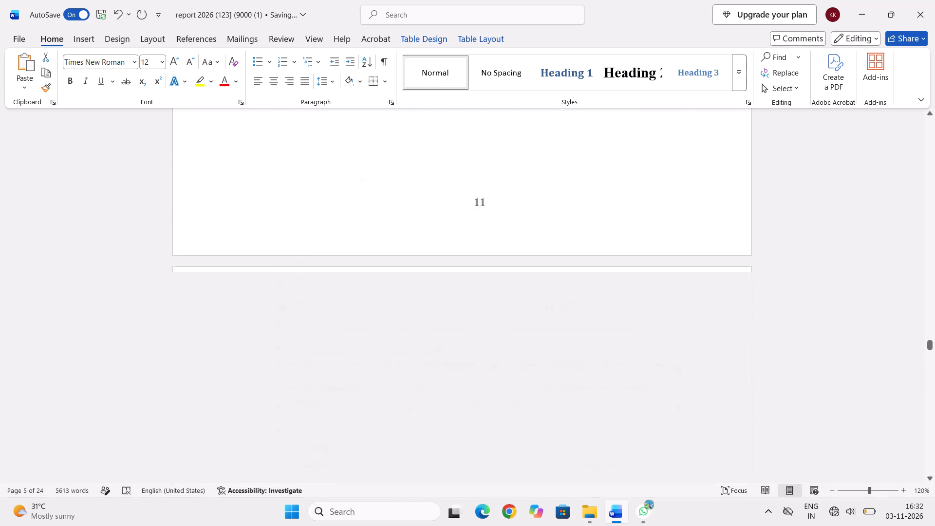
{"action": "scroll", "coordinate": [565, 372], "scroll_direction": "up", "scroll_amount": 1}
{"action": "scroll", "coordinate": [565, 372], "scroll_direction": "down", "scroll_amount": 2}
{"action": "scroll", "coordinate": [565, 372], "scroll_direction": "up", "scroll_amount": 1}
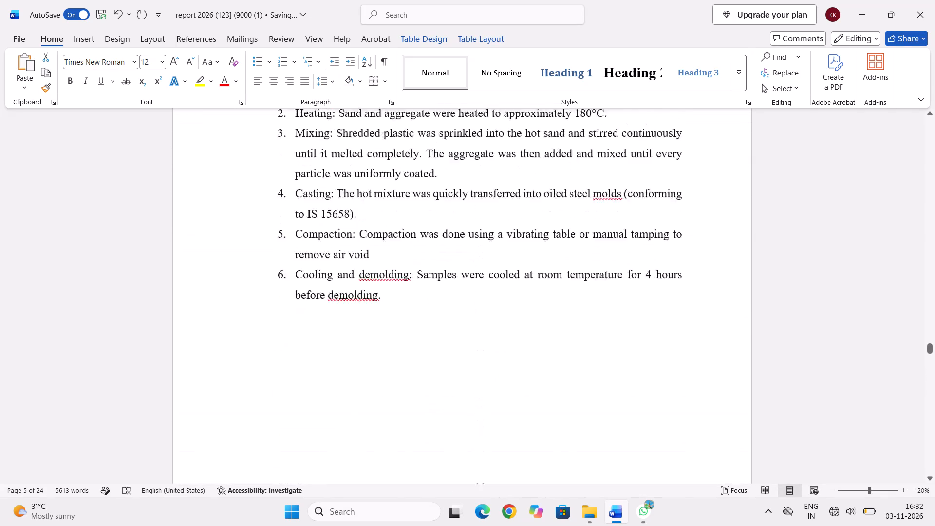
{"action": "scroll", "coordinate": [565, 372], "scroll_direction": "up", "scroll_amount": 4}
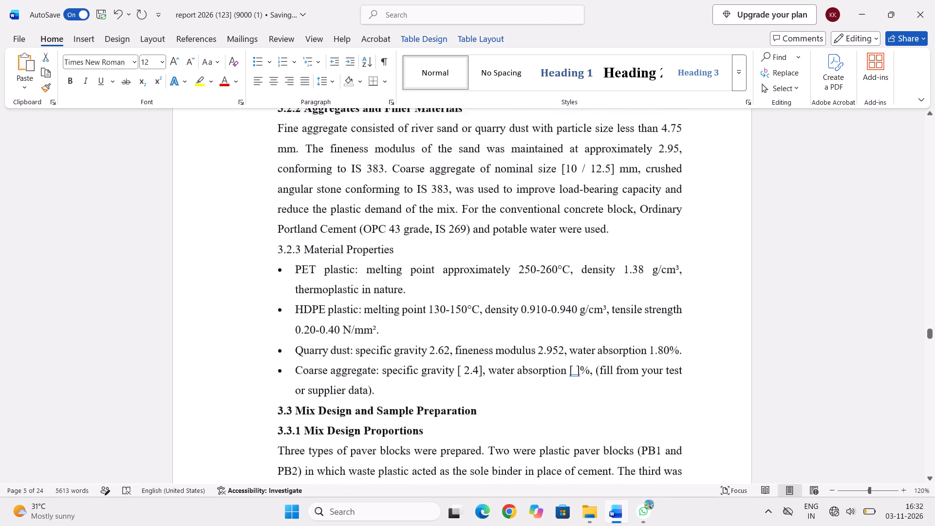
{"action": "scroll", "coordinate": [565, 372], "scroll_direction": "up", "scroll_amount": 5}
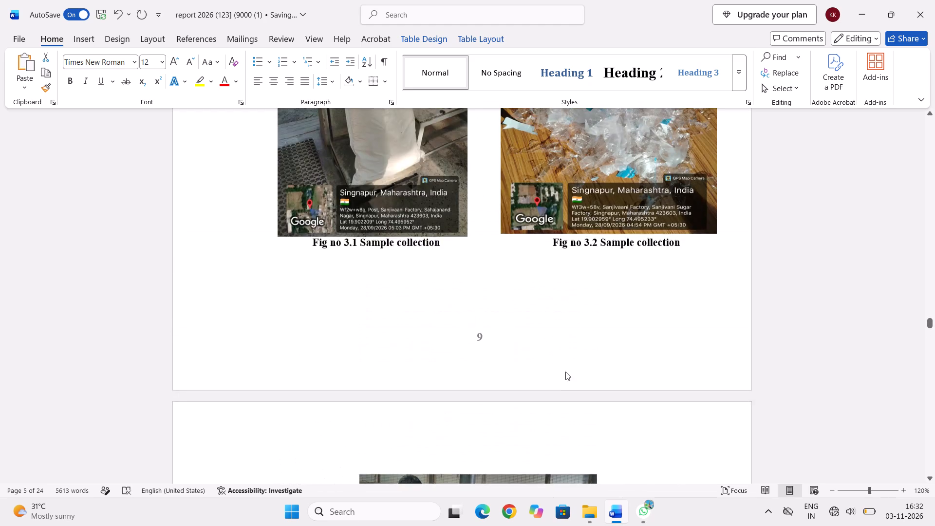
{"action": "scroll", "coordinate": [565, 372], "scroll_direction": "up", "scroll_amount": 4}
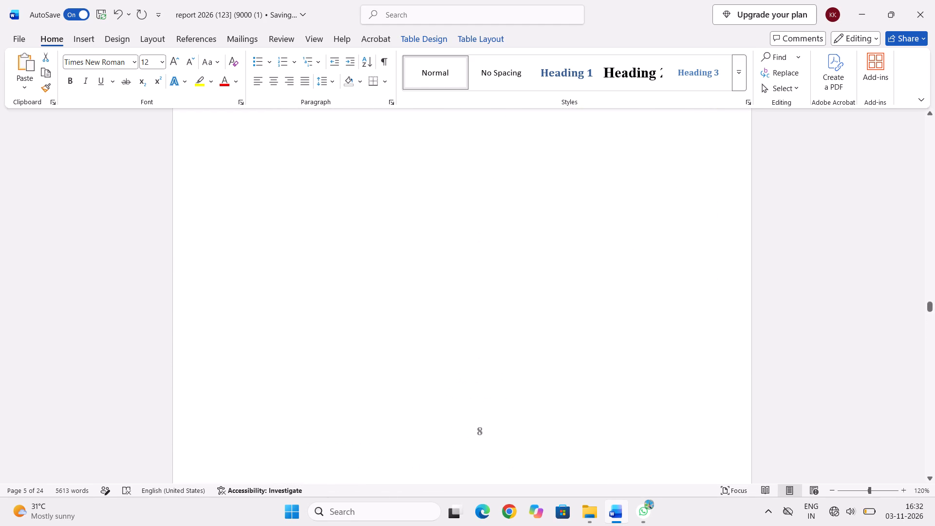
{"action": "scroll", "coordinate": [565, 372], "scroll_direction": "up", "scroll_amount": 10}
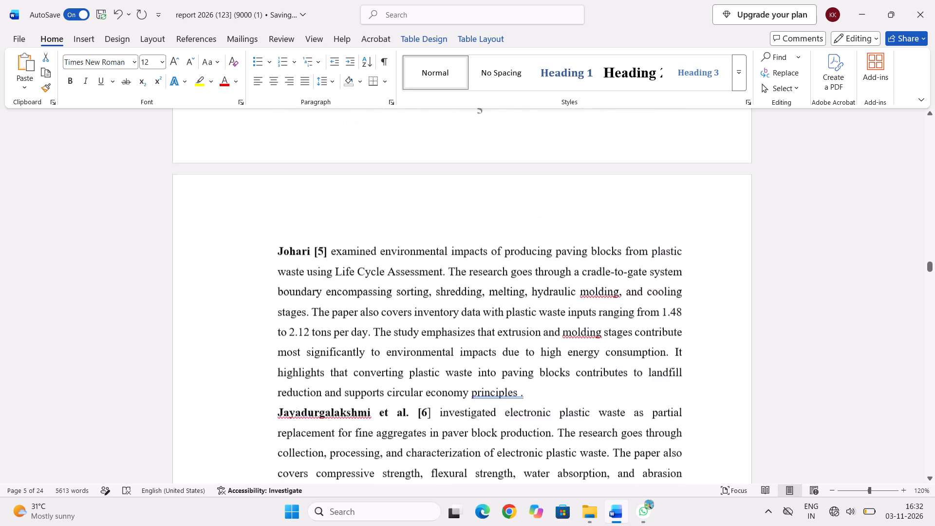
{"action": "scroll", "coordinate": [565, 372], "scroll_direction": "up", "scroll_amount": 14}
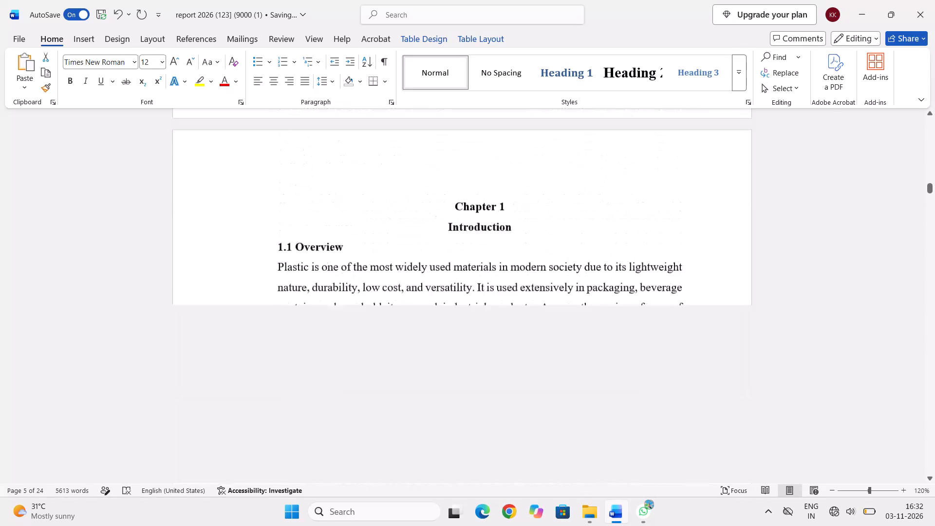
{"action": "scroll", "coordinate": [565, 372], "scroll_direction": "down", "scroll_amount": 5}
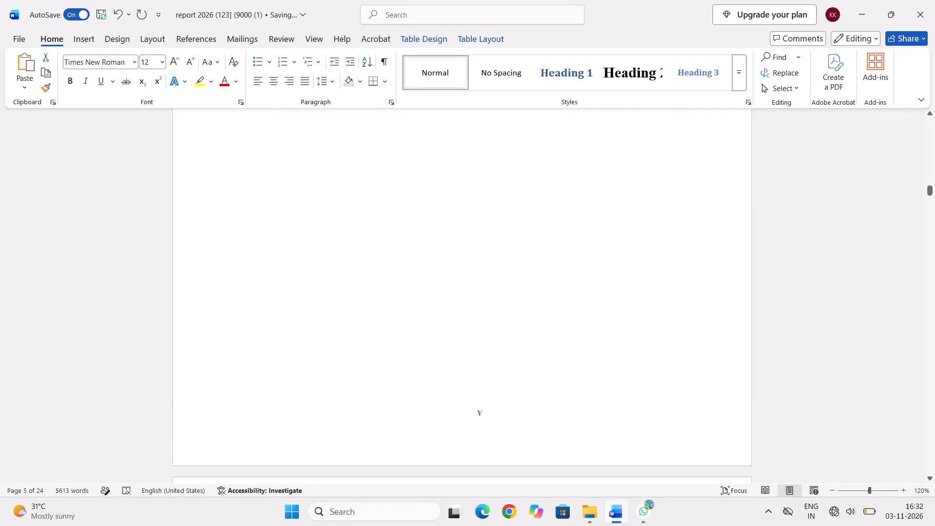
{"action": "scroll", "coordinate": [565, 372], "scroll_direction": "down", "scroll_amount": 2}
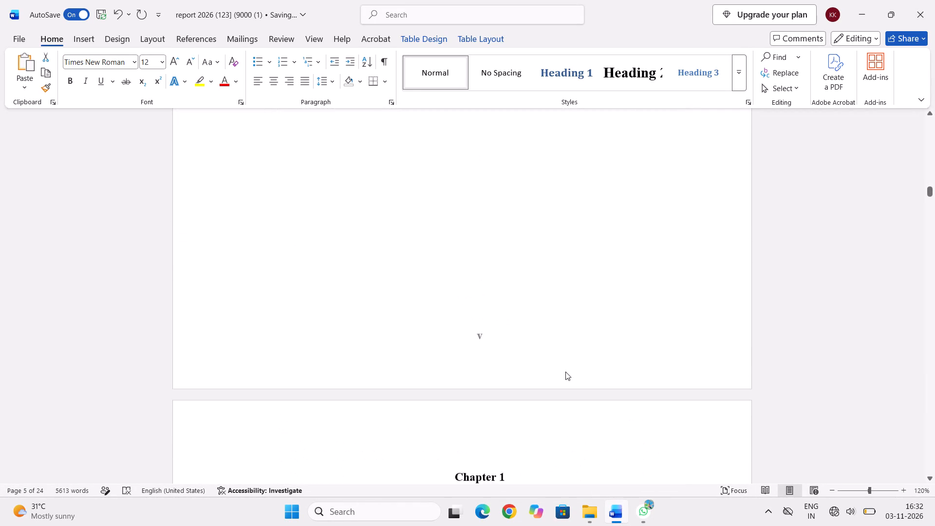
{"action": "scroll", "coordinate": [565, 372], "scroll_direction": "up", "scroll_amount": 4}
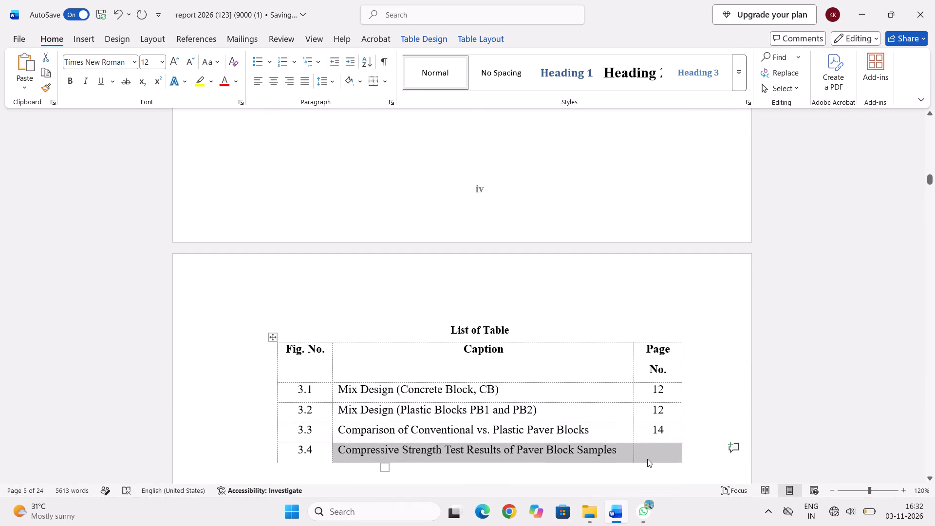
{"action": "left_click", "coordinate": [647, 459]}
{"action": "type", "text": "15"}
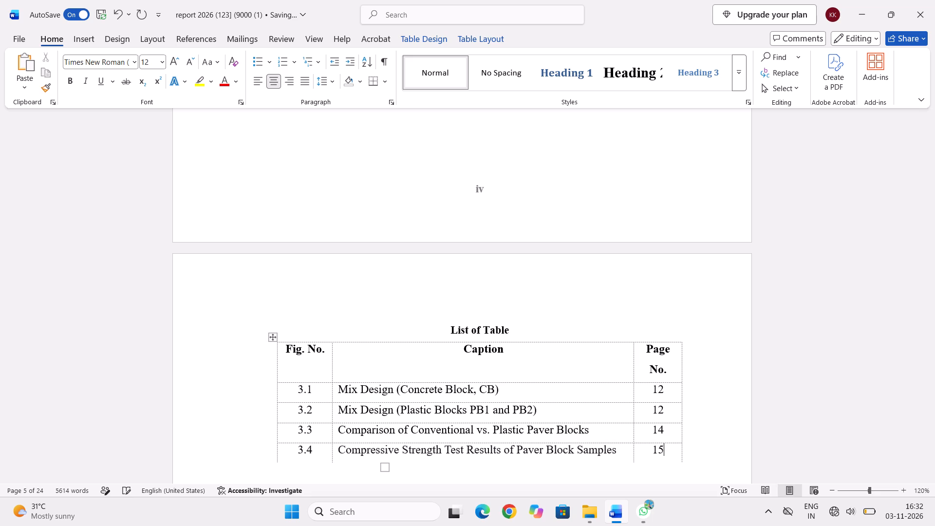
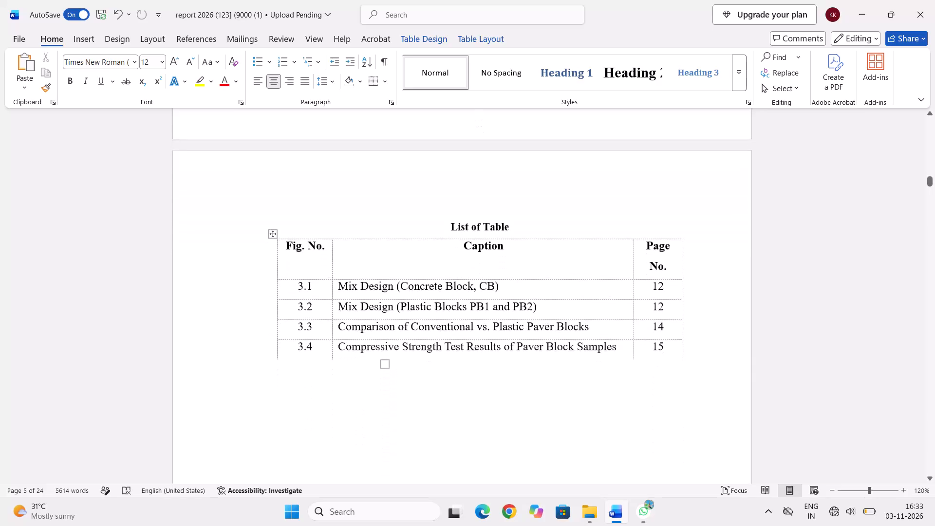
Review the report's front matter from the List of Table back through the Contents to the Acknowledgement text.
{"action": "scroll", "coordinate": [357, 278], "scroll_direction": "up", "scroll_amount": 8}
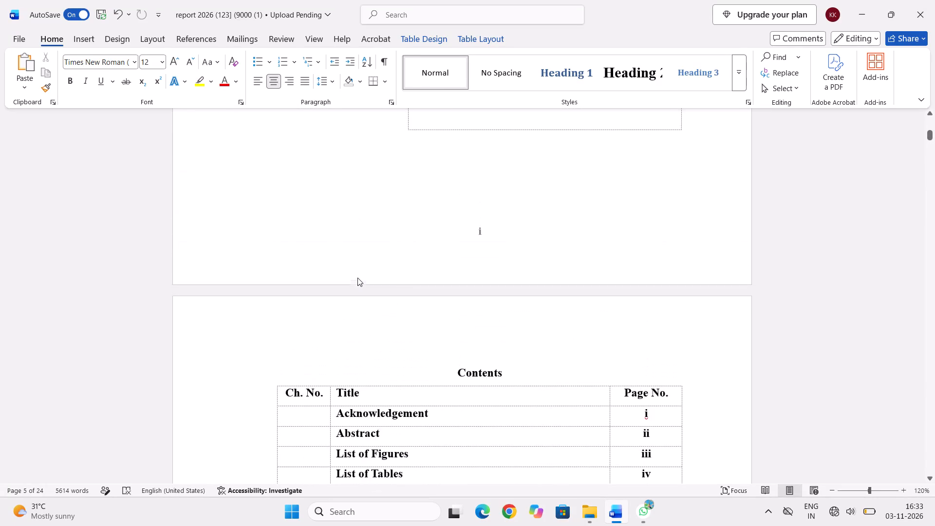
{"action": "scroll", "coordinate": [357, 278], "scroll_direction": "up", "scroll_amount": 4}
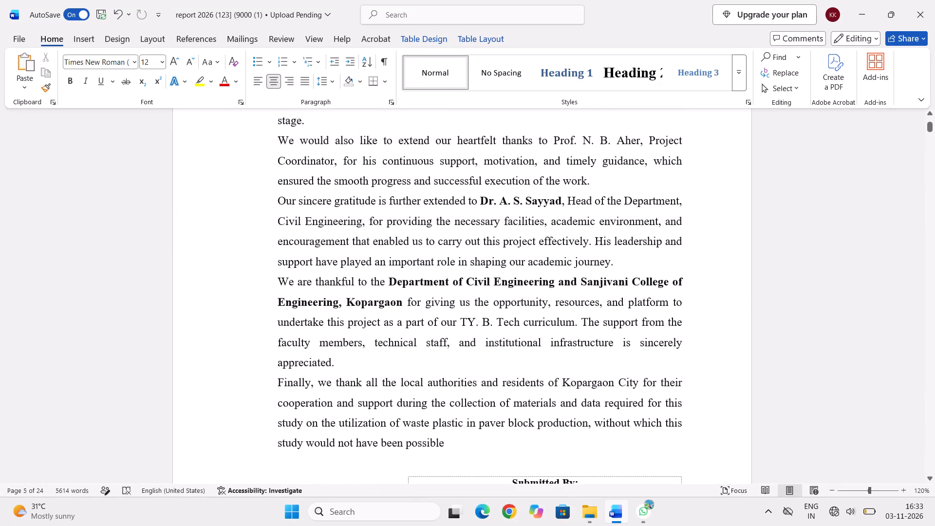
{"action": "scroll", "coordinate": [357, 278], "scroll_direction": "up", "scroll_amount": 2}
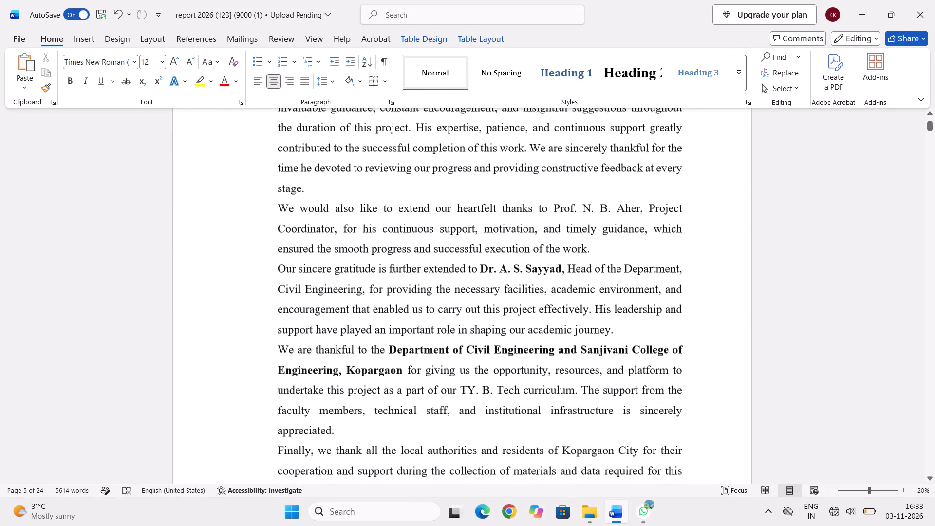
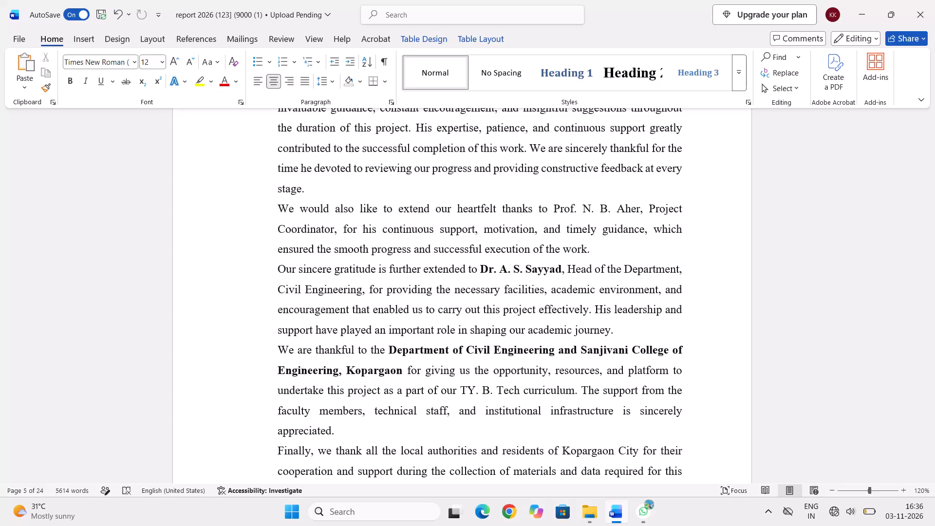
Save the report document.
{"action": "key", "text": "ctrl+s"}
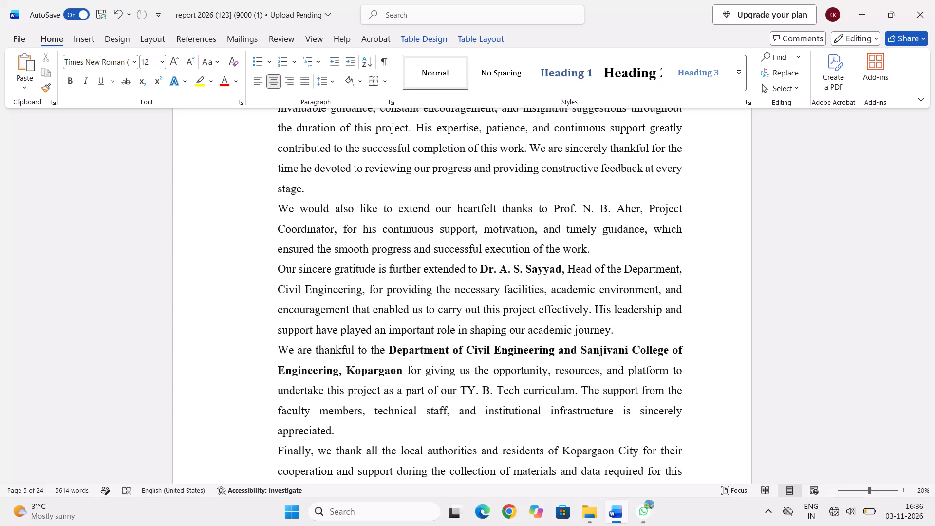
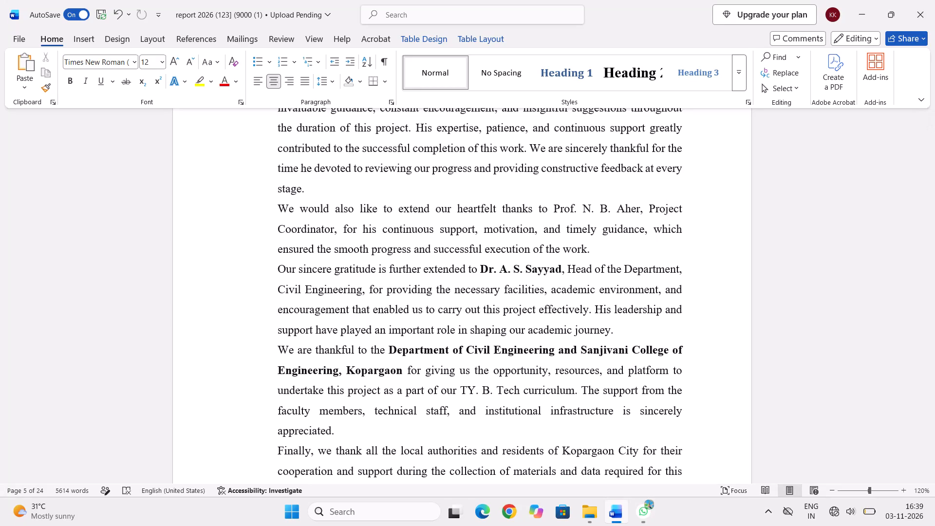
Review the acknowledgement page text, the Submitted By block and the List of Table page in the report.
{"action": "scroll", "coordinate": [456, 406], "scroll_direction": "up", "scroll_amount": 2}
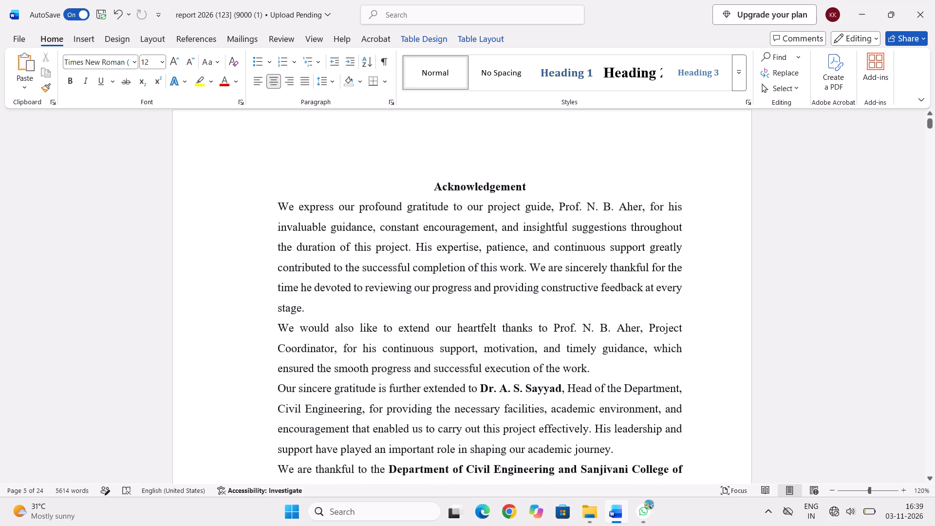
{"action": "scroll", "coordinate": [456, 406], "scroll_direction": "down", "scroll_amount": 1}
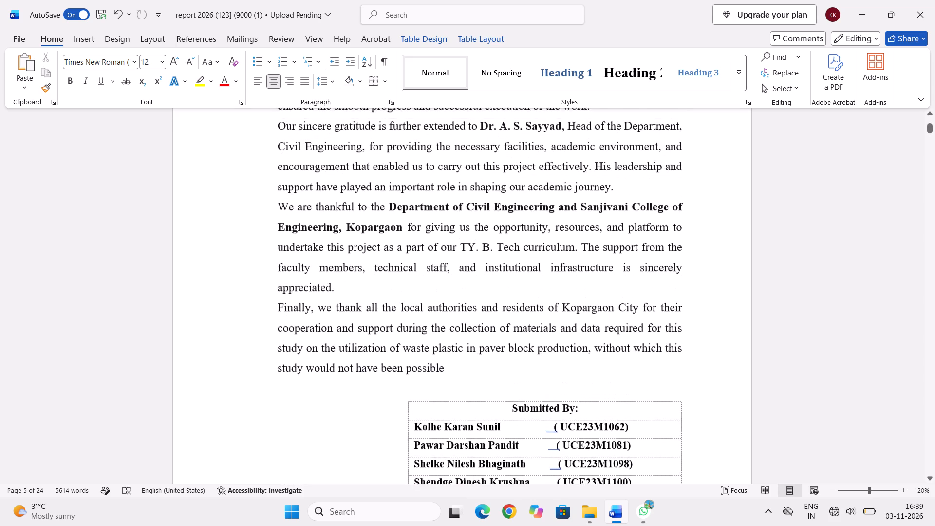
{"action": "scroll", "coordinate": [456, 406], "scroll_direction": "up", "scroll_amount": 1}
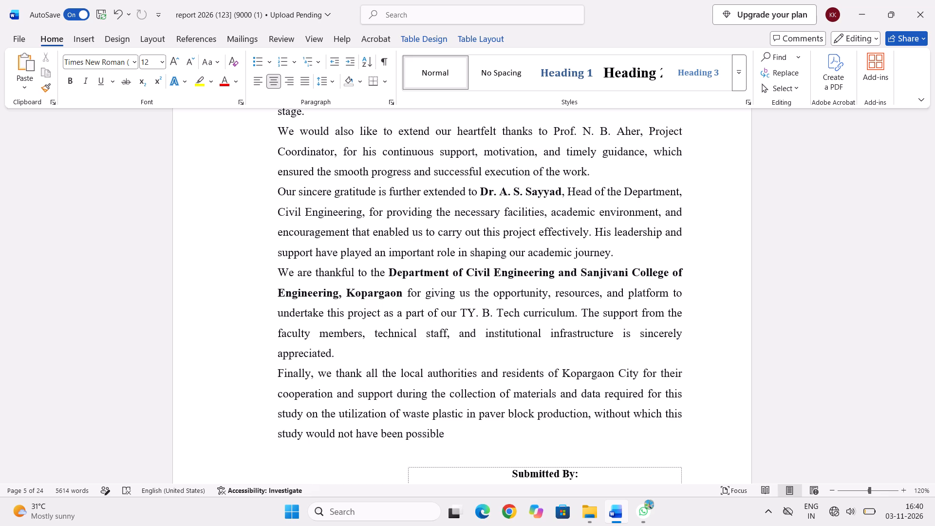
{"action": "scroll", "coordinate": [456, 406], "scroll_direction": "up", "scroll_amount": 4}
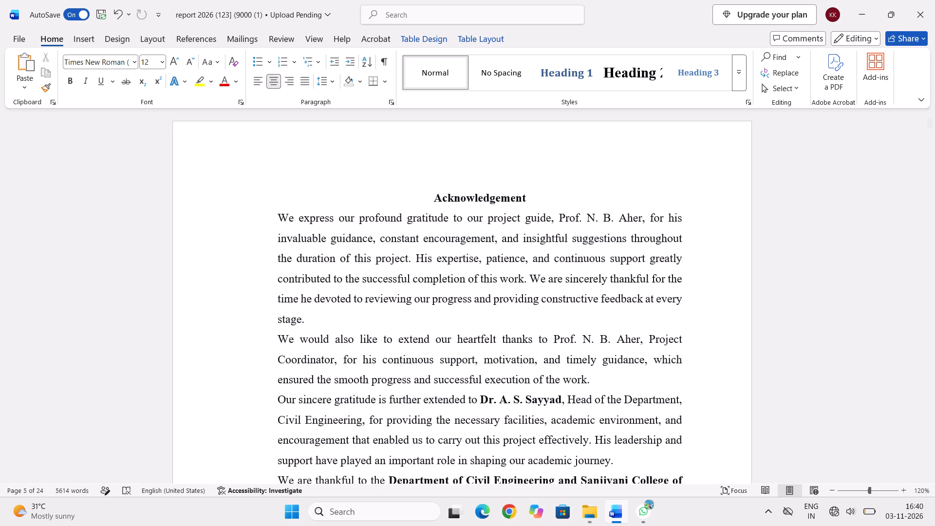
{"action": "scroll", "coordinate": [456, 406], "scroll_direction": "down", "scroll_amount": 1}
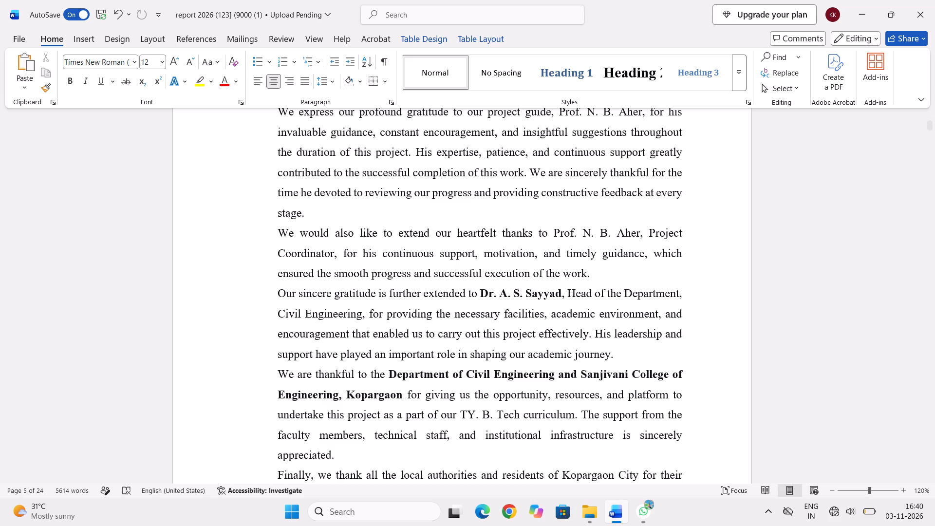
{"action": "left_click_drag", "start_coordinate": [390, 374], "coordinate": [446, 387]}
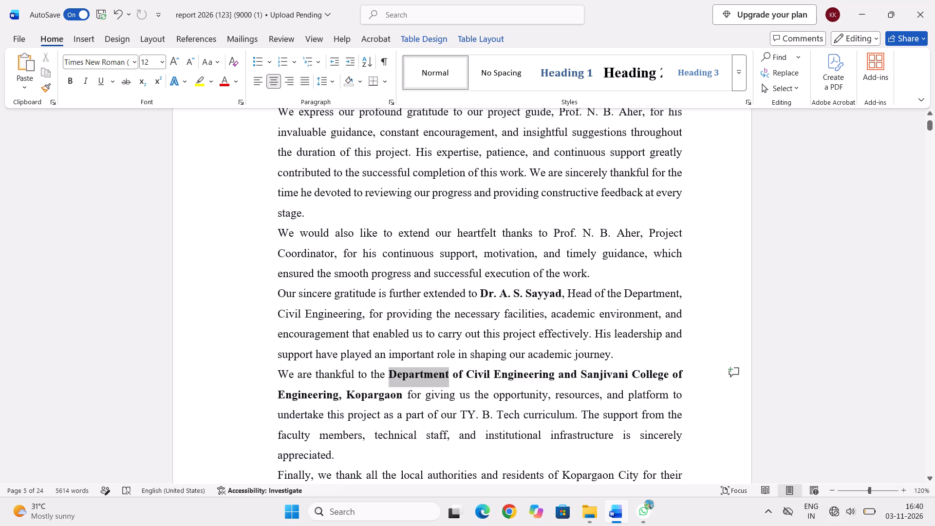
{"action": "left_click_drag", "start_coordinate": [446, 387], "coordinate": [669, 388]}
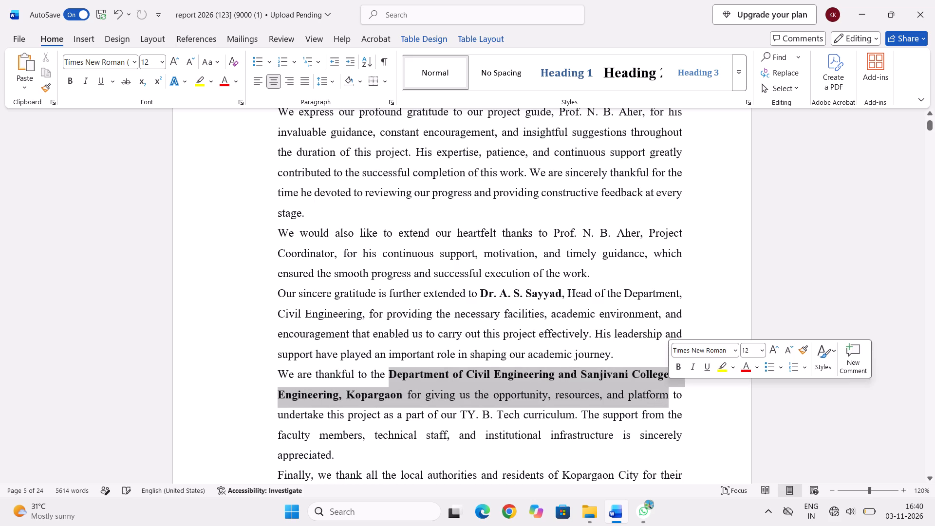
{"action": "left_click_drag", "start_coordinate": [632, 394], "coordinate": [575, 389]}
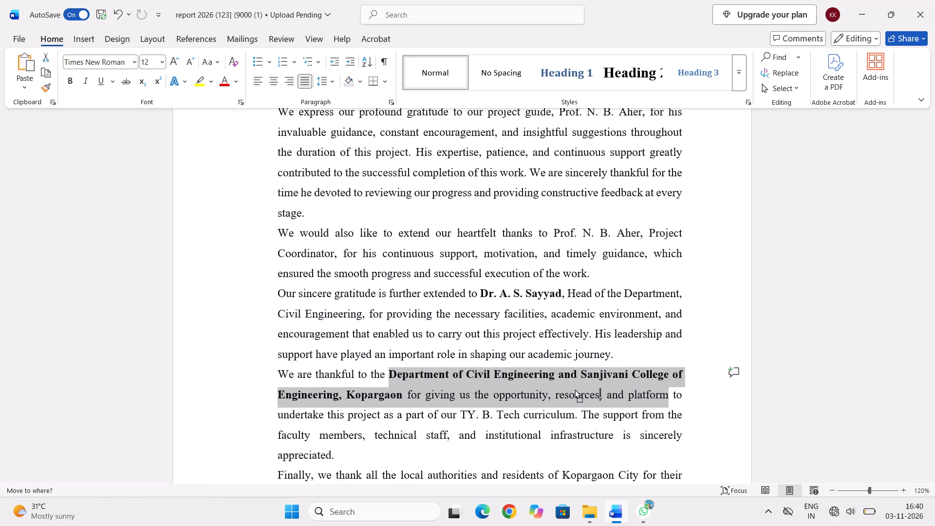
{"action": "left_click_drag", "start_coordinate": [575, 389], "coordinate": [555, 389]}
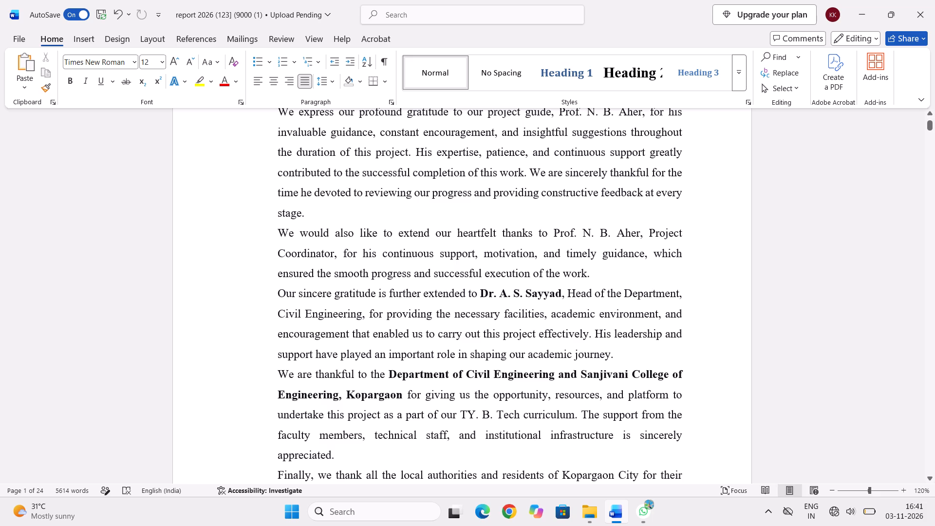
{"action": "scroll", "coordinate": [386, 374], "scroll_direction": "down", "scroll_amount": 1}
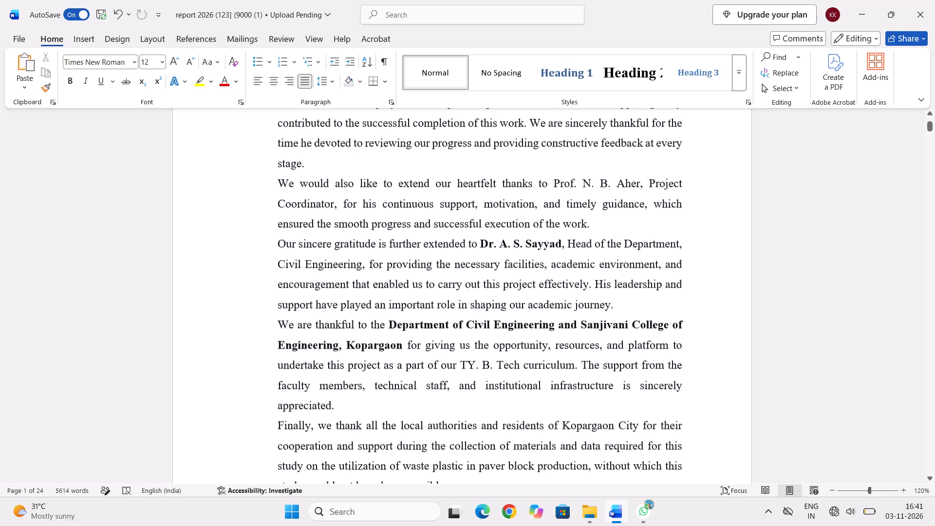
{"action": "scroll", "coordinate": [386, 374], "scroll_direction": "down", "scroll_amount": 2}
{"action": "scroll", "coordinate": [386, 374], "scroll_direction": "up", "scroll_amount": 2}
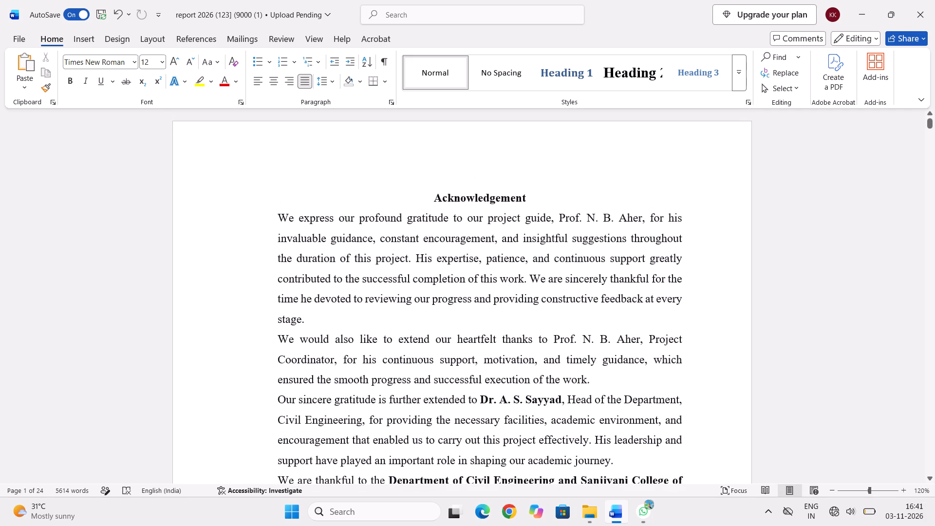
Review the report's front matter from the Acknowledgement through the Submitted By block, Contents and abstract to the List of Table.
{"action": "scroll", "coordinate": [430, 373], "scroll_direction": "down", "scroll_amount": 1}
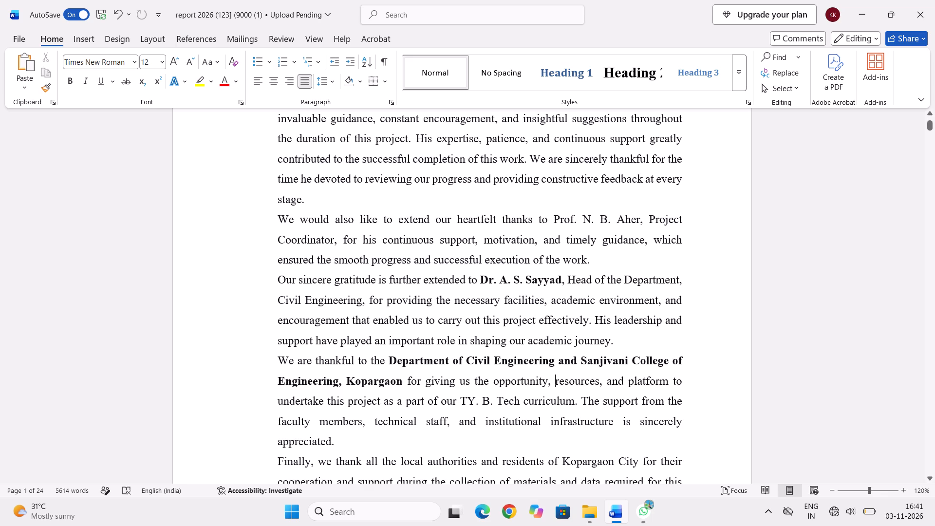
{"action": "scroll", "coordinate": [154, 293], "scroll_direction": "down", "scroll_amount": 2}
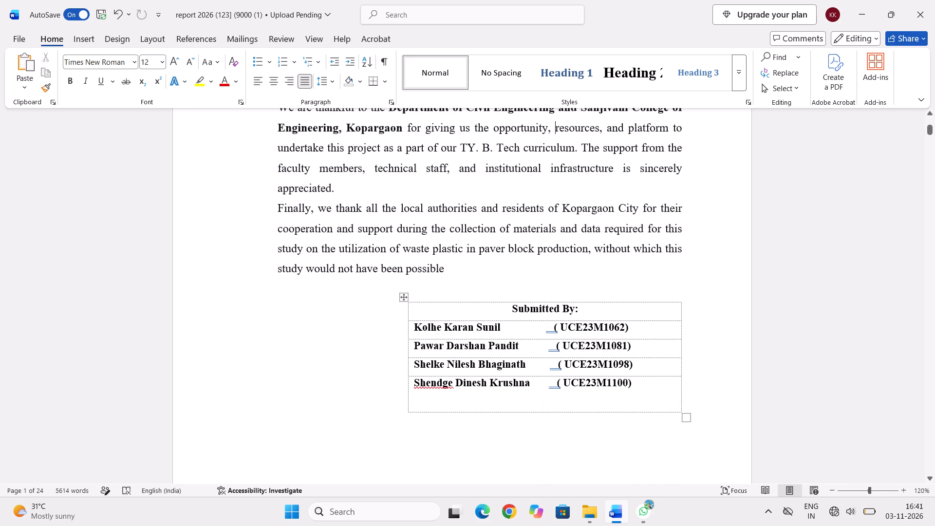
{"action": "scroll", "coordinate": [409, 301], "scroll_direction": "down", "scroll_amount": 4}
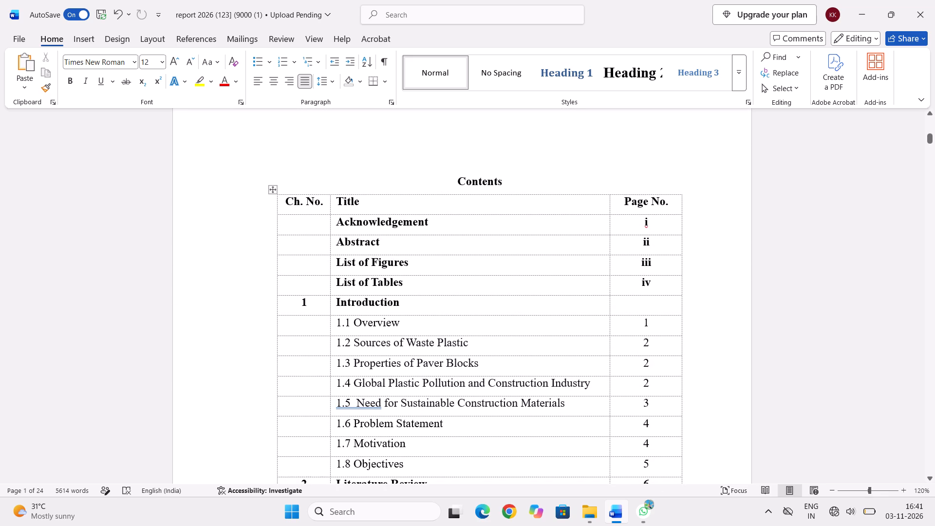
{"action": "scroll", "coordinate": [330, 213], "scroll_direction": "down", "scroll_amount": 3}
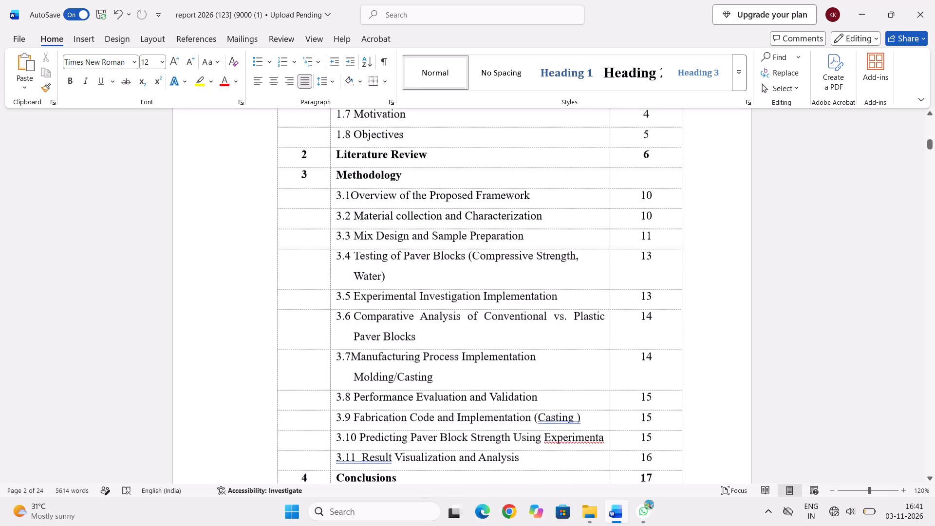
{"action": "scroll", "coordinate": [330, 213], "scroll_direction": "down", "scroll_amount": 6}
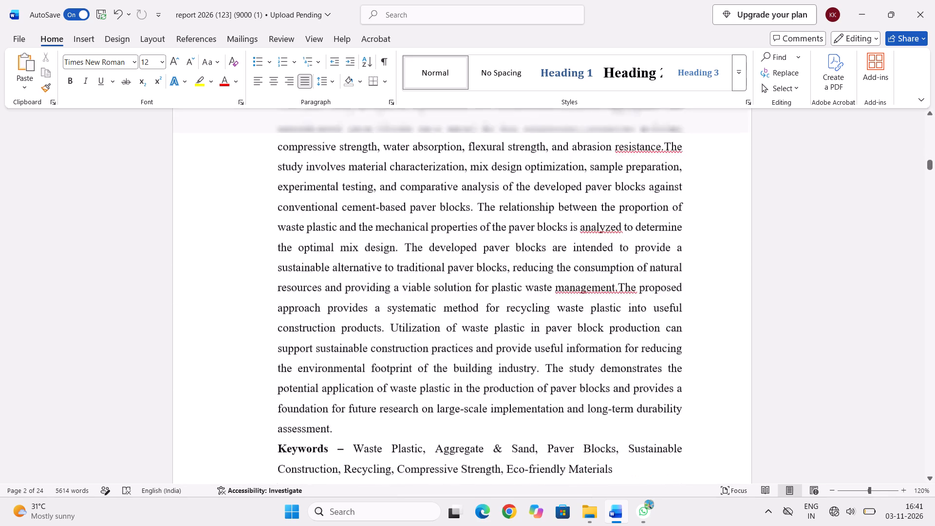
{"action": "scroll", "coordinate": [330, 213], "scroll_direction": "down", "scroll_amount": 1}
{"action": "scroll", "coordinate": [330, 213], "scroll_direction": "up", "scroll_amount": 2}
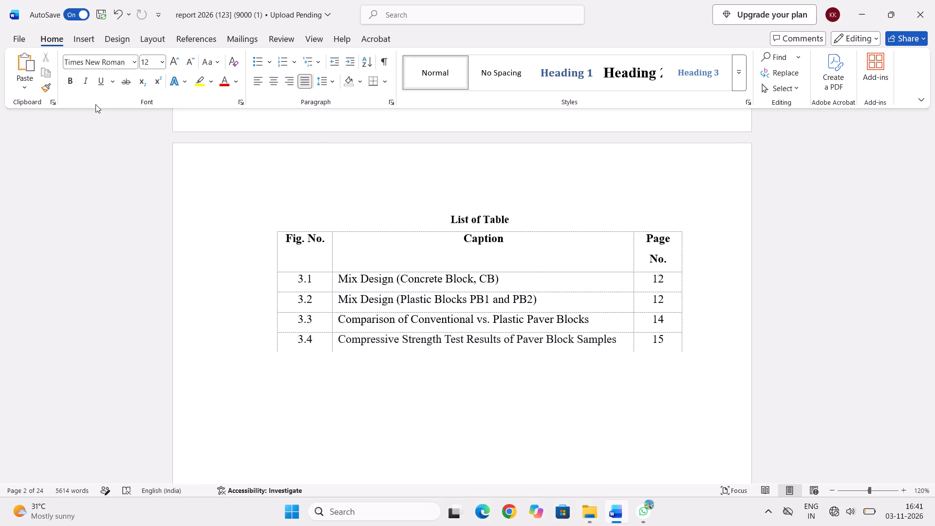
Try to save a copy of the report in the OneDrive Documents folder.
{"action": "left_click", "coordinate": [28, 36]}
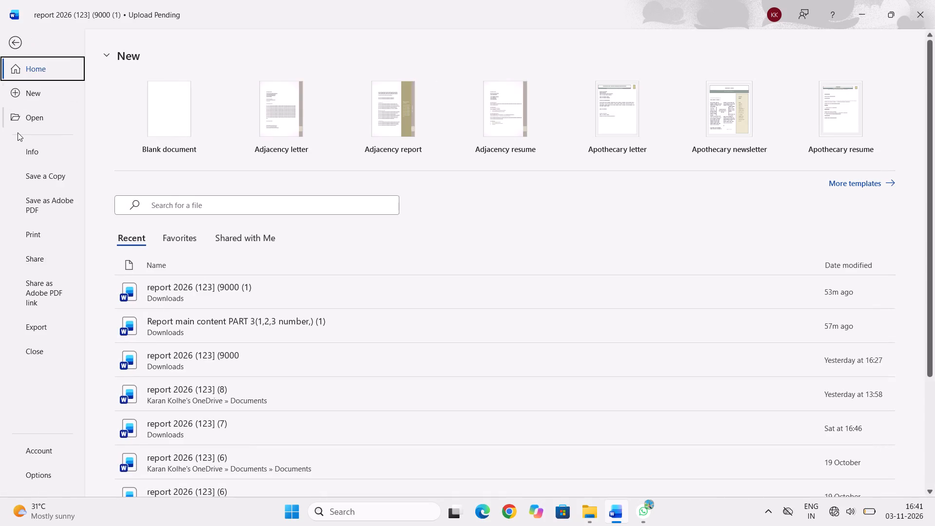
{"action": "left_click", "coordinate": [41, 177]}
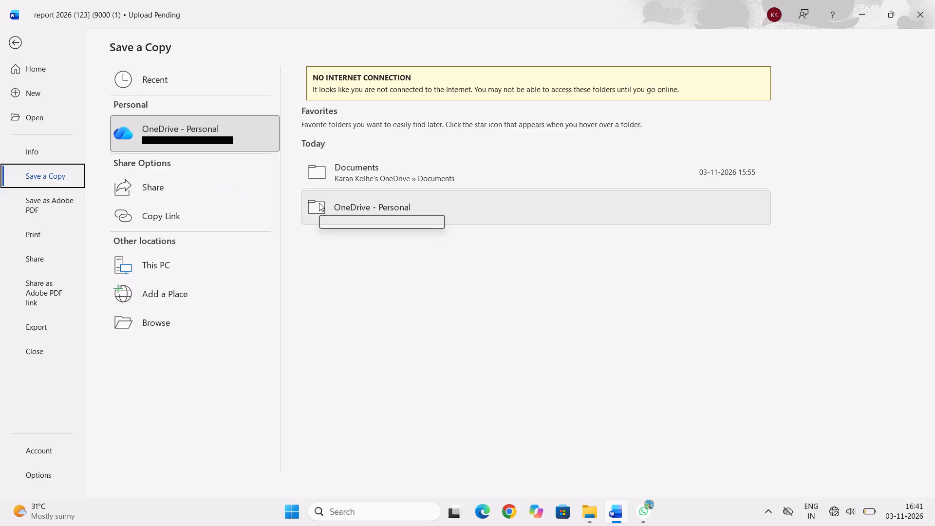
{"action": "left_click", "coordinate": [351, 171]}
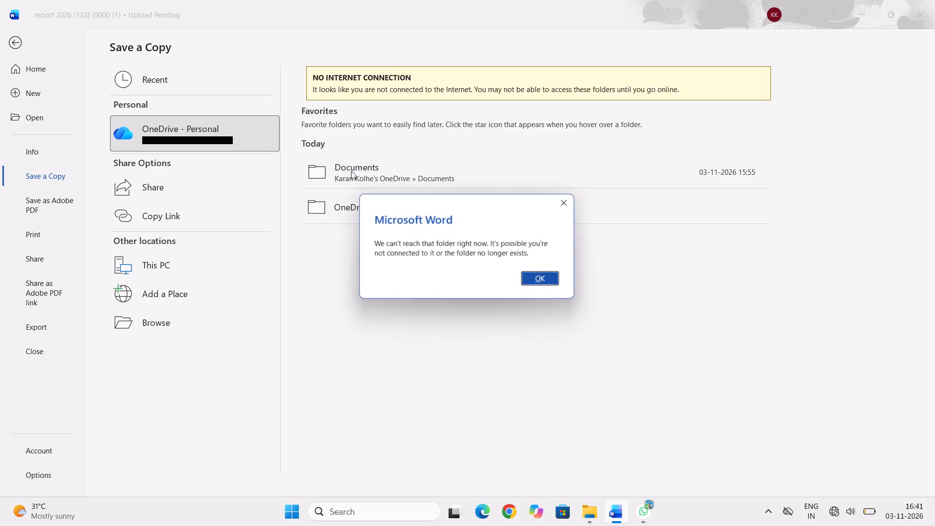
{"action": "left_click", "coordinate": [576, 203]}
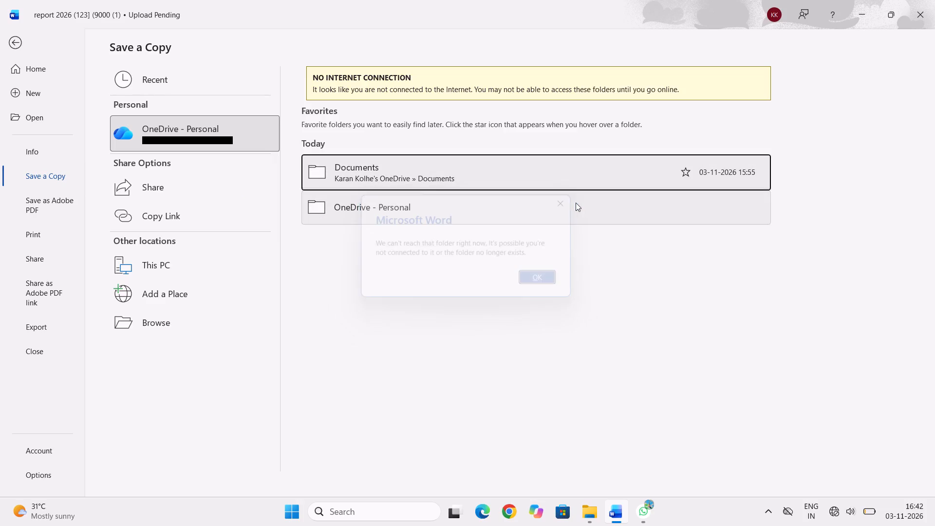
Save a PDF copy of the report in this PC's Downloads folder under the name Report kkkk.
{"action": "left_click", "coordinate": [159, 274]}
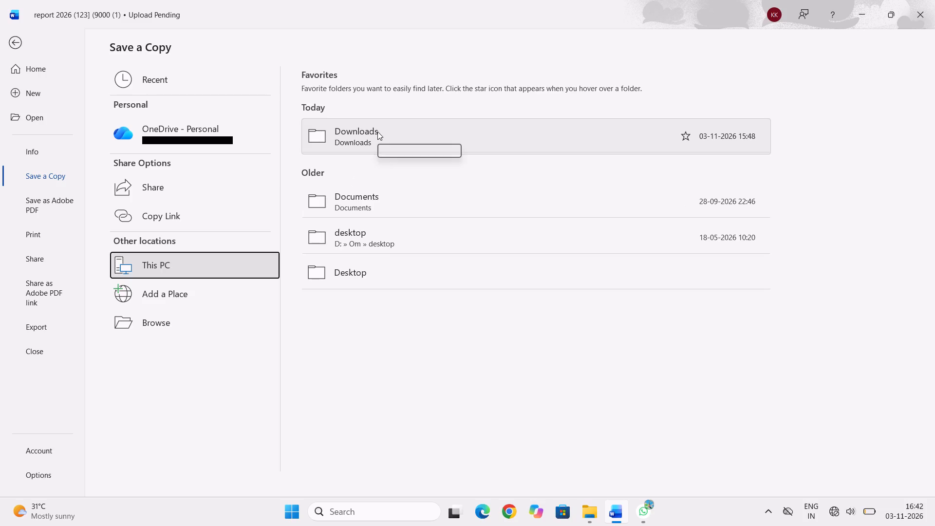
{"action": "left_click", "coordinate": [377, 131]}
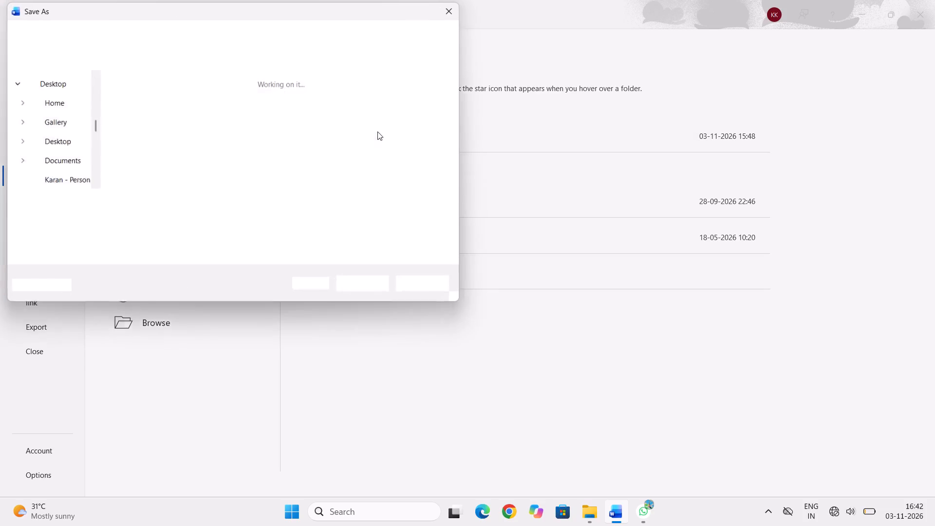
{"action": "left_click", "coordinate": [134, 221]}
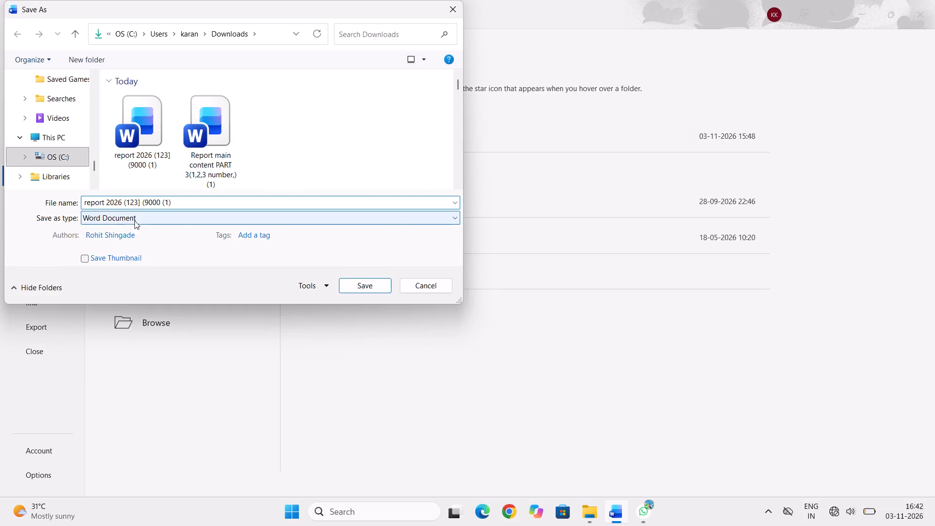
{"action": "left_click", "coordinate": [89, 289]}
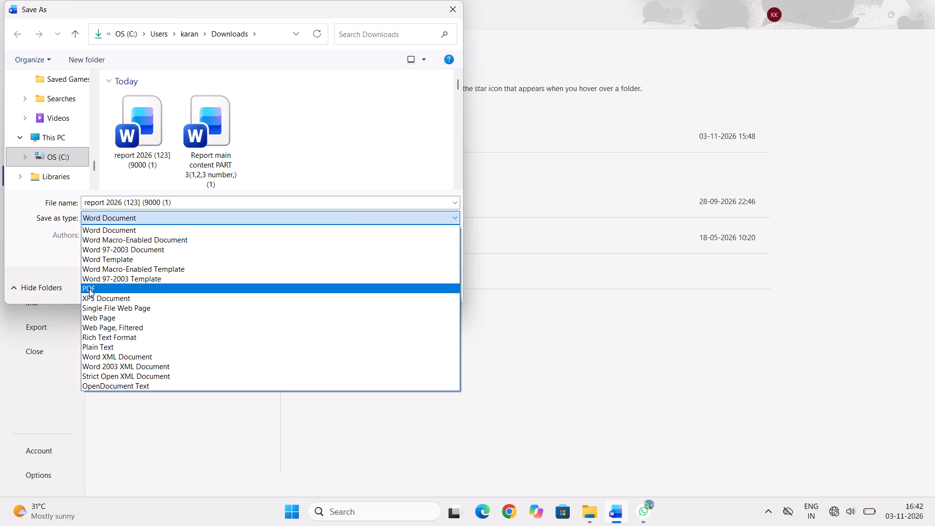
{"action": "double_click", "coordinate": [179, 199]}
{"action": "double_click", "coordinate": [179, 199]}
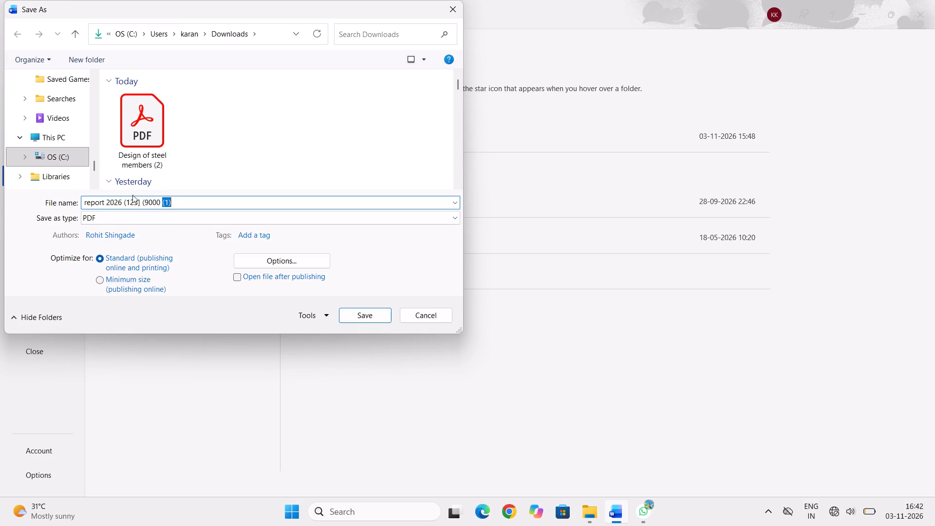
{"action": "left_click_drag", "start_coordinate": [173, 201], "coordinate": [86, 205]}
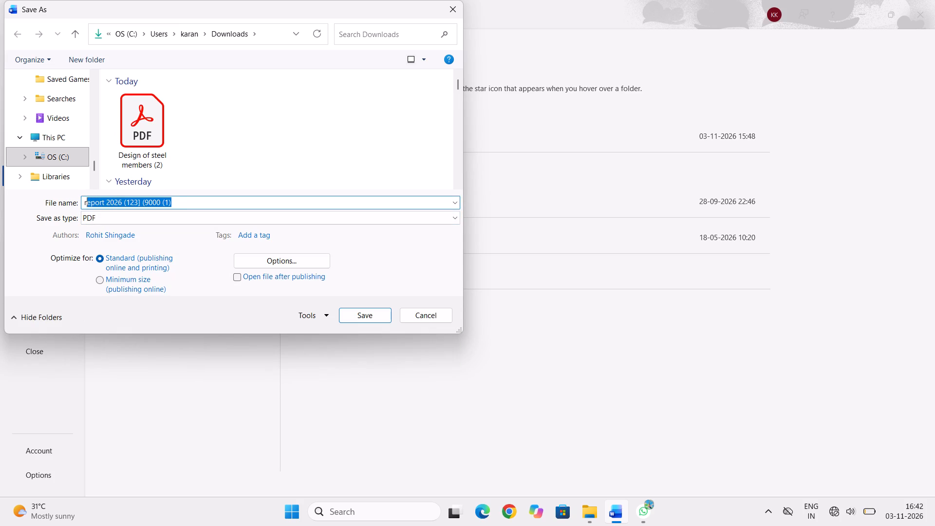
{"action": "left_click_drag", "start_coordinate": [86, 205], "coordinate": [82, 205]}
{"action": "key", "text": "shift+r"}
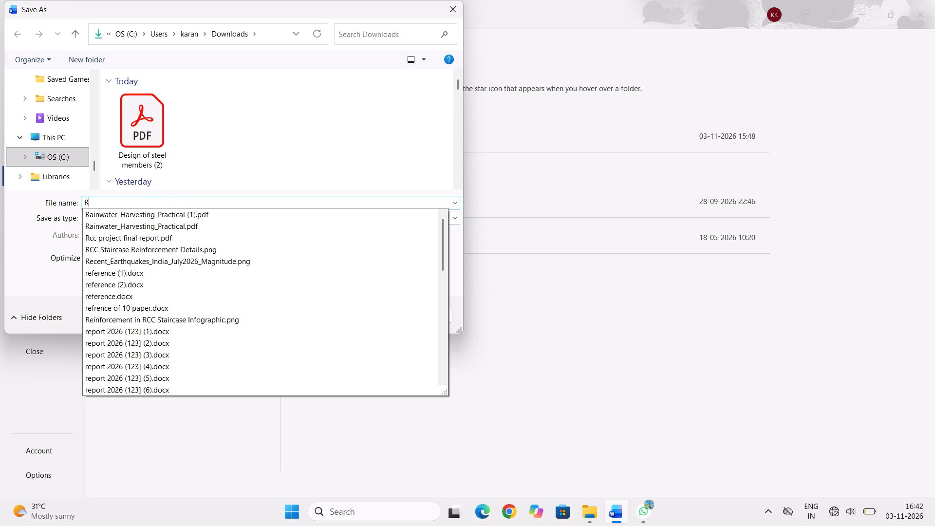
{"action": "type", "text": "eroty"}
{"action": "key", "text": "BackSpace"}
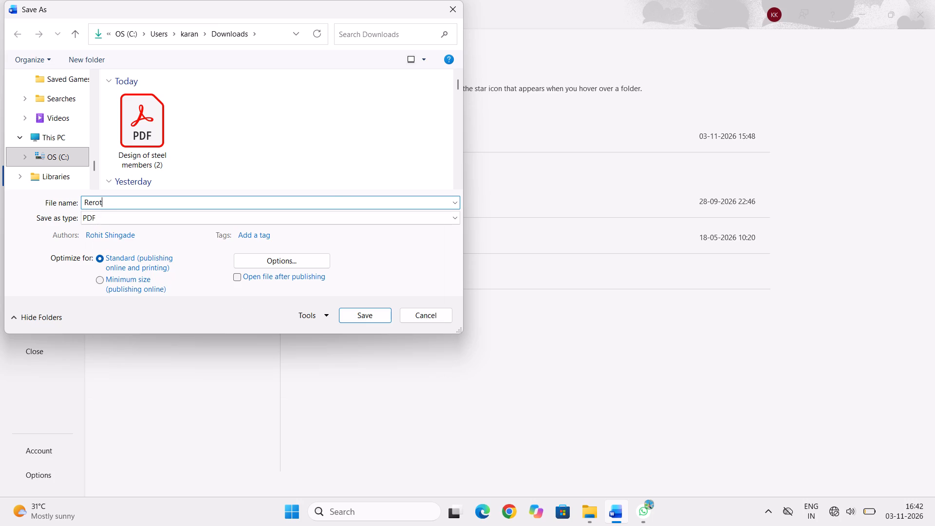
{"action": "key", "text": "BackSpace"}
{"action": "key", "text": "BackSpace"}
{"action": "key", "text": "BackSpace"}
{"action": "type", "text": "port"}
{"action": "key", "text": "space"}
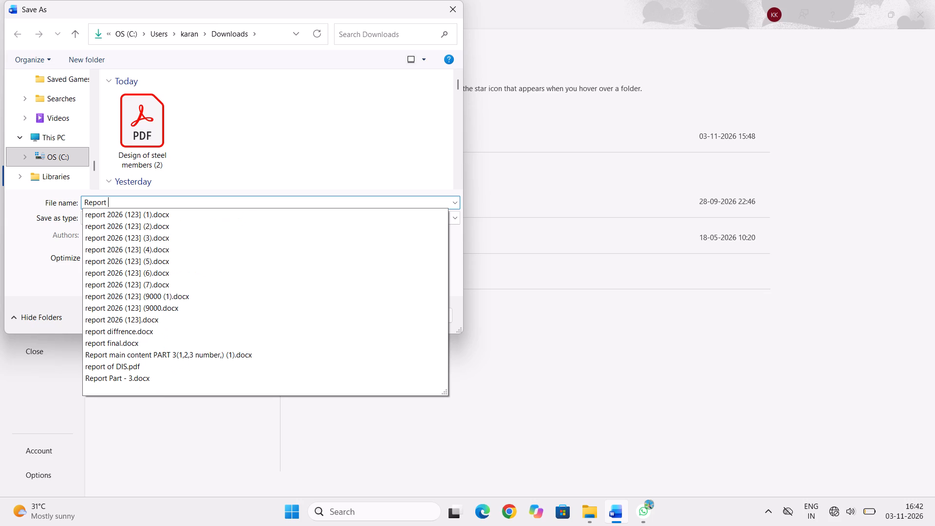
{"action": "type", "text": "kkkk"}
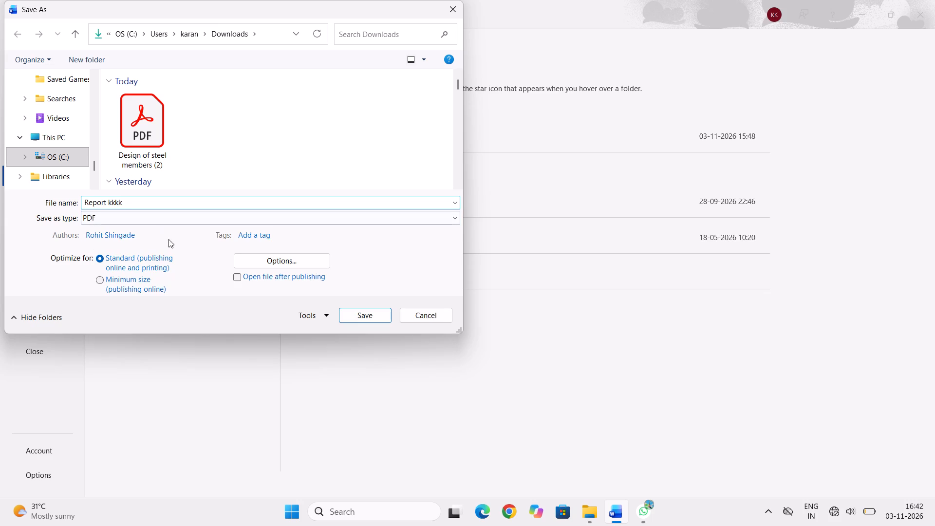
{"action": "left_click", "coordinate": [355, 319]}
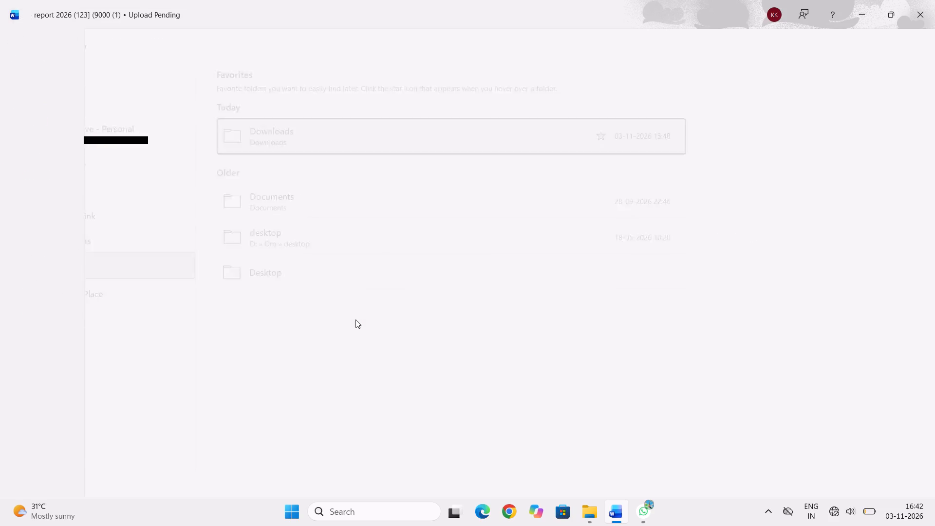
Switch to File Explorer and open the Report kkkk PDF from Downloads in a maximized Adobe Acrobat window.
{"action": "left_click", "coordinate": [584, 517]}
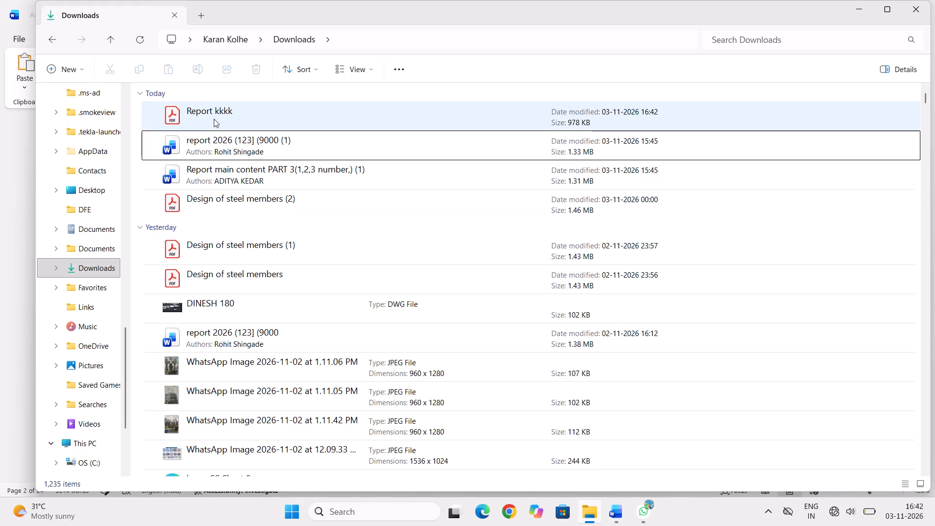
{"action": "double_click", "coordinate": [214, 119]}
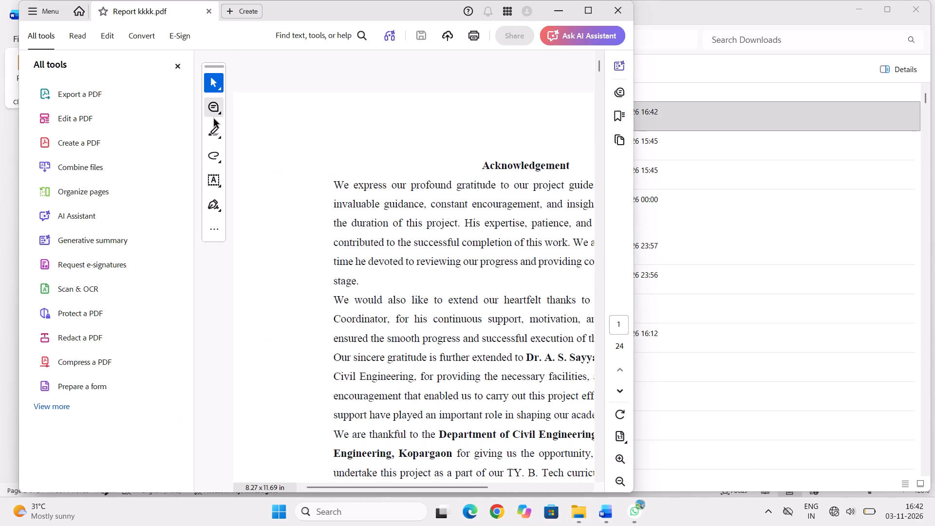
{"action": "left_click", "coordinate": [593, 3]}
Examine the acknowledgement, Submitted By block and contents pages of the exported PDF.
{"action": "scroll", "coordinate": [574, 234], "scroll_direction": "down", "scroll_amount": 2}
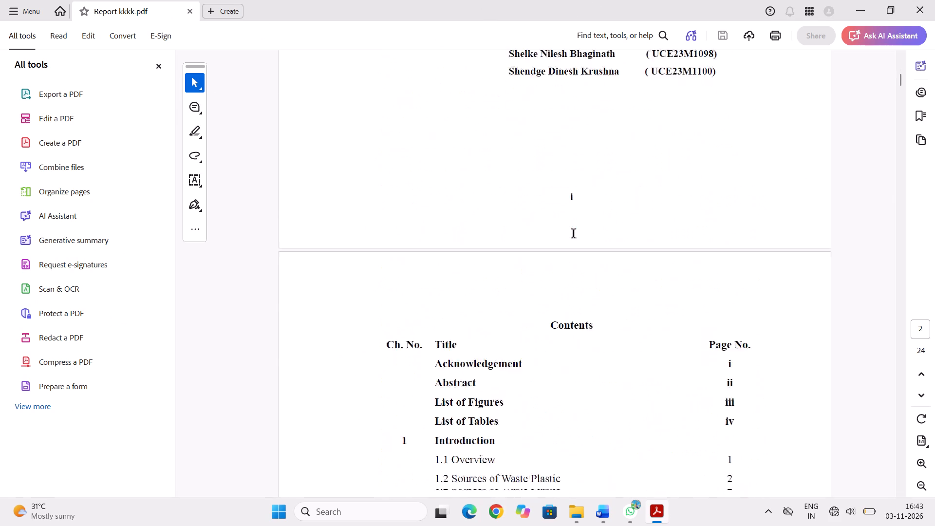
{"action": "scroll", "coordinate": [574, 234], "scroll_direction": "down", "scroll_amount": 1}
{"action": "scroll", "coordinate": [574, 234], "scroll_direction": "up", "scroll_amount": 8}
{"action": "scroll", "coordinate": [569, 269], "scroll_direction": "down", "scroll_amount": 2}
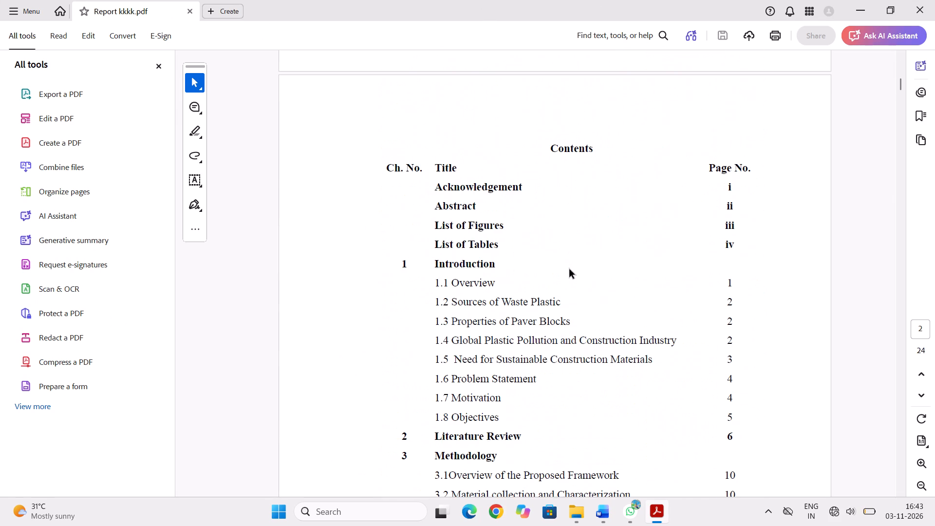
{"action": "scroll", "coordinate": [566, 277], "scroll_direction": "up", "scroll_amount": 2}
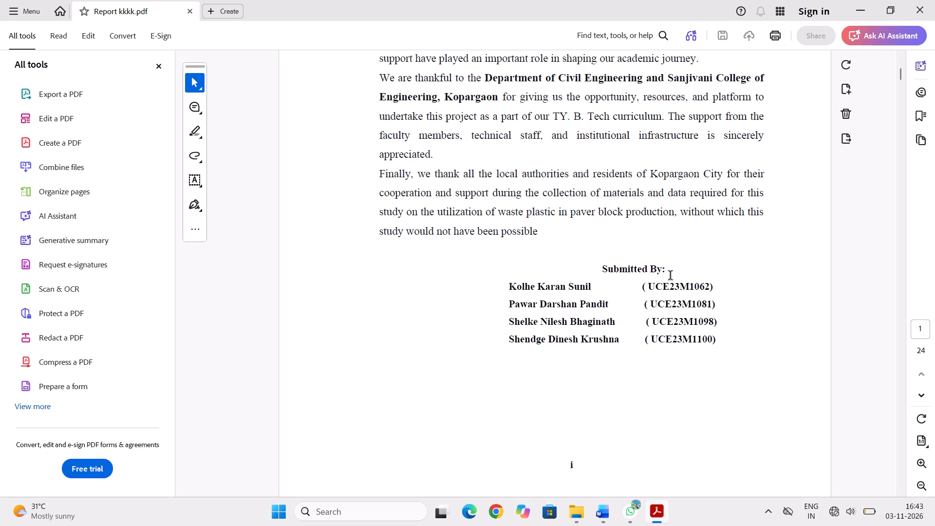
{"action": "scroll", "coordinate": [670, 278], "scroll_direction": "down", "scroll_amount": 4}
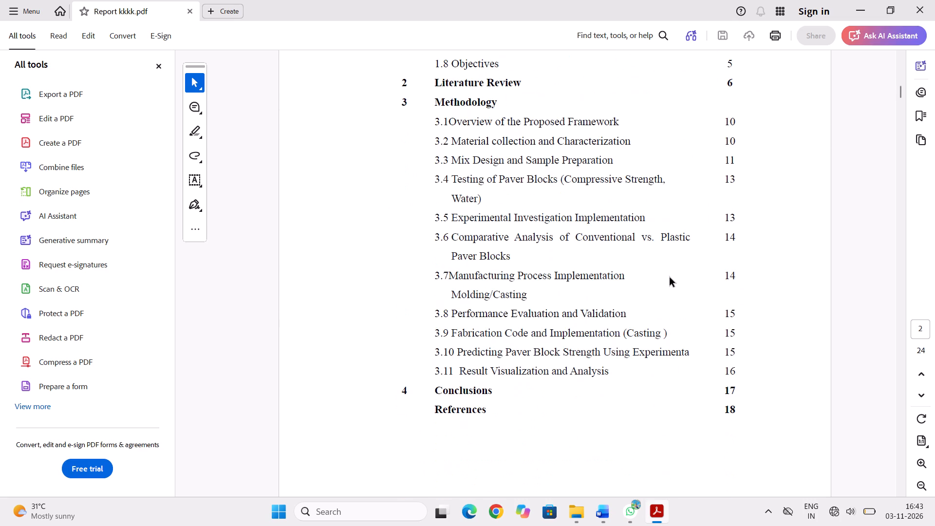
{"action": "scroll", "coordinate": [670, 278], "scroll_direction": "up", "scroll_amount": 1}
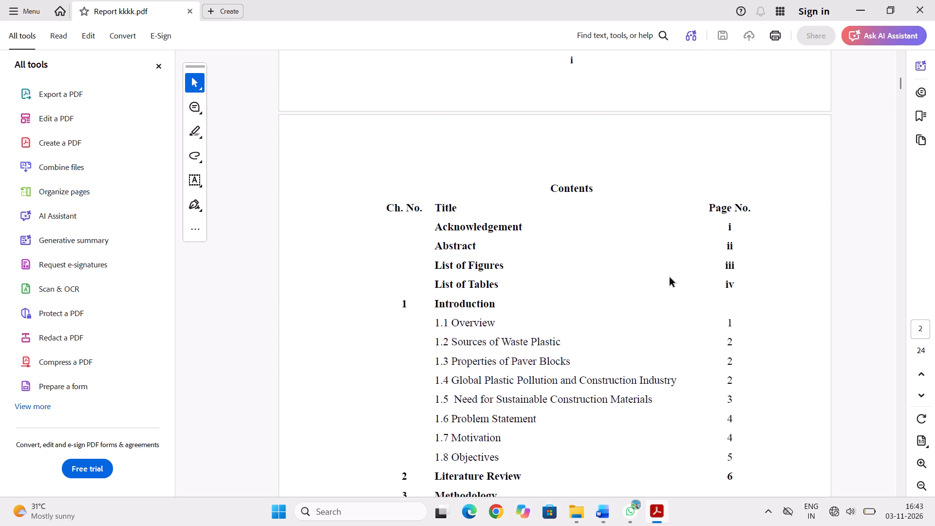
{"action": "scroll", "coordinate": [670, 278], "scroll_direction": "up", "scroll_amount": 1}
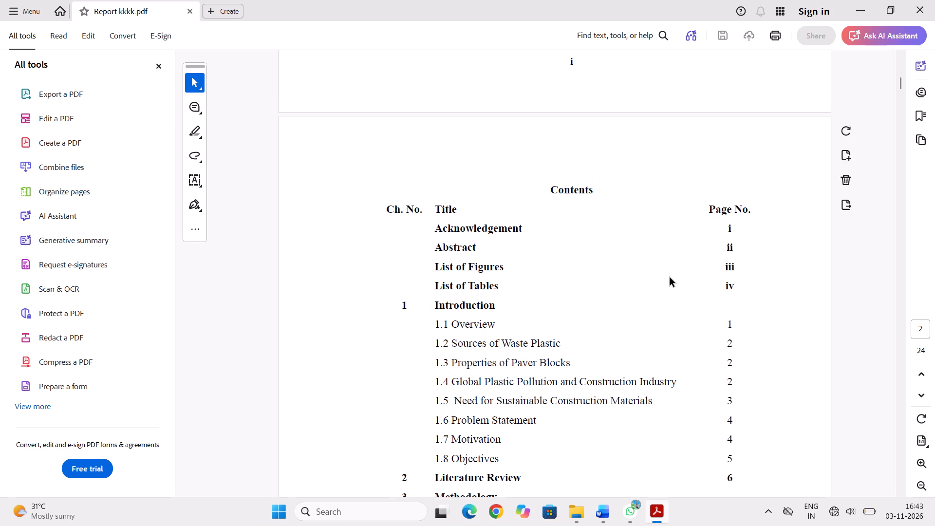
Dismiss the low-battery warning that covers the exported report.
{"action": "scroll", "coordinate": [670, 278], "scroll_direction": "up", "scroll_amount": 1}
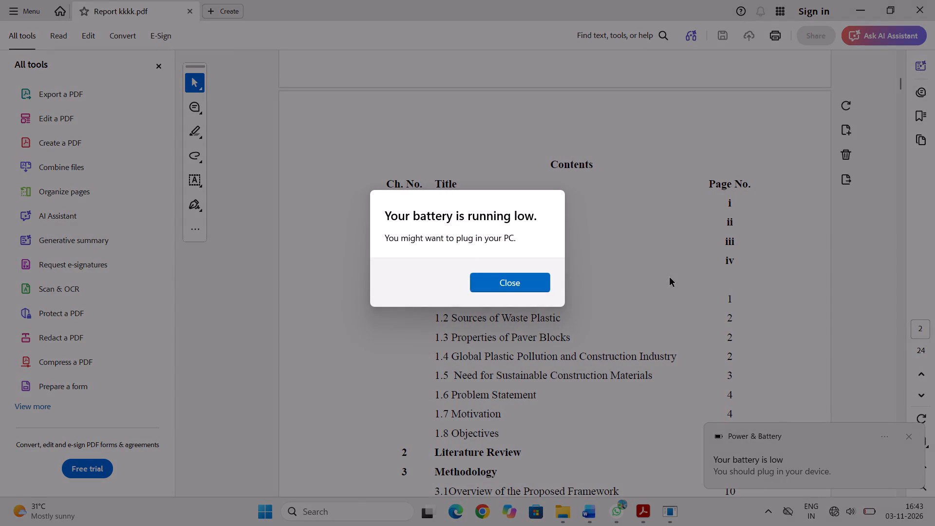
{"action": "left_click_drag", "start_coordinate": [670, 278], "coordinate": [549, 282]}
{"action": "left_click", "coordinate": [534, 284]}
Examine the contents, abstract, list of figures and list of tables pages of the exported PDF at 75% zoom.
{"action": "scroll", "coordinate": [534, 284], "scroll_direction": "down", "scroll_amount": 1}
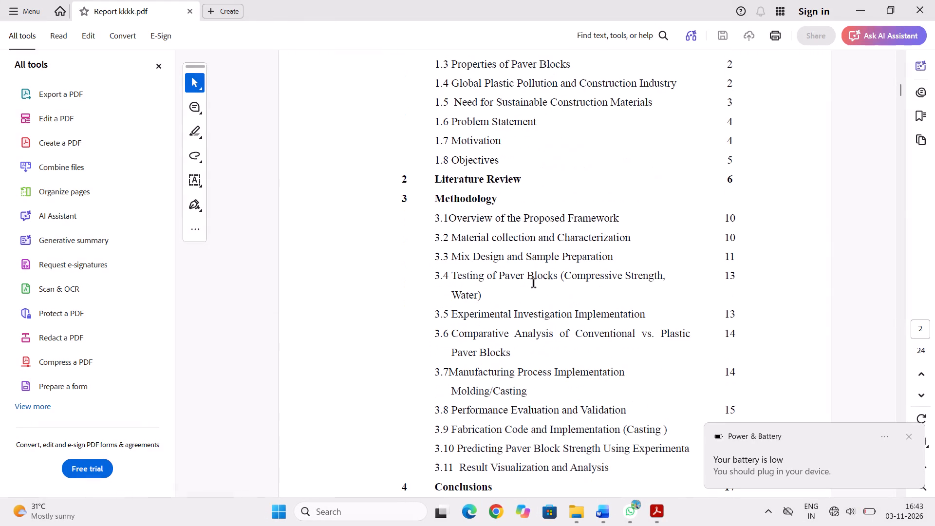
{"action": "scroll", "coordinate": [534, 284], "scroll_direction": "down", "scroll_amount": 3}
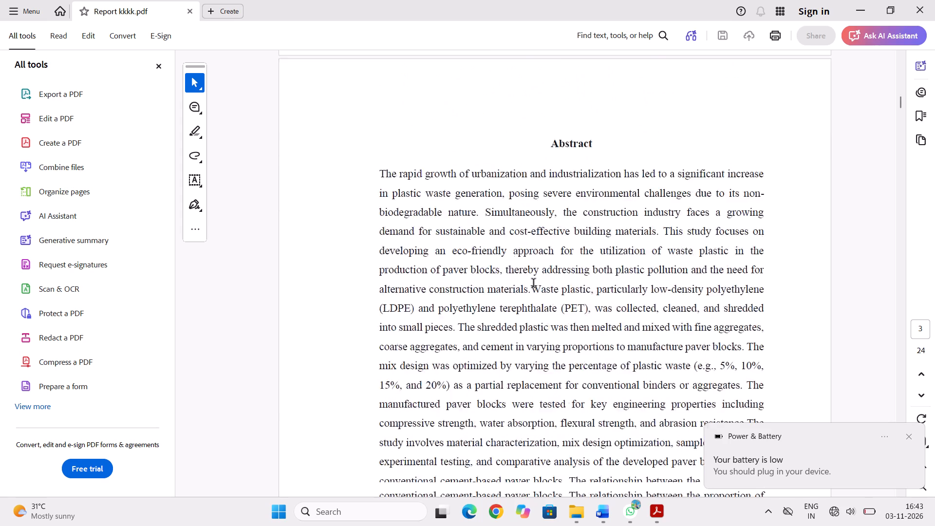
{"action": "scroll", "coordinate": [534, 284], "scroll_direction": "down", "scroll_amount": 2}
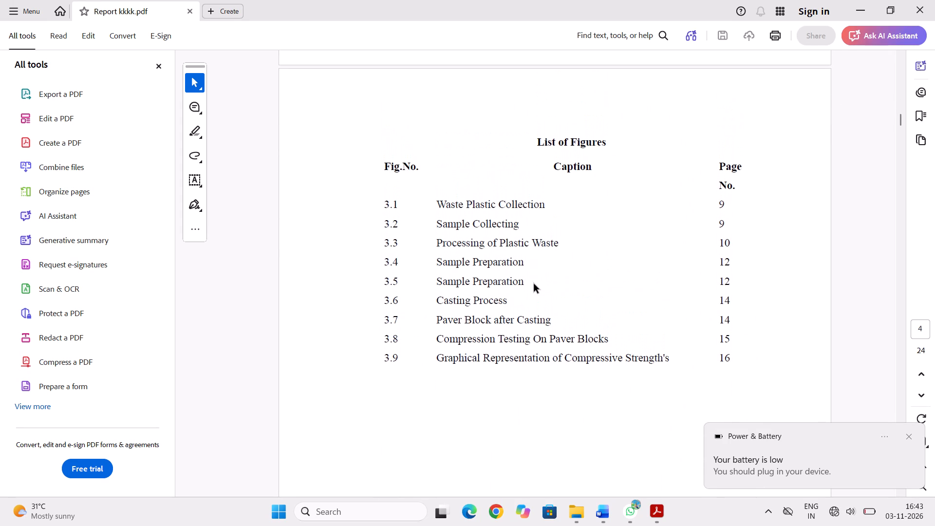
{"action": "scroll", "coordinate": [434, 325], "scroll_direction": "up", "scroll_amount": 1}
{"action": "scroll", "coordinate": [439, 344], "scroll_direction": "down", "scroll_amount": 1, "text": "ctrl"}
{"action": "scroll", "coordinate": [439, 344], "scroll_direction": "up", "scroll_amount": 1, "text": "ctrl"}
{"action": "scroll", "coordinate": [439, 344], "scroll_direction": "up", "scroll_amount": 1}
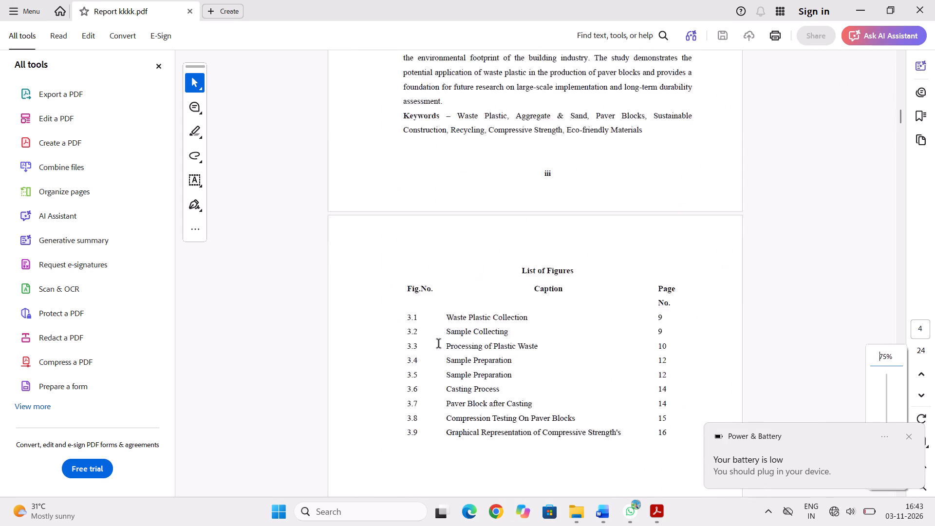
{"action": "scroll", "coordinate": [439, 344], "scroll_direction": "up", "scroll_amount": 5}
{"action": "scroll", "coordinate": [439, 344], "scroll_direction": "down", "scroll_amount": 1}
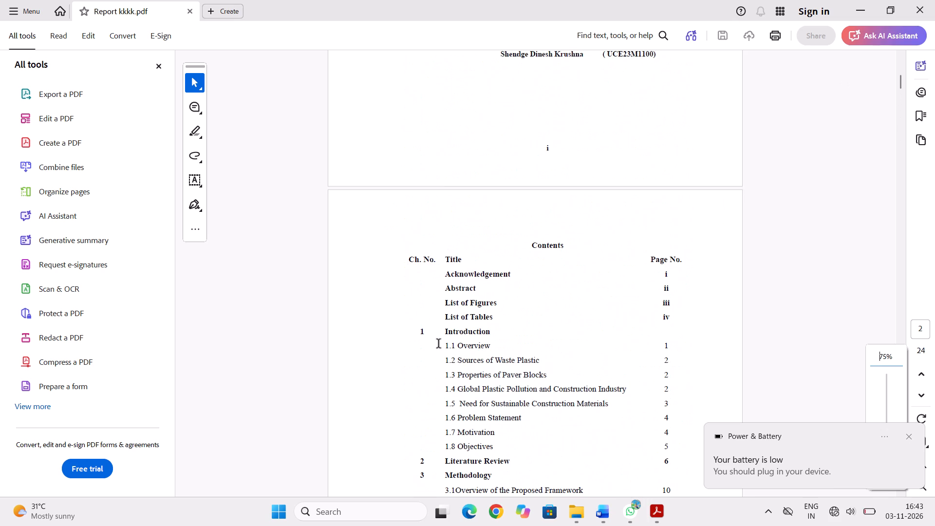
{"action": "scroll", "coordinate": [439, 344], "scroll_direction": "down", "scroll_amount": 1}
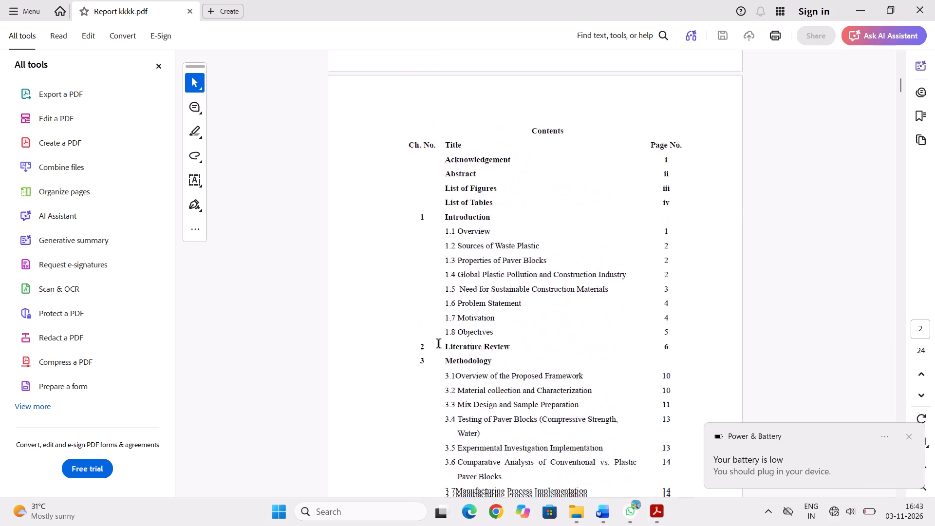
{"action": "scroll", "coordinate": [439, 344], "scroll_direction": "down", "scroll_amount": 3}
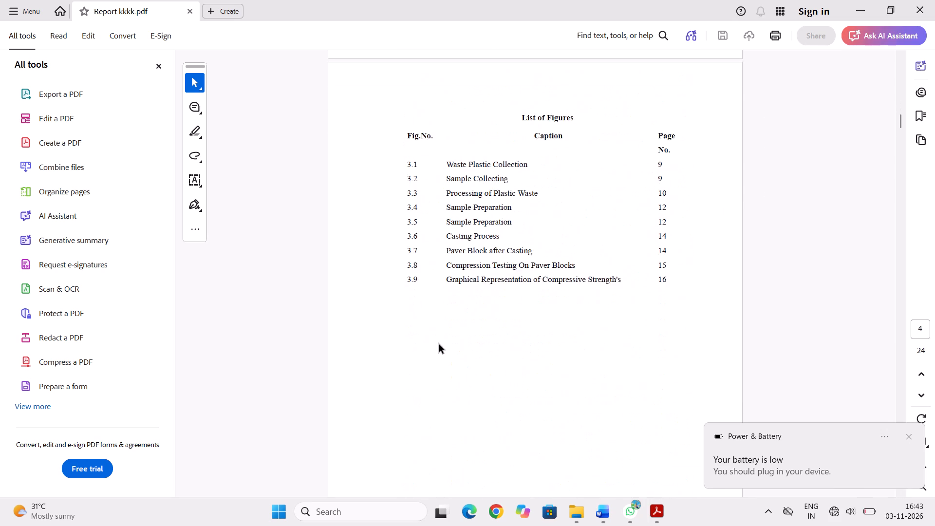
{"action": "scroll", "coordinate": [439, 344], "scroll_direction": "up", "scroll_amount": 1}
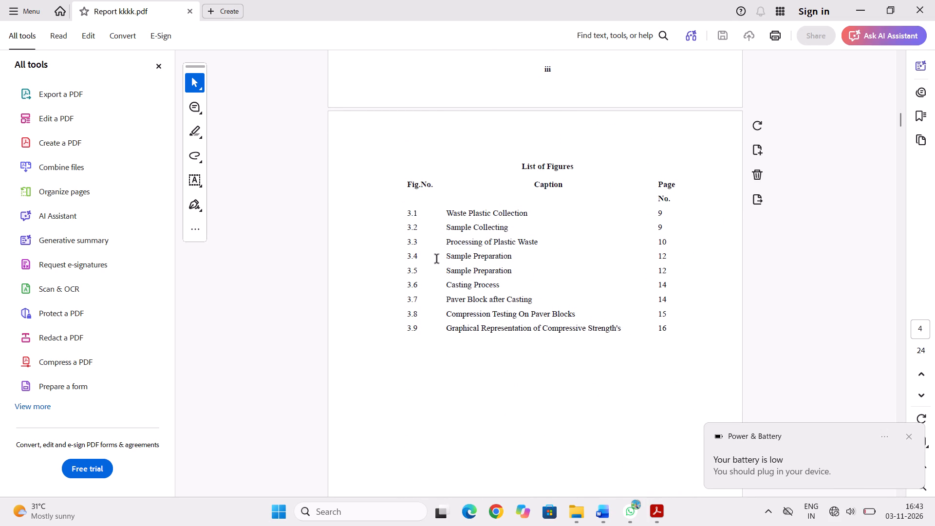
{"action": "scroll", "coordinate": [437, 260], "scroll_direction": "down", "scroll_amount": 1}
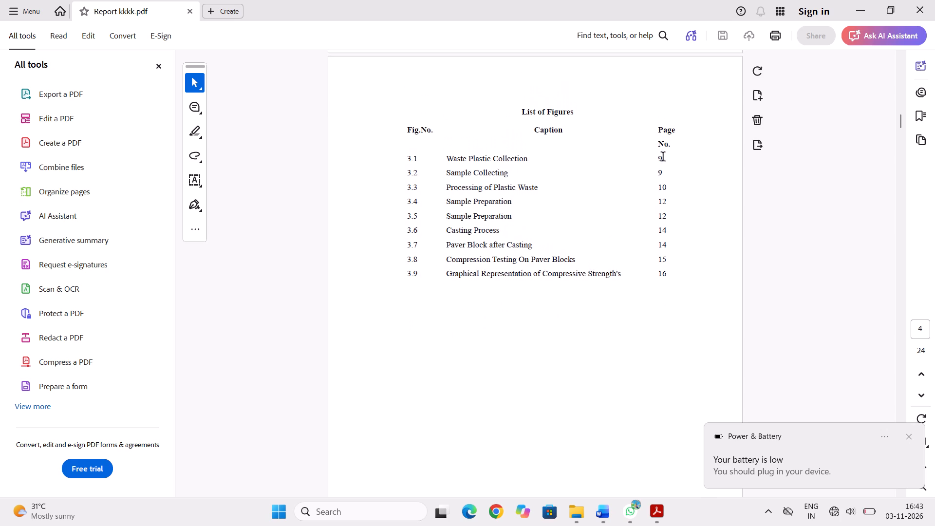
{"action": "scroll", "coordinate": [574, 244], "scroll_direction": "down", "scroll_amount": 2}
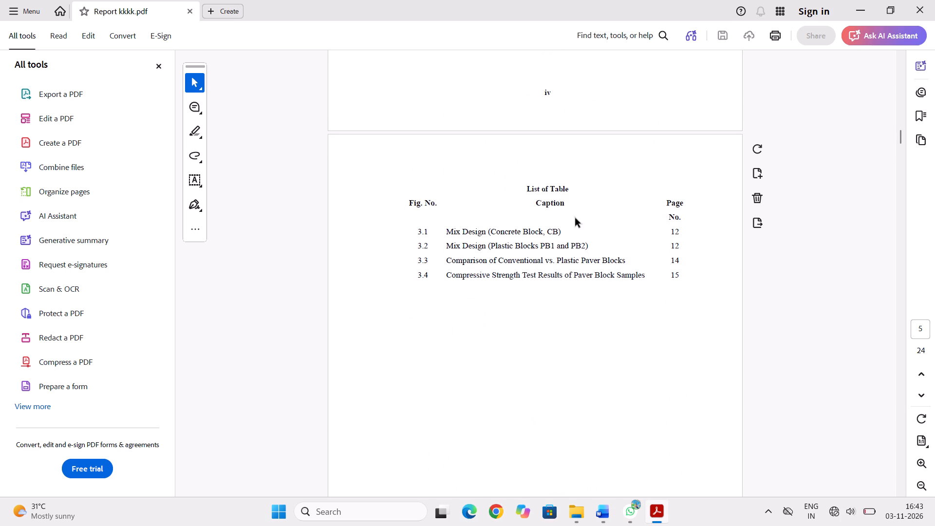
Examine the Chapter 1 Introduction pages of the PDF, from the overview to the objectives.
{"action": "scroll", "coordinate": [493, 231], "scroll_direction": "down", "scroll_amount": 3}
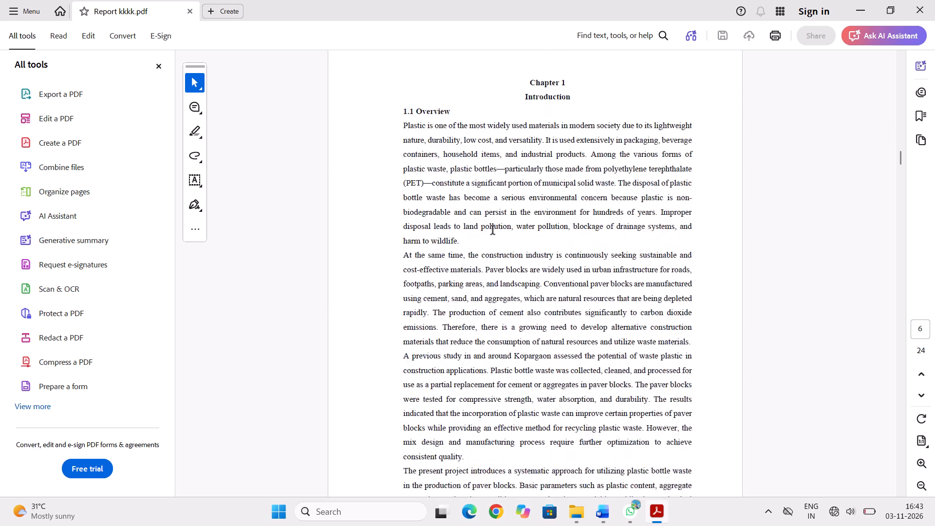
{"action": "scroll", "coordinate": [493, 231], "scroll_direction": "down", "scroll_amount": 2}
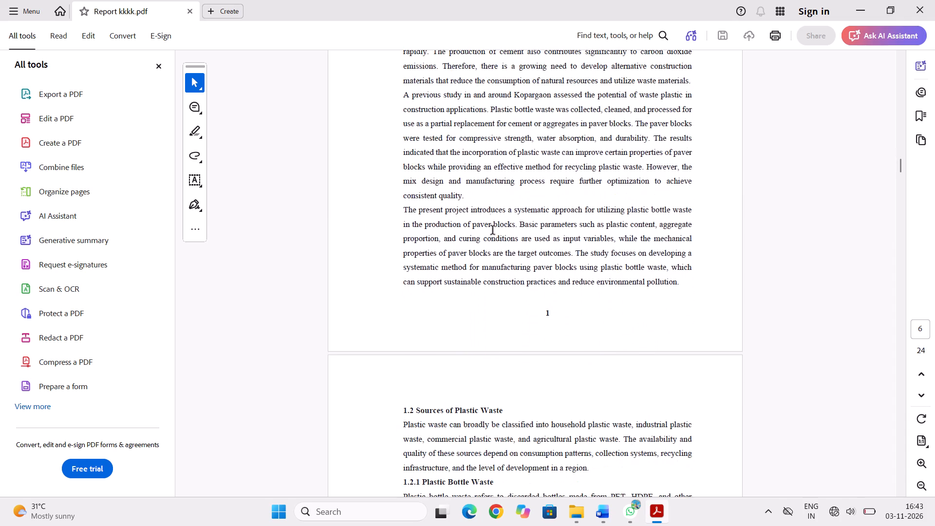
{"action": "scroll", "coordinate": [493, 231], "scroll_direction": "down", "scroll_amount": 2}
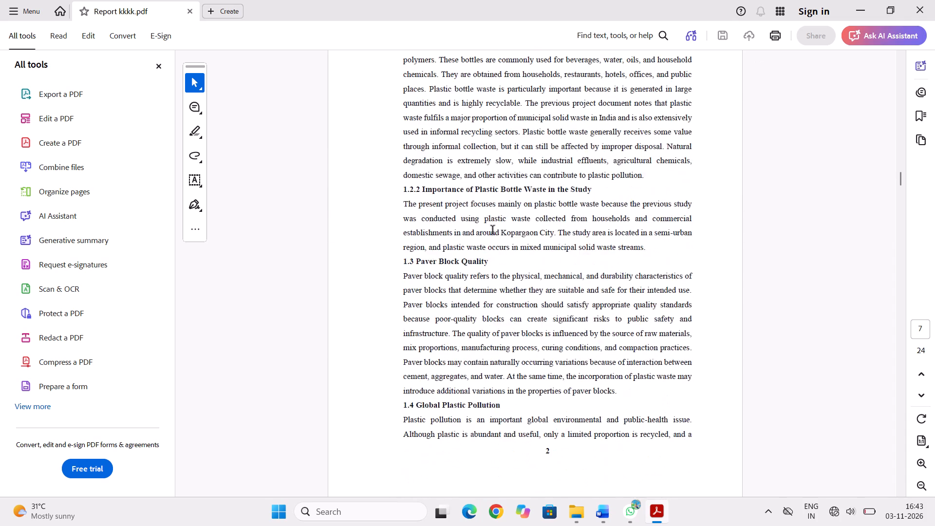
{"action": "scroll", "coordinate": [493, 231], "scroll_direction": "down", "scroll_amount": 4}
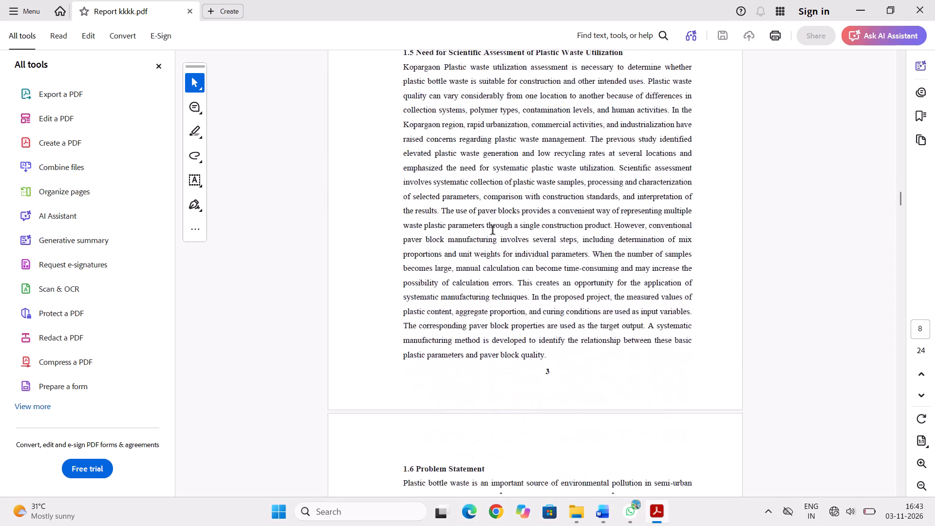
{"action": "scroll", "coordinate": [493, 231], "scroll_direction": "down", "scroll_amount": 3}
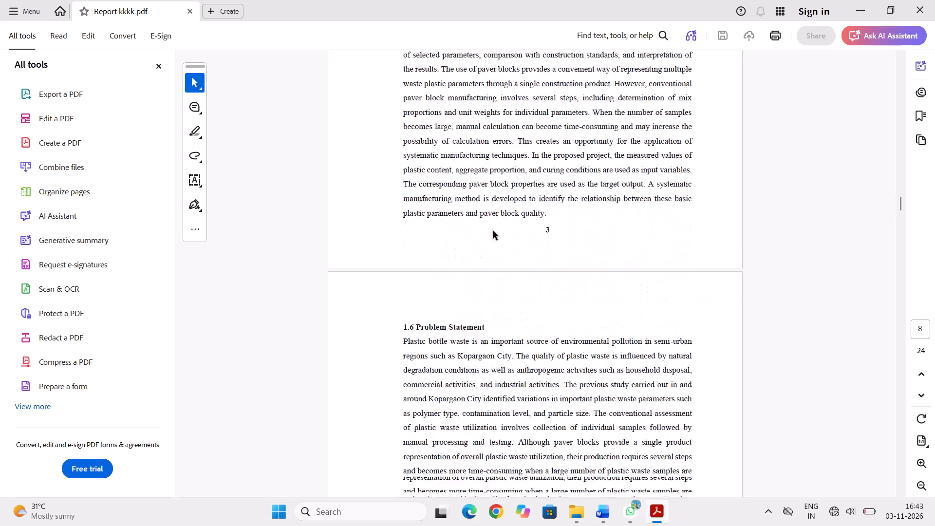
{"action": "scroll", "coordinate": [473, 363], "scroll_direction": "down", "scroll_amount": 1}
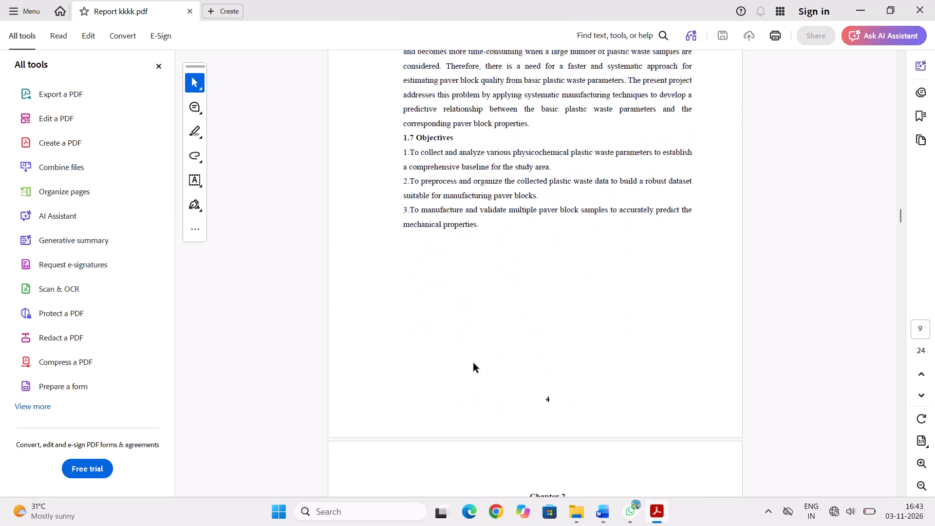
Examine the literature review and the methodology pages, including figures, mix design tables and the paver block testing section.
{"action": "scroll", "coordinate": [473, 363], "scroll_direction": "down", "scroll_amount": 3}
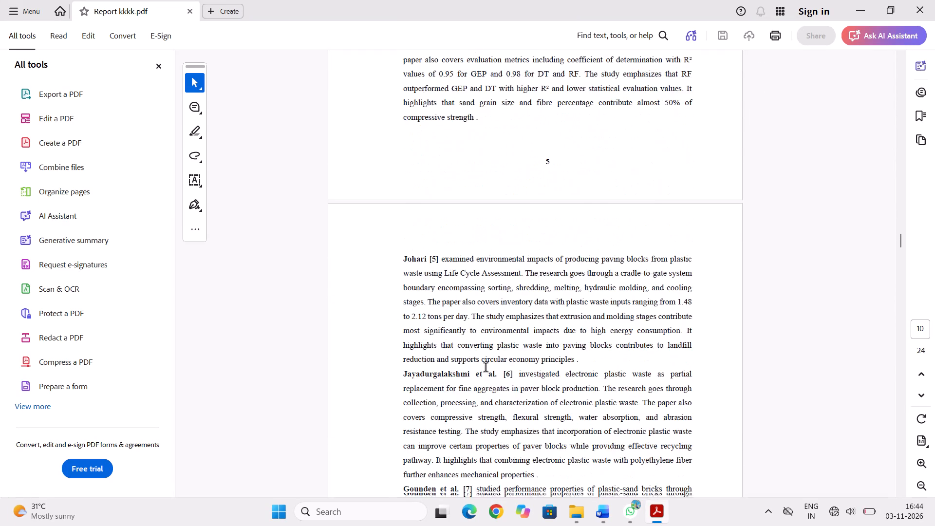
{"action": "scroll", "coordinate": [486, 368], "scroll_direction": "down", "scroll_amount": 4}
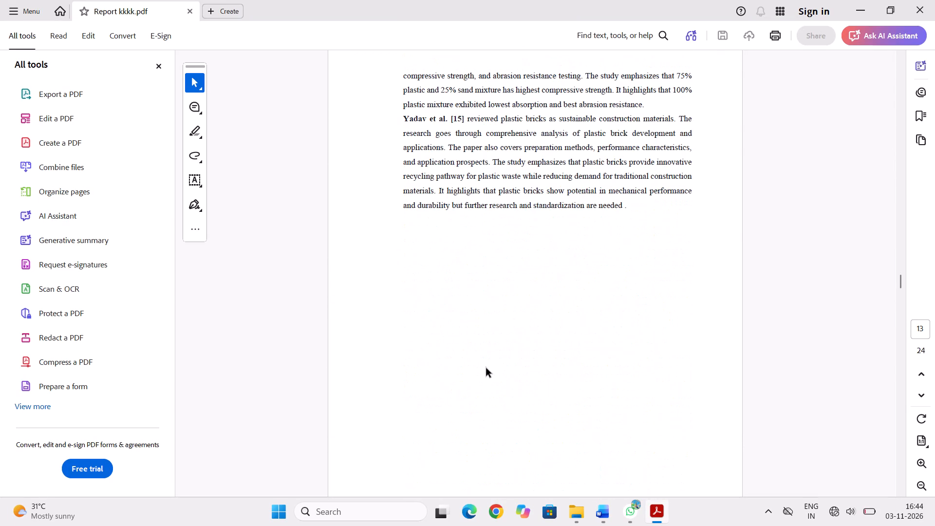
{"action": "scroll", "coordinate": [486, 368], "scroll_direction": "down", "scroll_amount": 4}
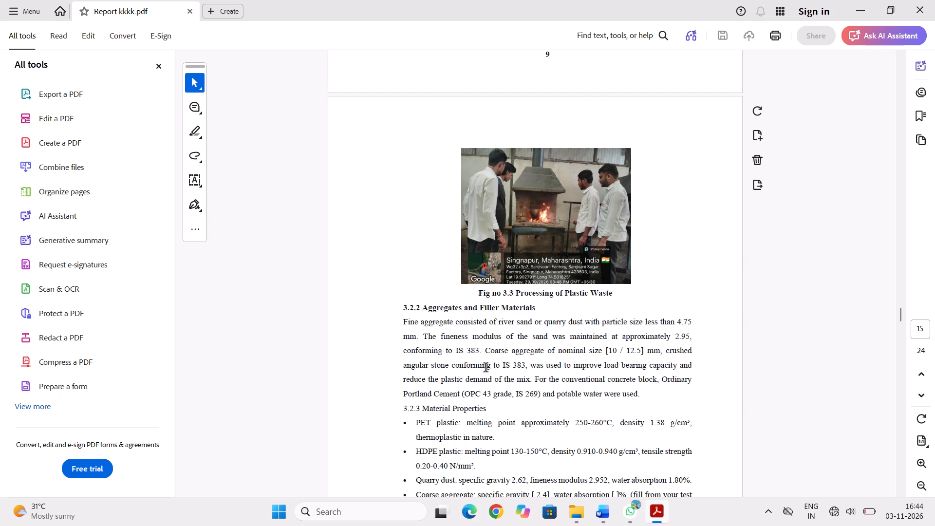
{"action": "scroll", "coordinate": [486, 368], "scroll_direction": "down", "scroll_amount": 4}
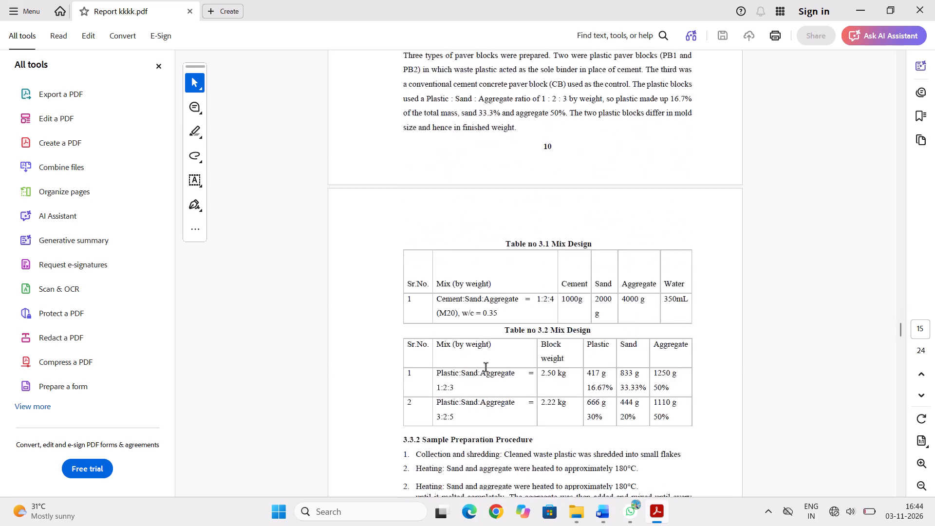
{"action": "scroll", "coordinate": [486, 368], "scroll_direction": "down", "scroll_amount": 1}
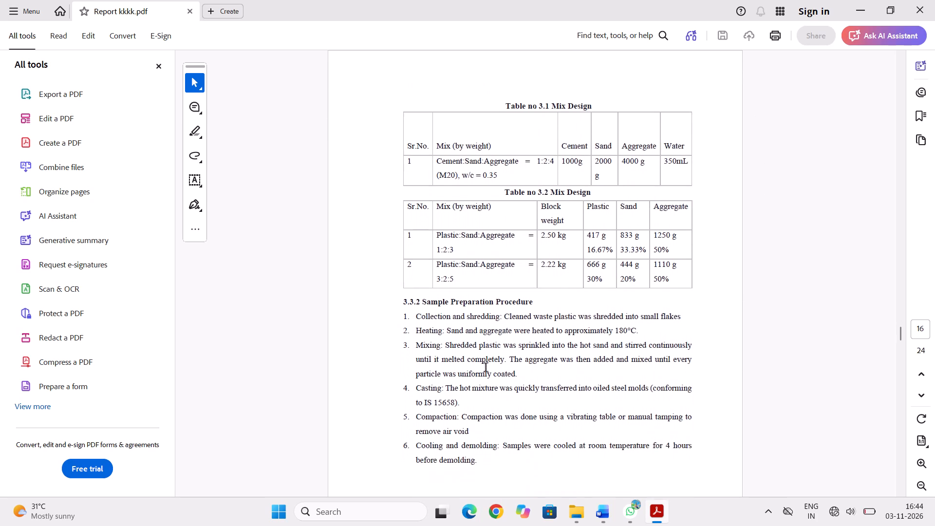
{"action": "scroll", "coordinate": [486, 368], "scroll_direction": "down", "scroll_amount": 3}
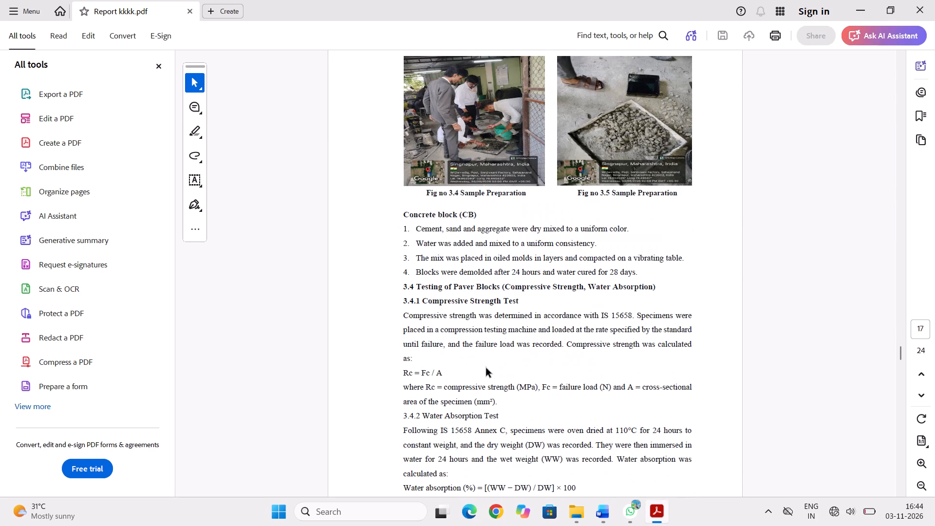
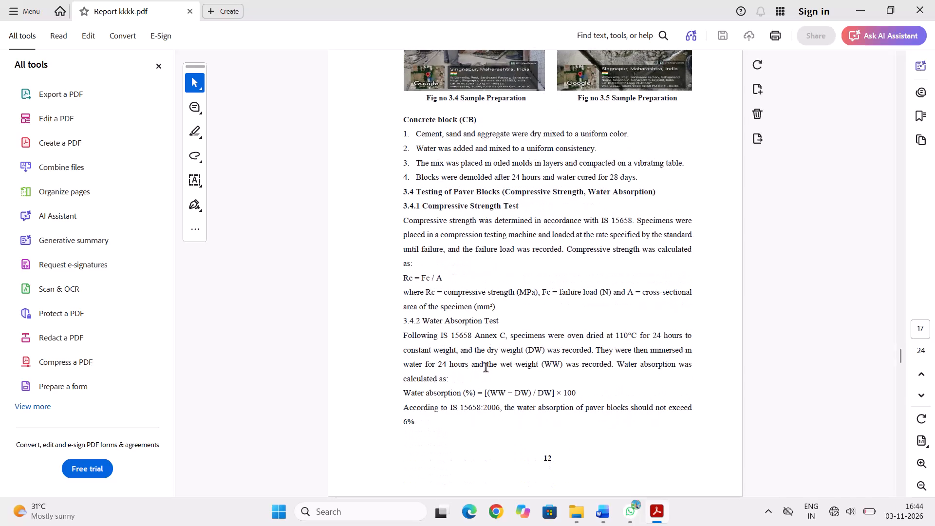
Review the report PDF from the paver block testing section through the Fig 3.9 compressive strength chart, and minimise its window.
{"action": "scroll", "coordinate": [486, 368], "scroll_direction": "down", "scroll_amount": 4}
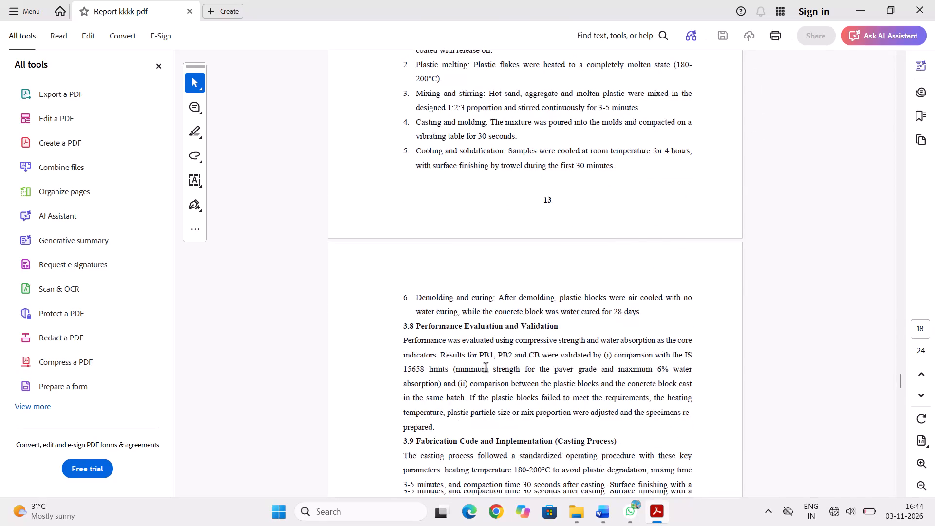
{"action": "scroll", "coordinate": [486, 368], "scroll_direction": "down", "scroll_amount": 5}
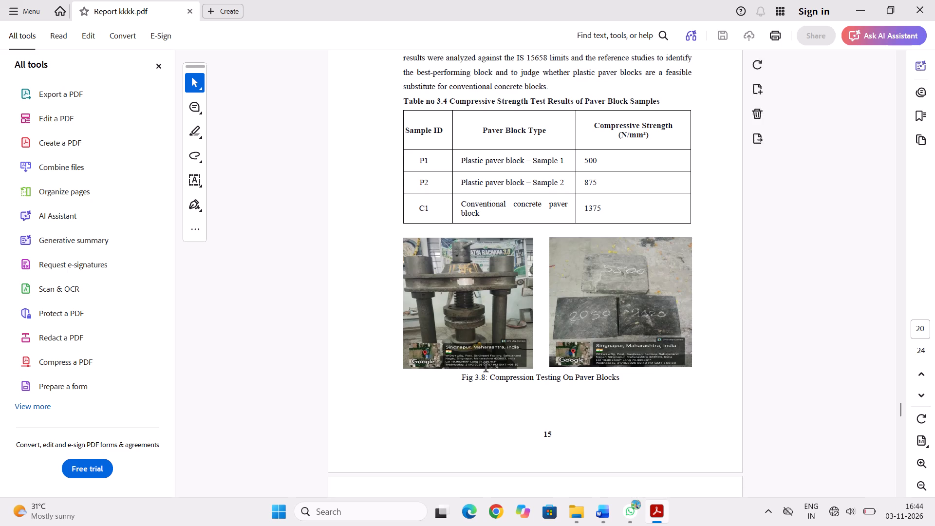
{"action": "scroll", "coordinate": [486, 368], "scroll_direction": "down", "scroll_amount": 1}
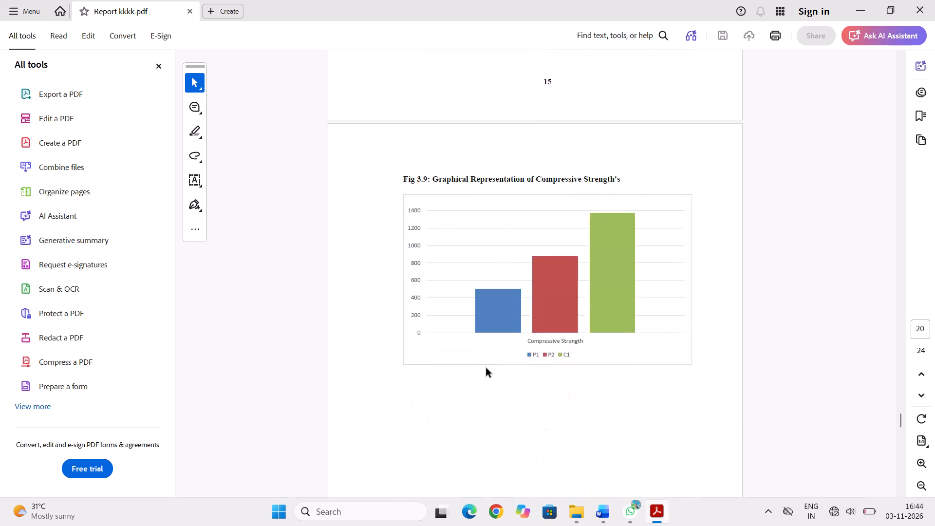
{"action": "scroll", "coordinate": [486, 368], "scroll_direction": "down", "scroll_amount": 1}
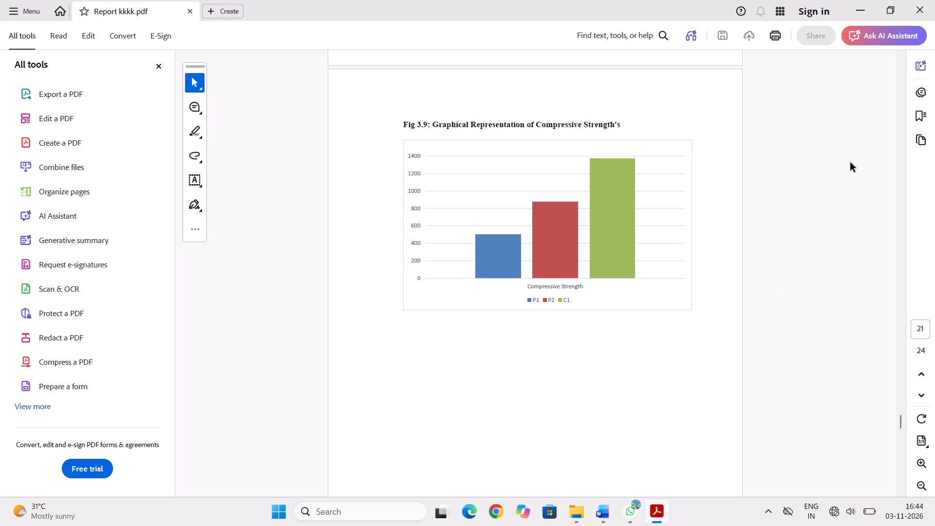
{"action": "left_click", "coordinate": [858, 9]}
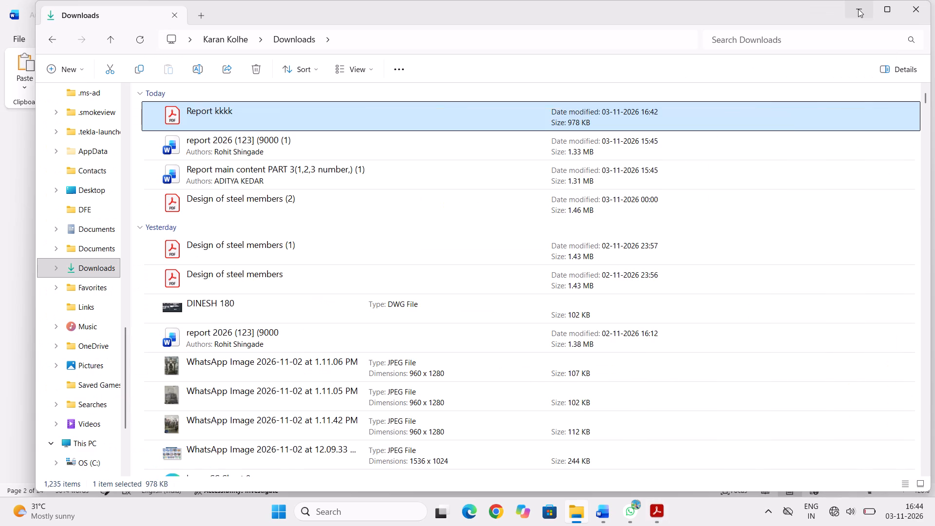
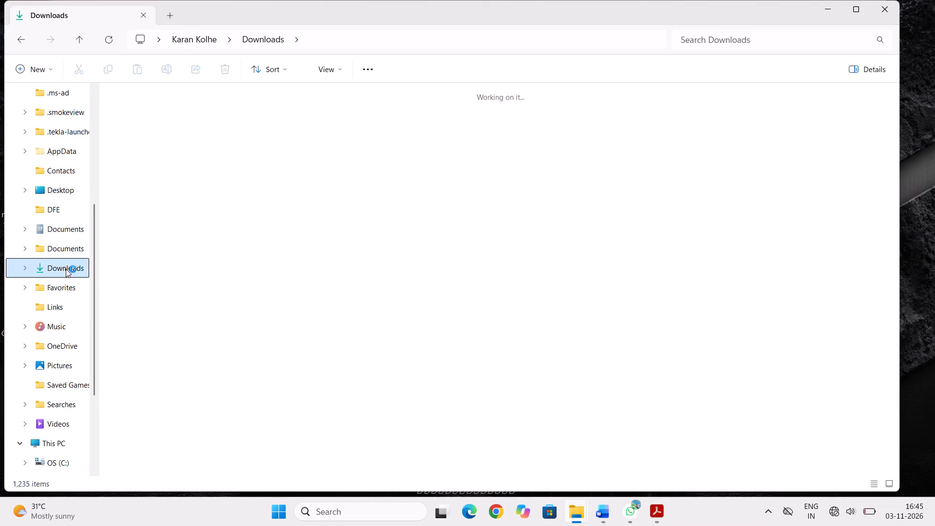
Find the Word document "report 2026 (123] (6)" in the Downloads folder and open it.
{"action": "scroll", "coordinate": [178, 197], "scroll_direction": "down", "scroll_amount": 1}
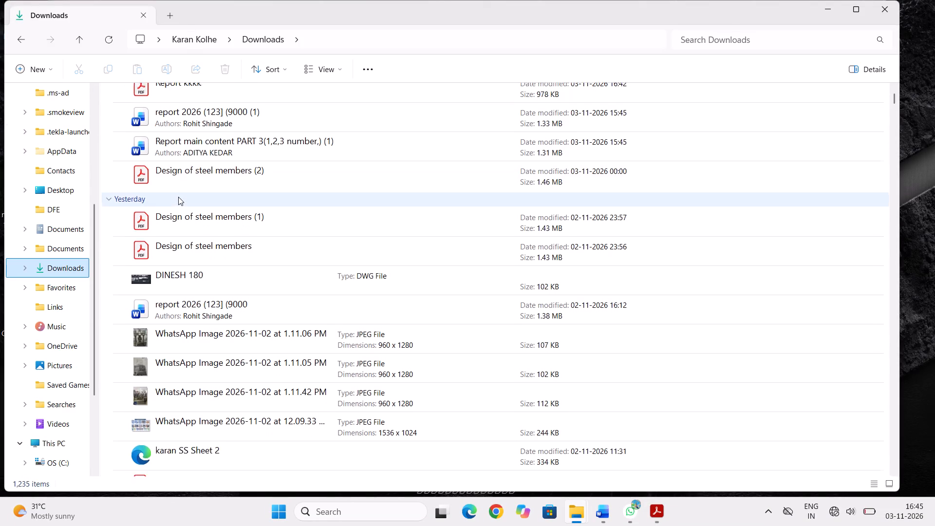
{"action": "scroll", "coordinate": [178, 197], "scroll_direction": "down", "scroll_amount": 6}
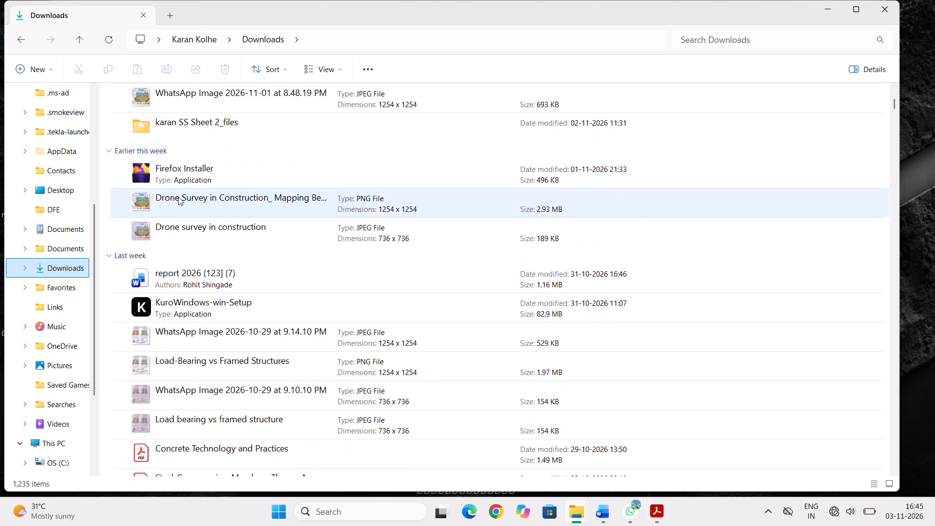
{"action": "scroll", "coordinate": [178, 197], "scroll_direction": "down", "scroll_amount": 1}
{"action": "scroll", "coordinate": [178, 197], "scroll_direction": "up", "scroll_amount": 1}
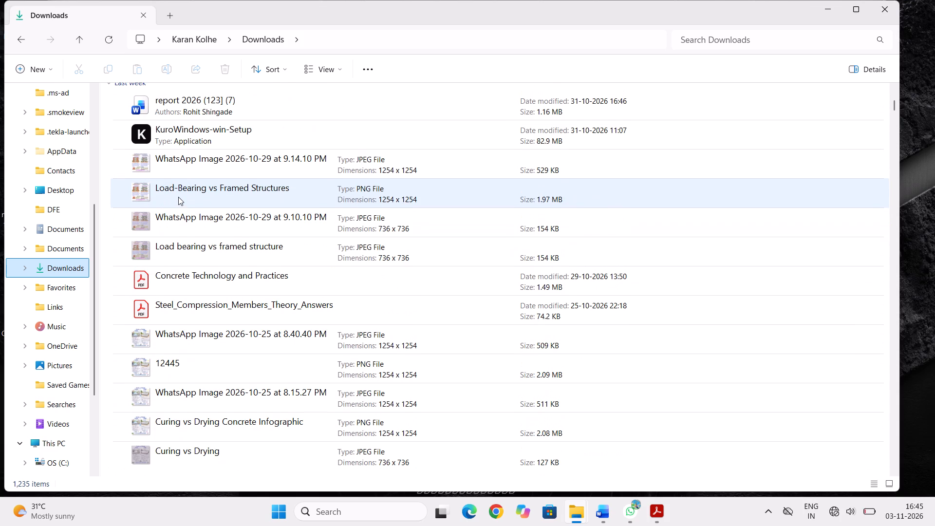
{"action": "scroll", "coordinate": [178, 197], "scroll_direction": "down", "scroll_amount": 6}
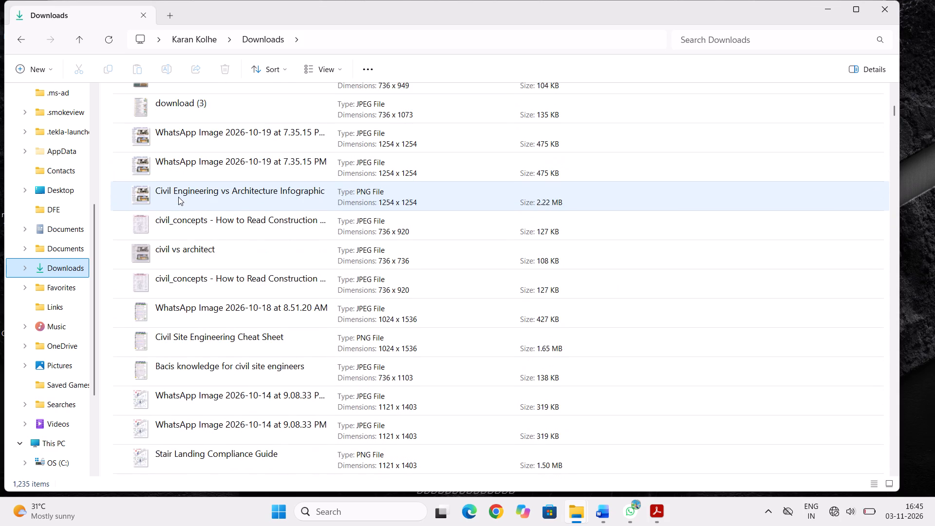
{"action": "scroll", "coordinate": [178, 197], "scroll_direction": "down", "scroll_amount": 5}
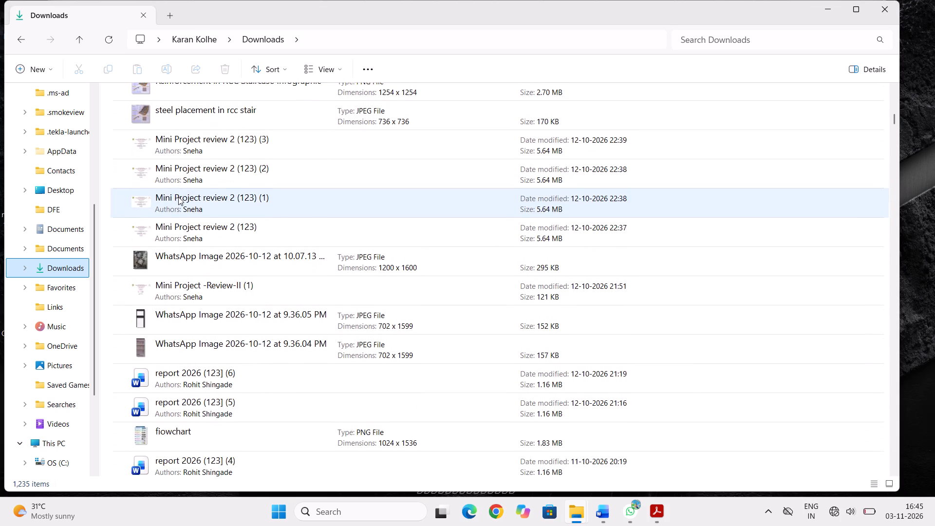
{"action": "scroll", "coordinate": [178, 197], "scroll_direction": "down", "scroll_amount": 1}
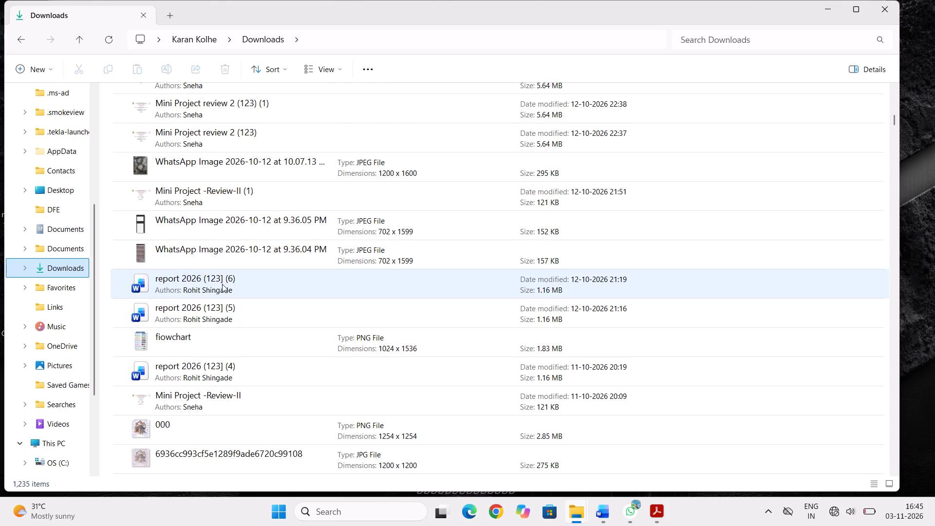
{"action": "double_click", "coordinate": [248, 285]}
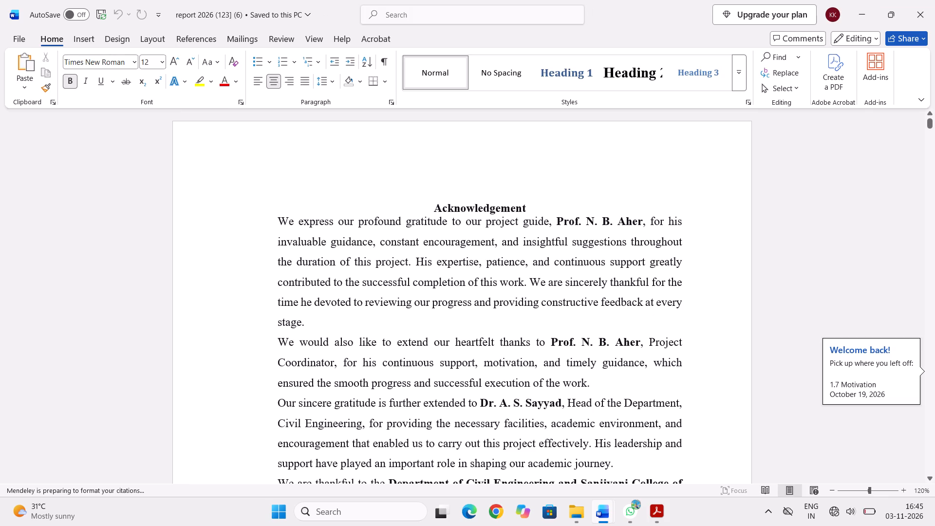
Minimise the windows of "report 2026 (123] (6)" and "report 2026 (123] (9000 (1)" to return to the Downloads folder.
{"action": "left_click", "coordinate": [864, 14]}
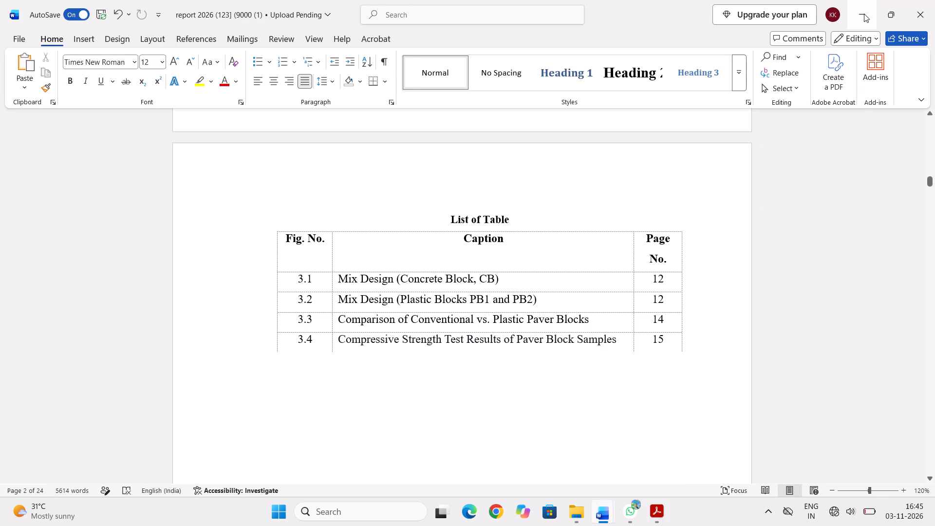
{"action": "left_click", "coordinate": [859, 14]}
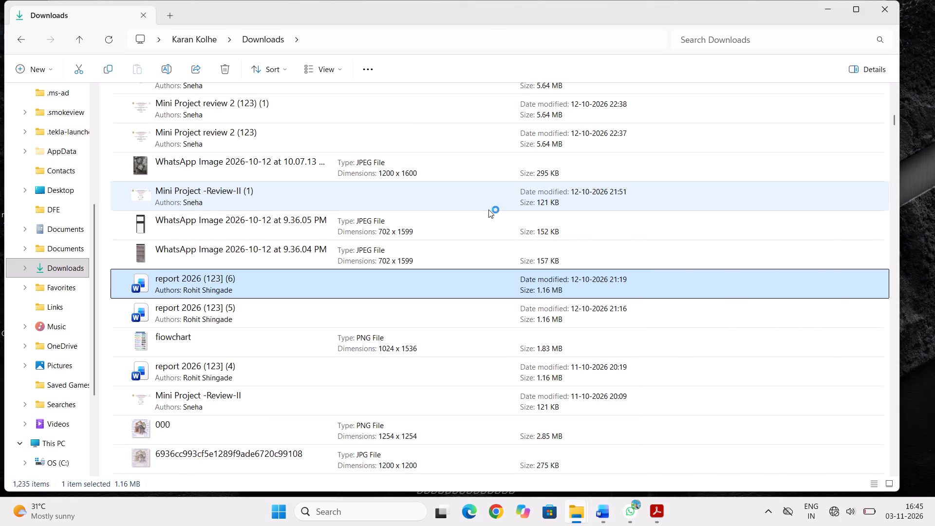